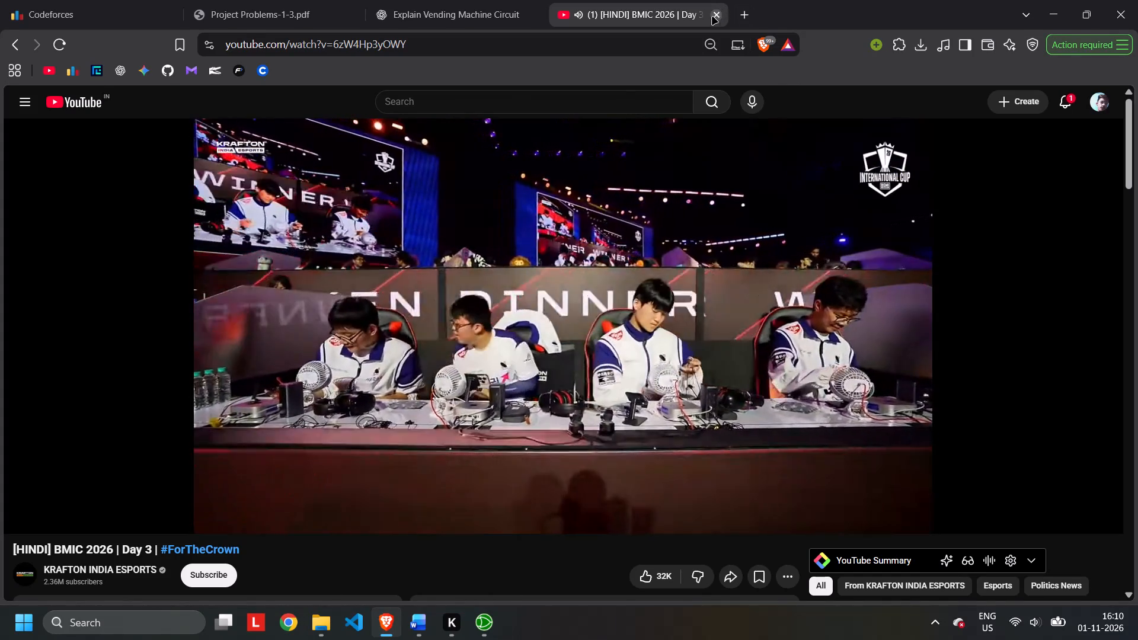
Pause the YouTube video and switch to the Vending_Machine_Design_Report document in Word.
left_click(455, 270)
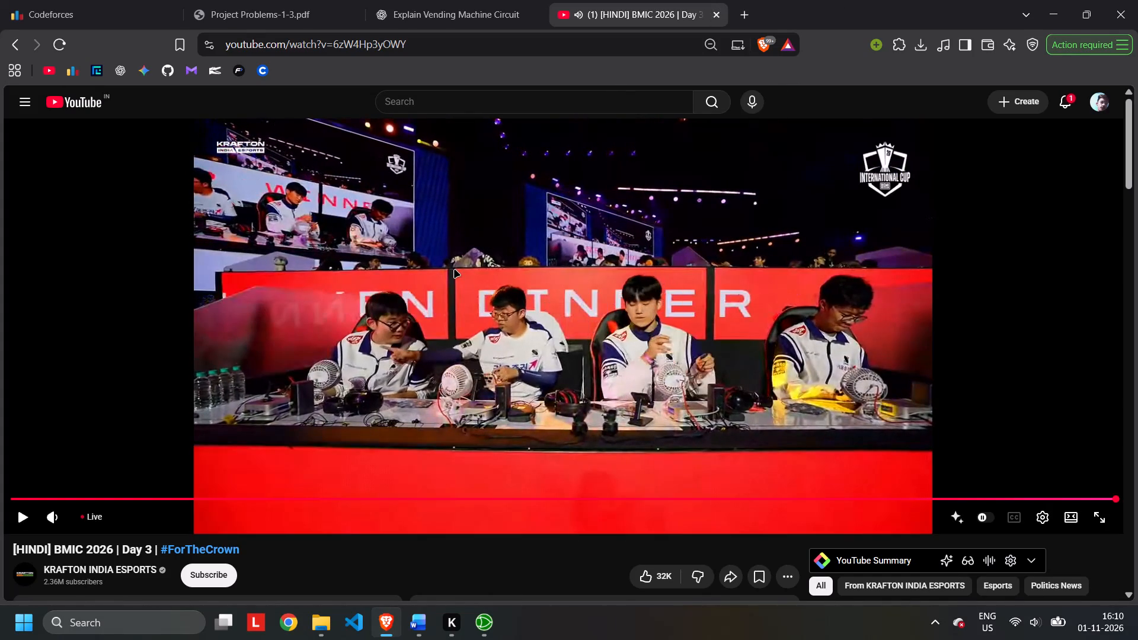
left_click(493, 632)
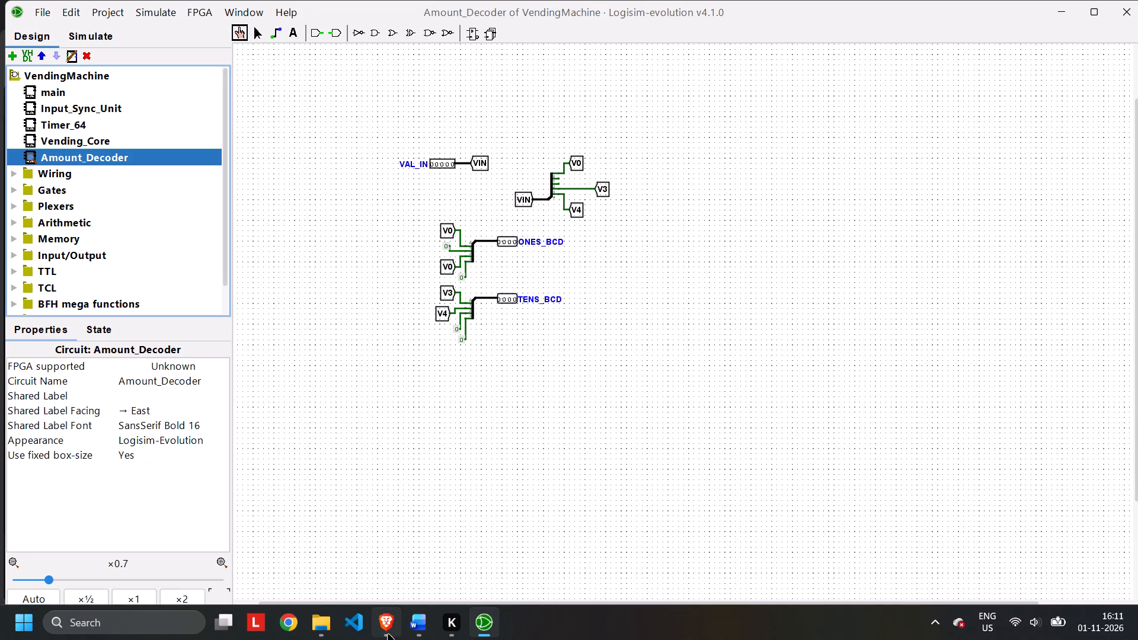
left_click(389, 635)
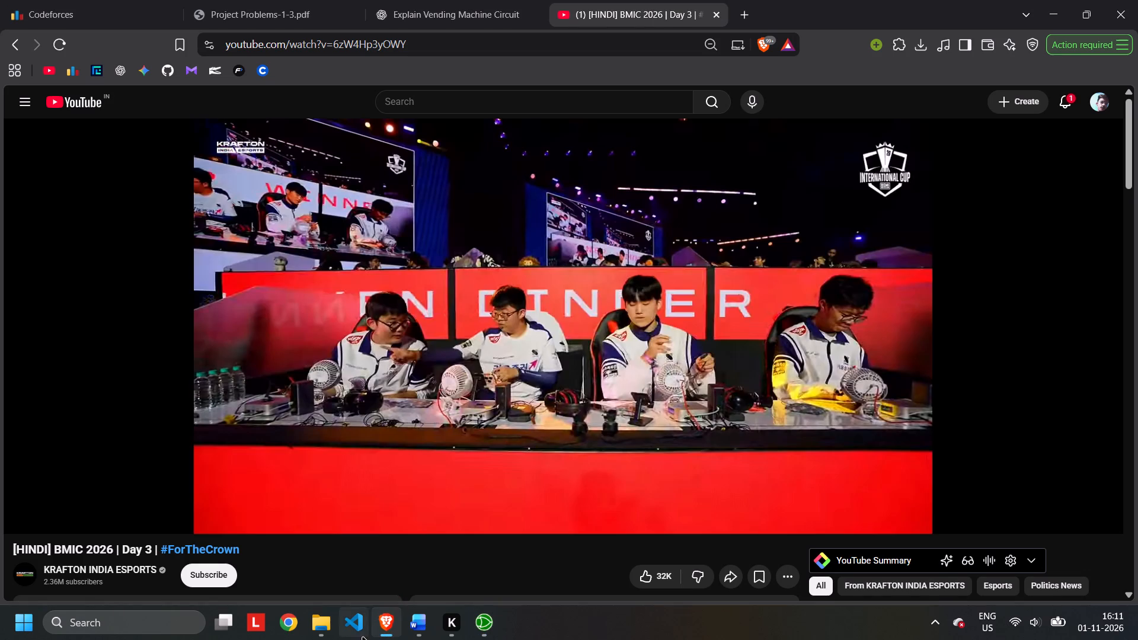
left_click(415, 634)
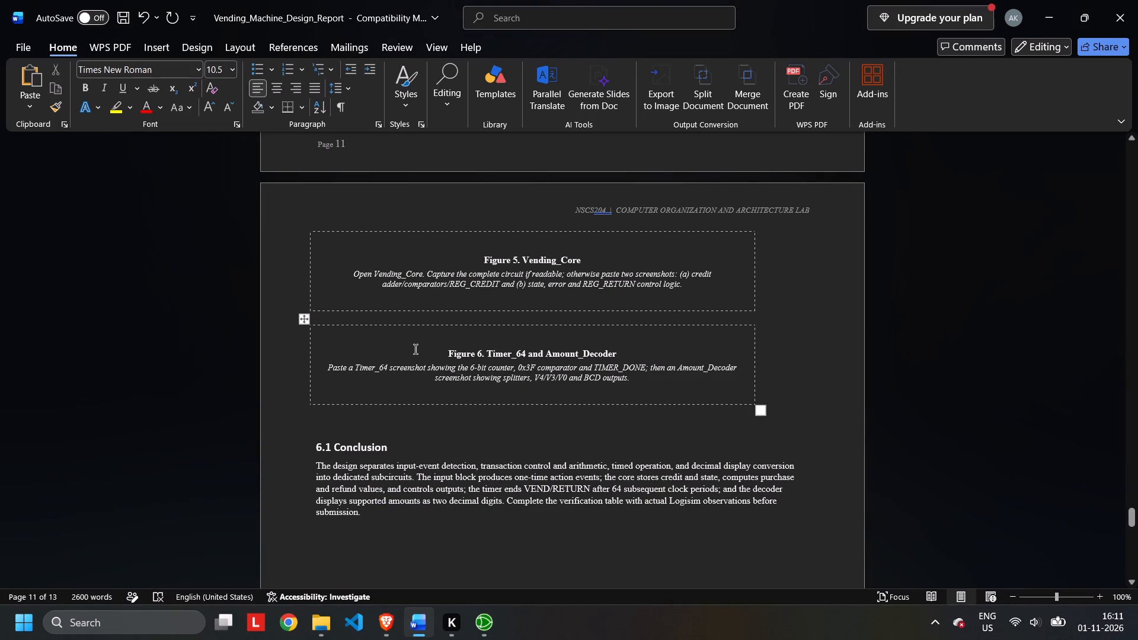
Delete the Figure 6 Timer_64 and Amount_Decoder placeholder, including its text and the dashed box, above the Conclusion.
left_click_drag(433, 351, 642, 381)
key("BackSpace")
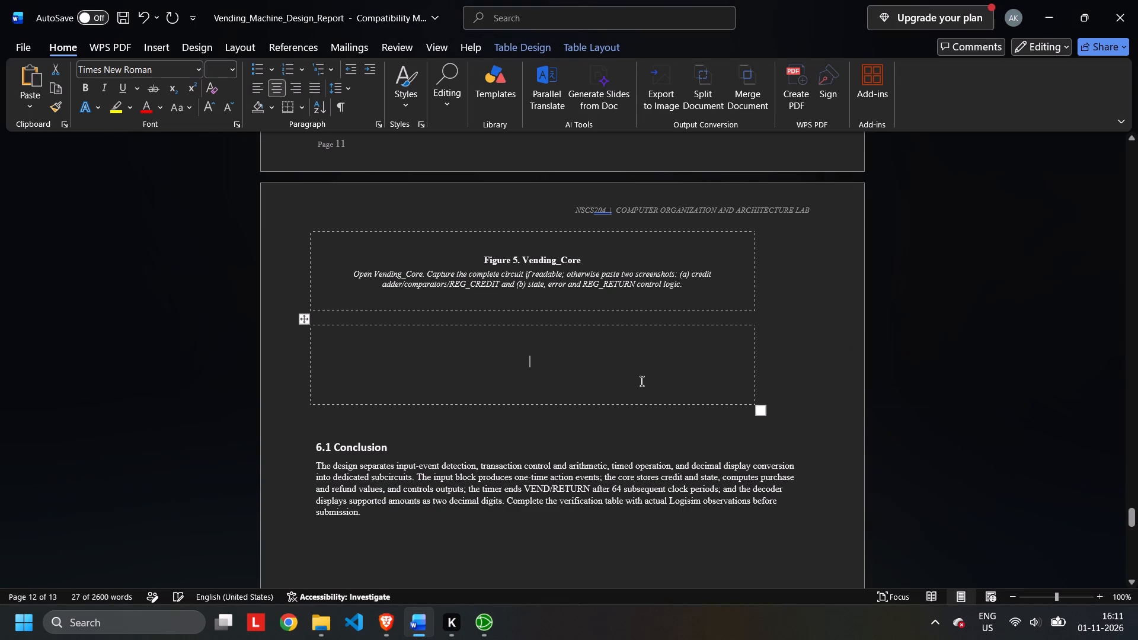
key("BackSpace")
key("BackSpace")
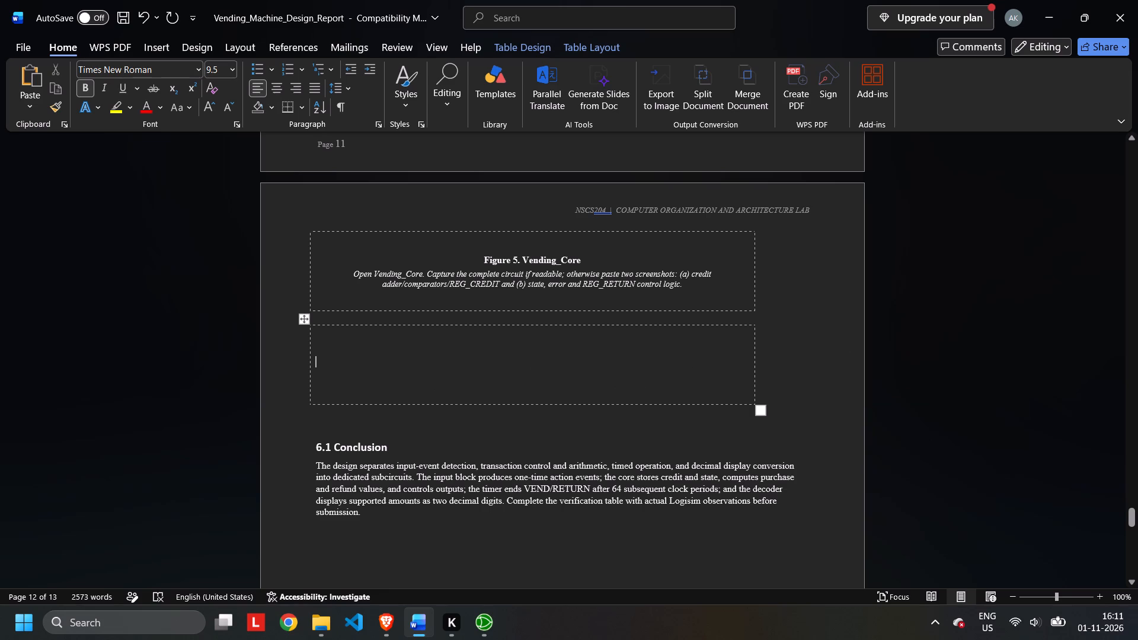
double_click(762, 369)
left_click_drag(762, 369, 682, 367)
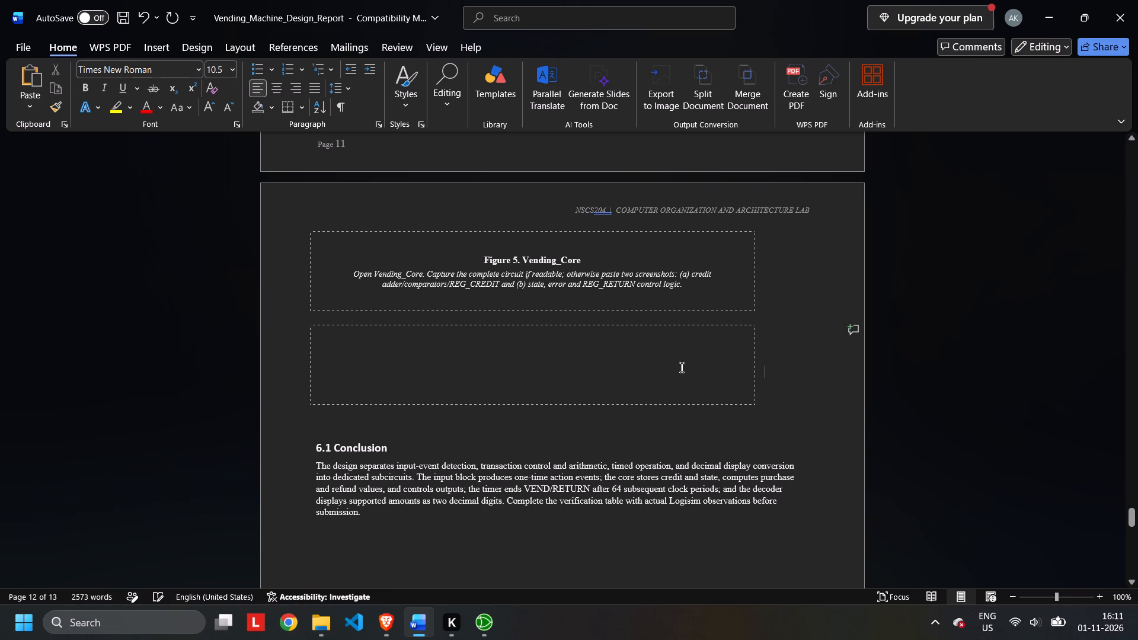
left_click_drag(682, 367, 680, 368)
key("BackSpace")
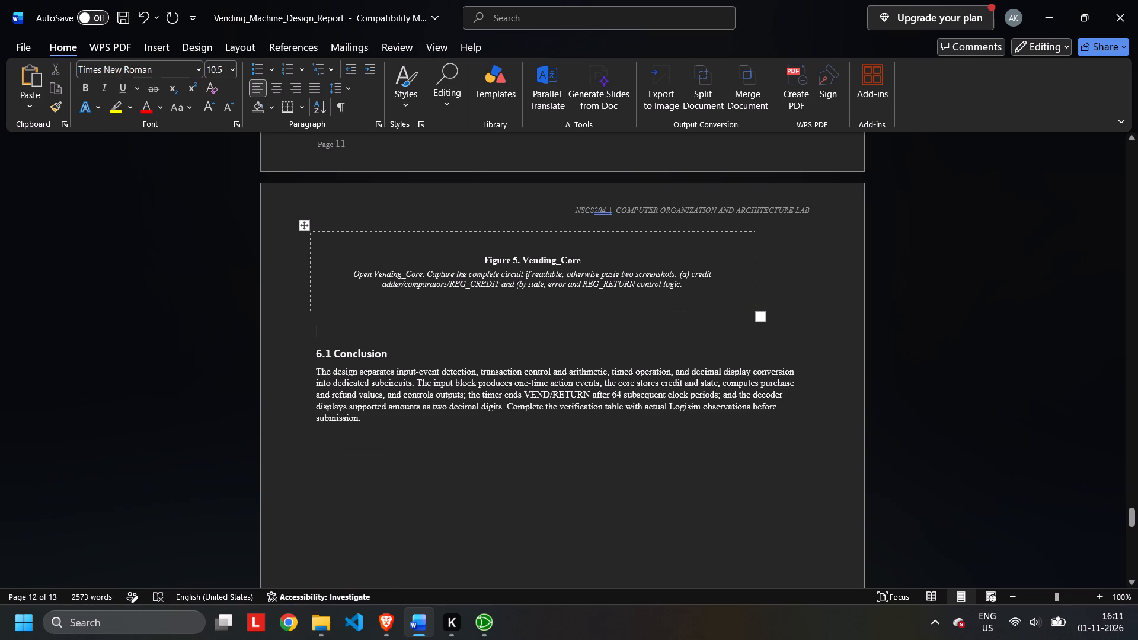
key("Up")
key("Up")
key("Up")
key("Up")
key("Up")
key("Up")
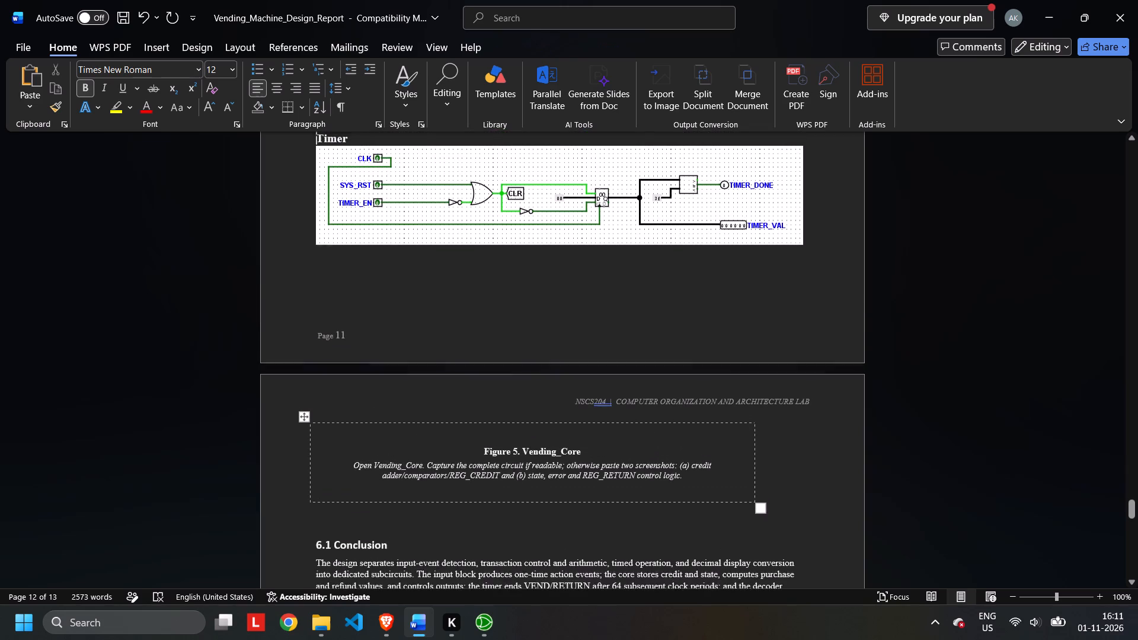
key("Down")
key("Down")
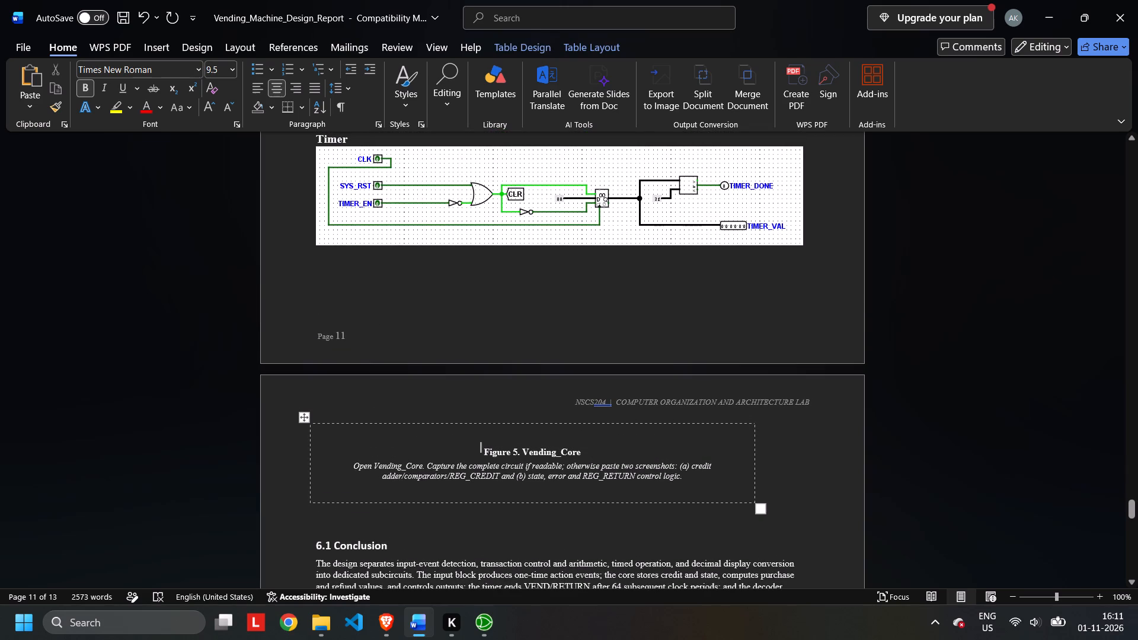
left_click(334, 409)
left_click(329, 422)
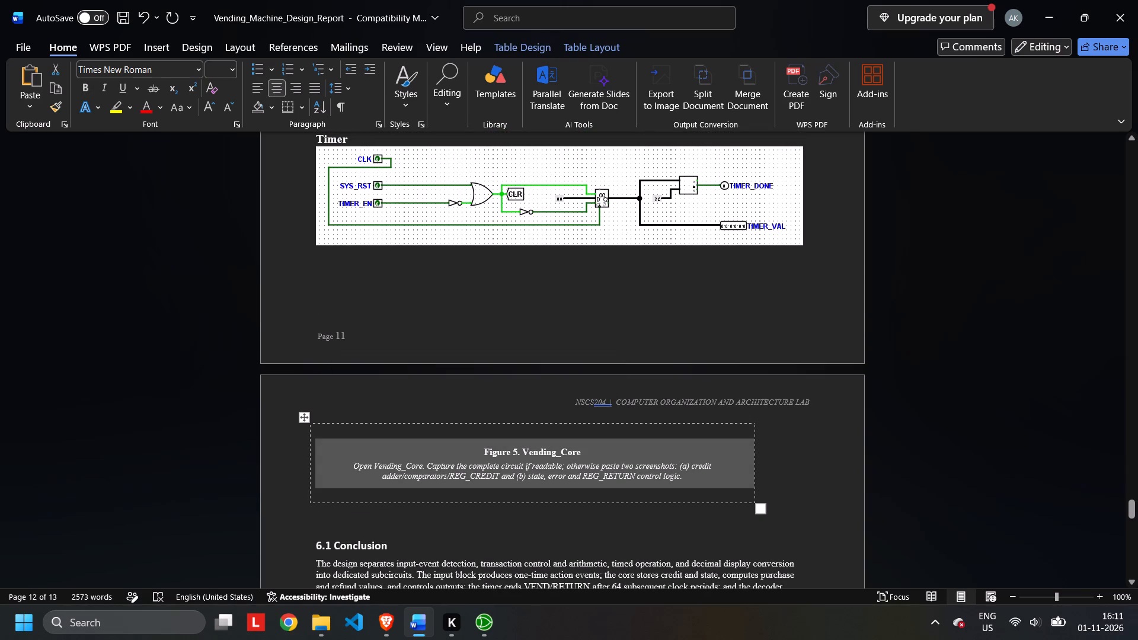
Prefix the Main Circuit heading in section 6 with "Figure 1 : ".
scroll(329, 422, "up", 5)
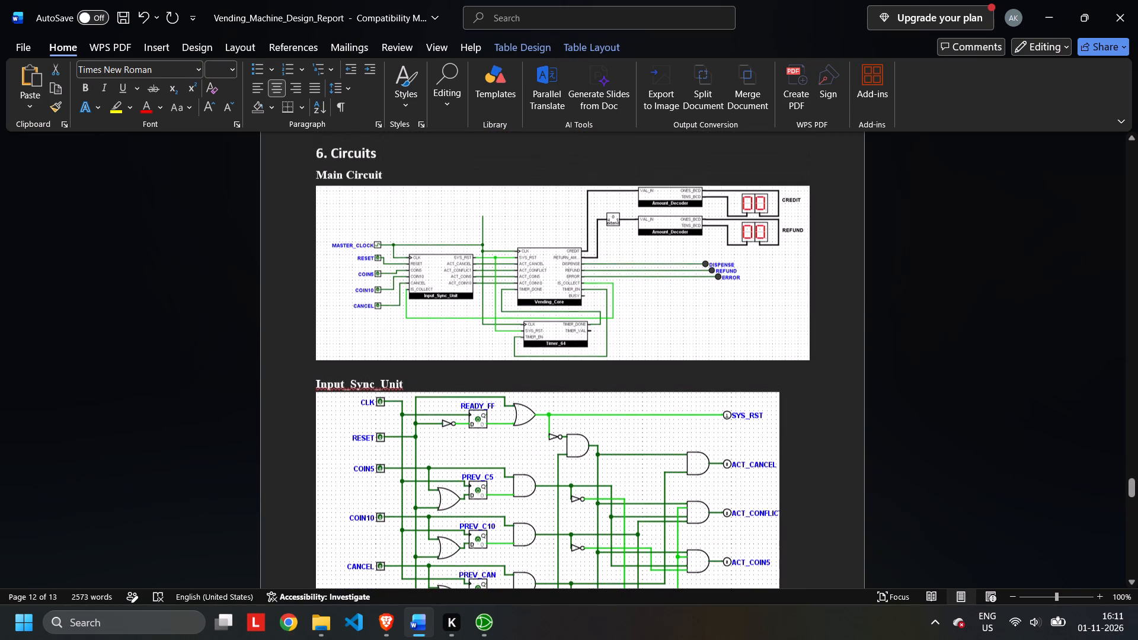
left_click(317, 174)
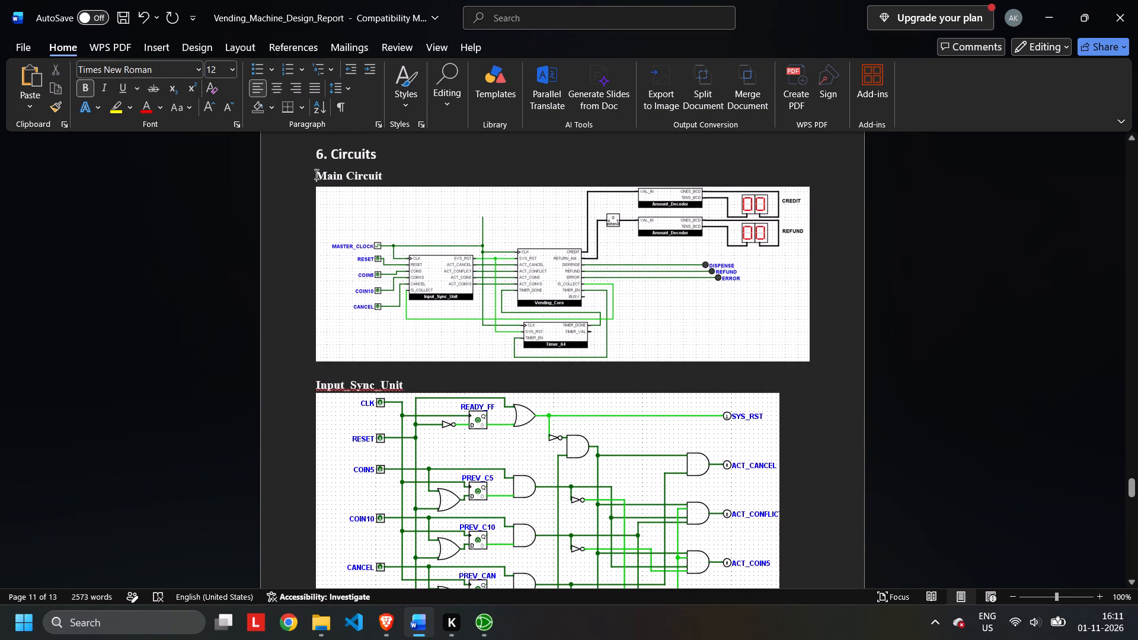
type("Fi")
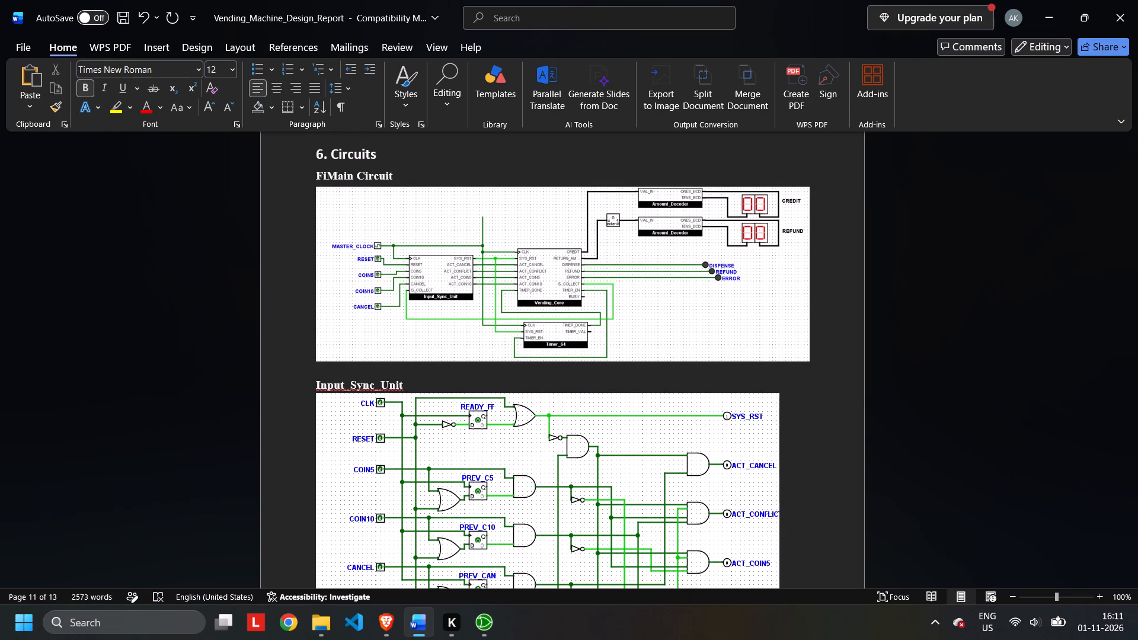
key("g")
type("ure 1 :")
key("space")
Add "Fig" in front of the Input_Sync_Unit heading.
key("Down")
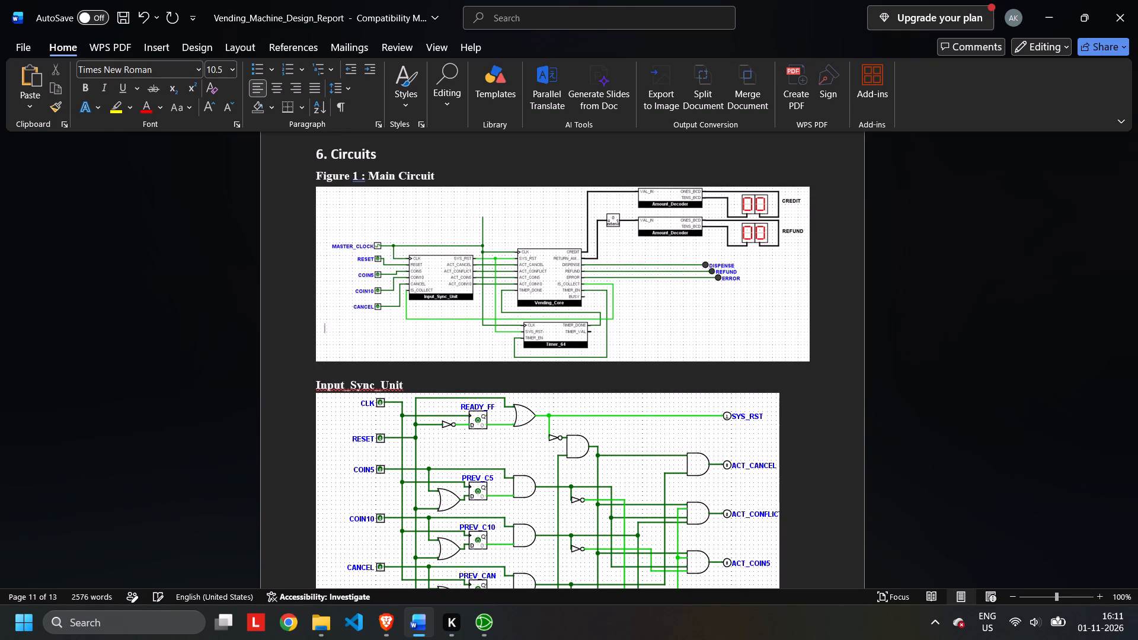
key("Down")
key("Down")
type("Figir")
key("BackSpace")
key("BackSpace")
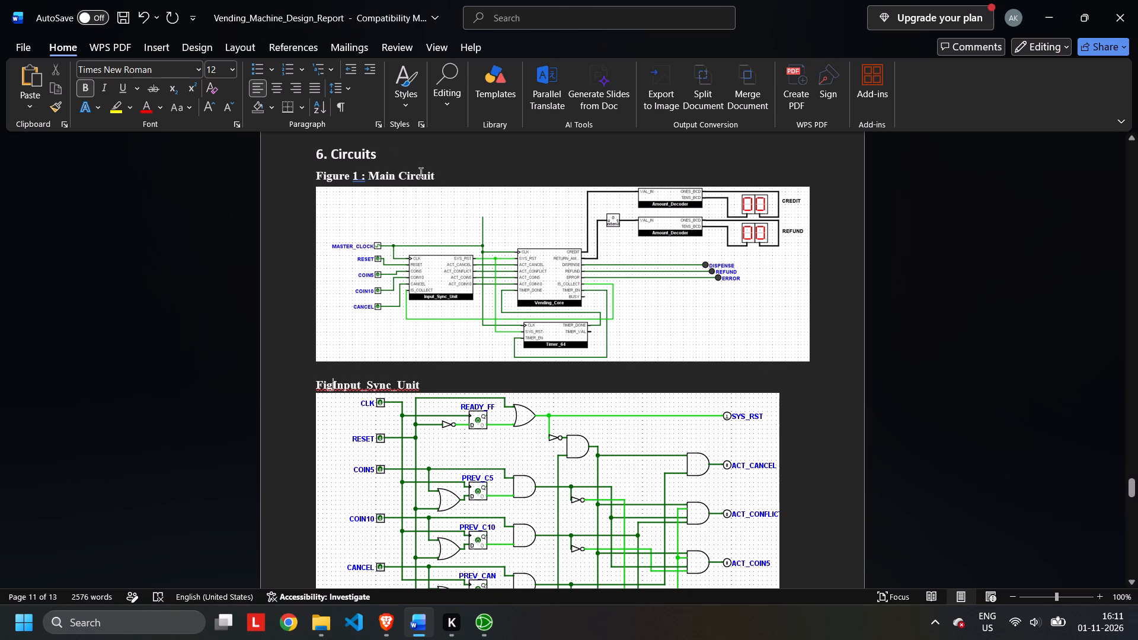
Move the "Figure 1 : Main Circuit" caption below its circuit picture, indented to about the centre, without a blank line after it.
left_click(436, 177)
left_click_drag(436, 177, 319, 172)
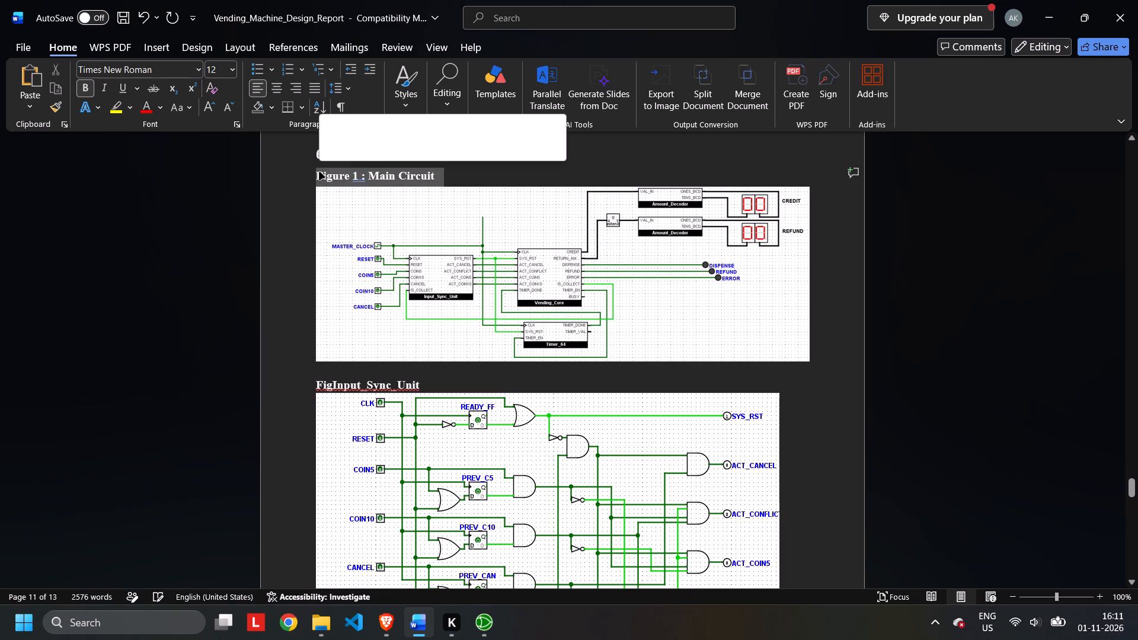
key("ctrl+x")
left_click(484, 350)
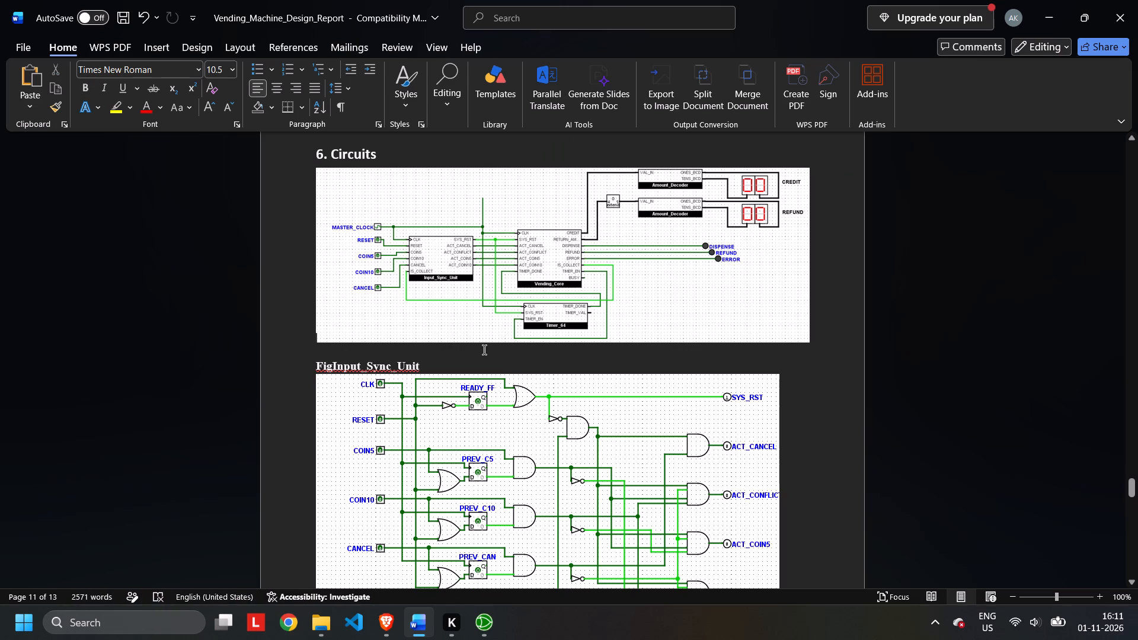
key("space")
key("space")
key("space")
key("space")
key("space")
key("space")
key("space")
key("space")
key("space")
key("space")
key("space")
key("space")
key("space")
key("space")
key("space")
key("space")
key("space")
key("space")
key("space")
key("space")
key("ctrl+v")
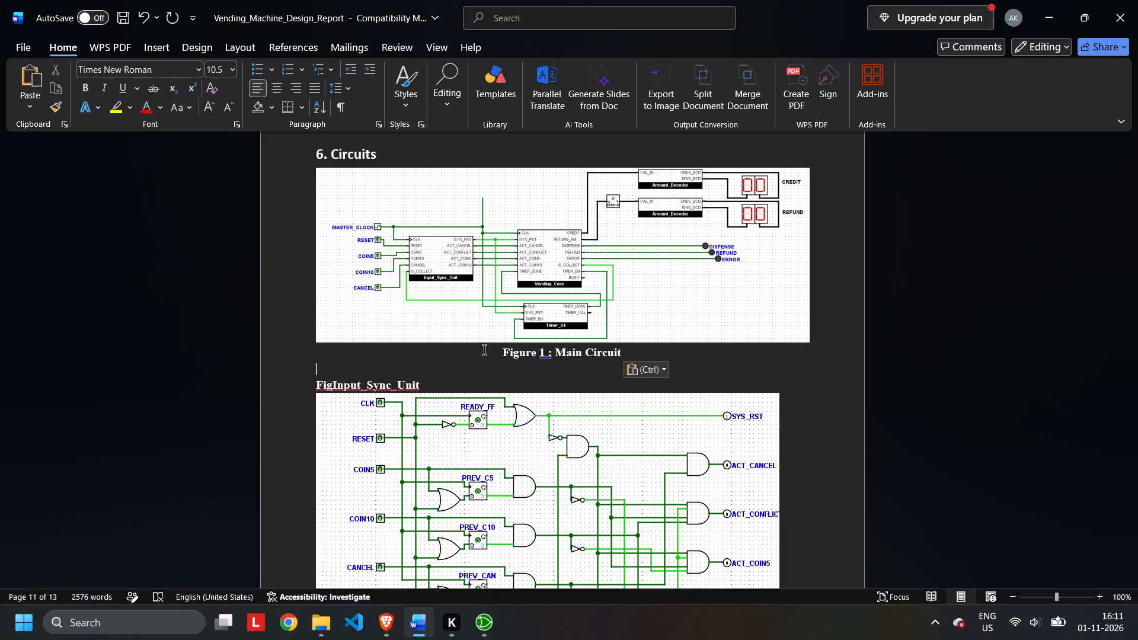
key("BackSpace")
Move the Input_Sync_Unit heading below its circuit picture, indented with five tab stops.
left_click_drag(426, 370, 352, 370)
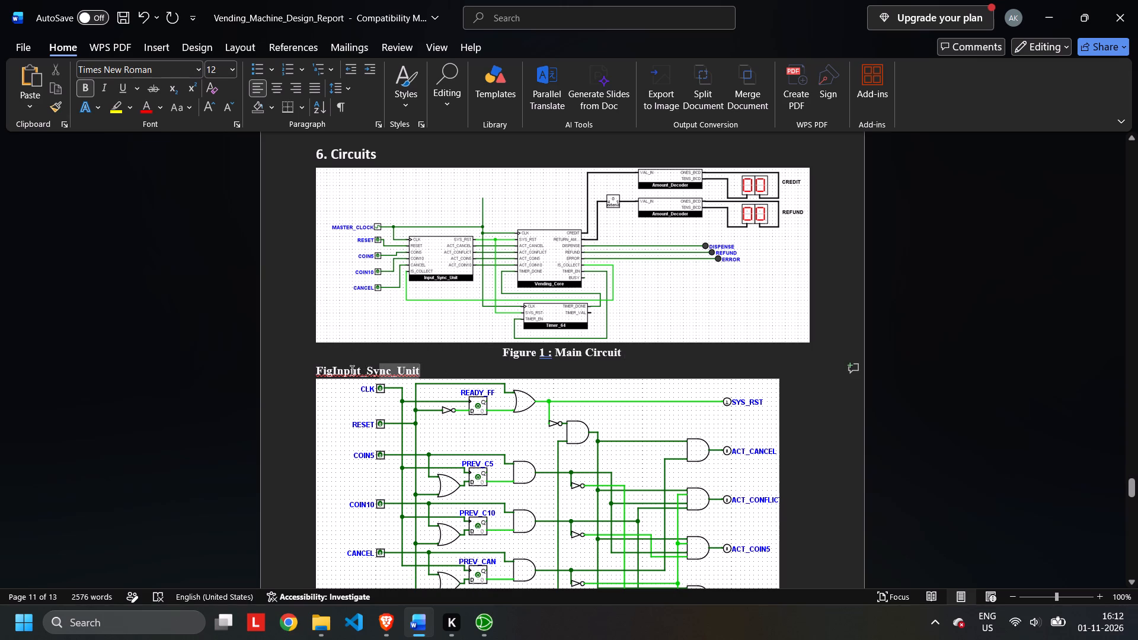
left_click_drag(352, 370, 318, 369)
key("ctrl+x")
scroll(334, 347, "down", 3)
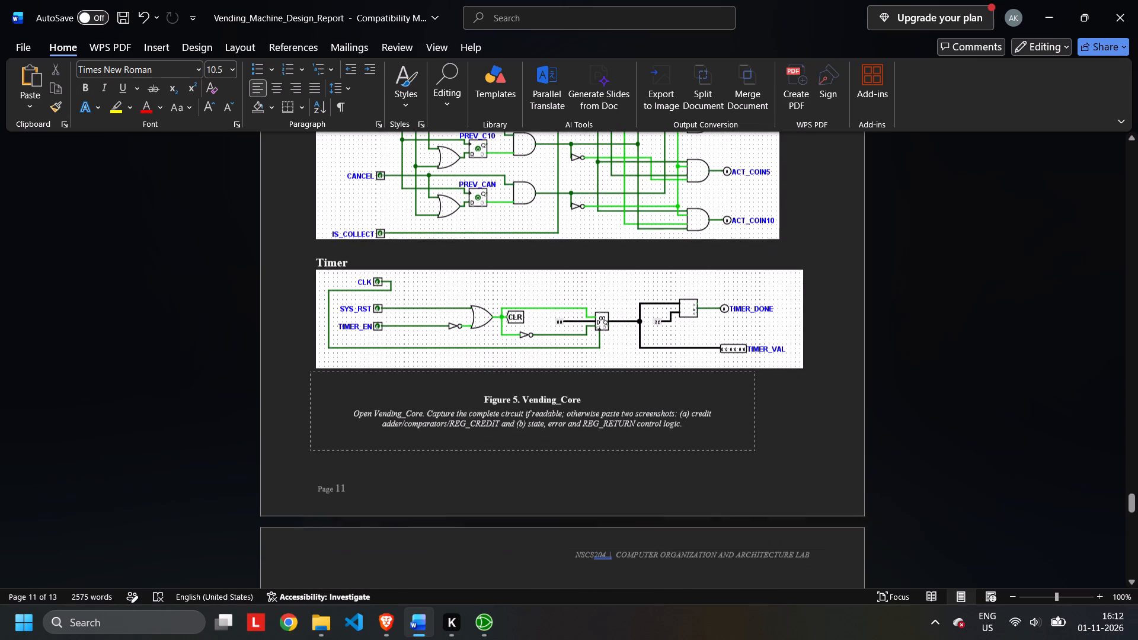
left_click(496, 246)
left_click(496, 246)
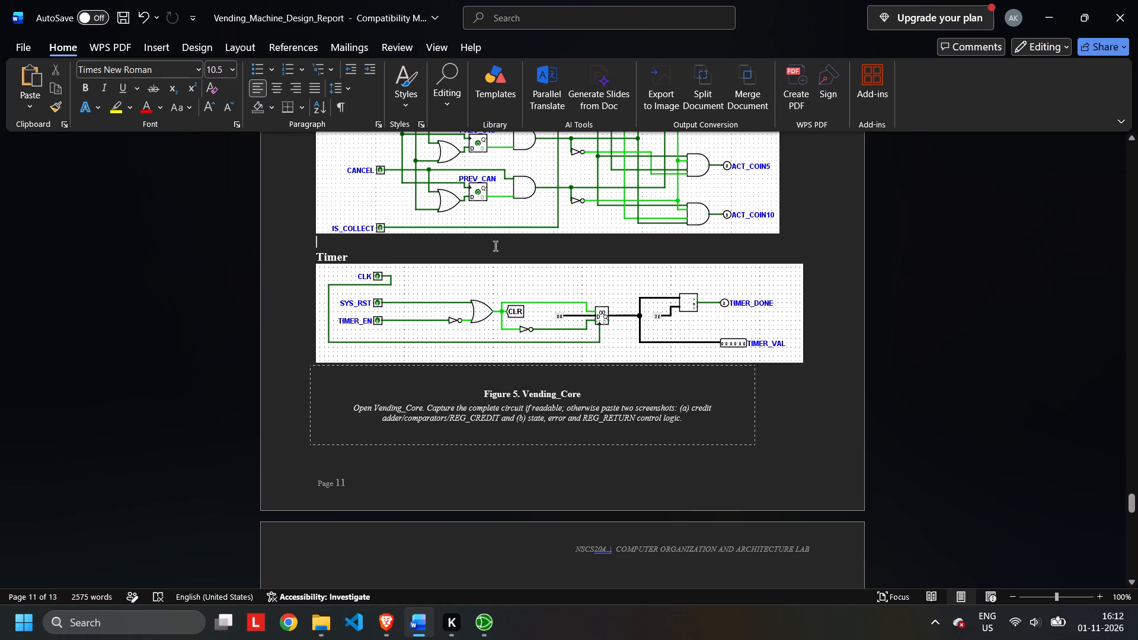
key("Tab")
key("Tab")
key("Tab")
key("Tab")
key("Tab")
type("Fig")
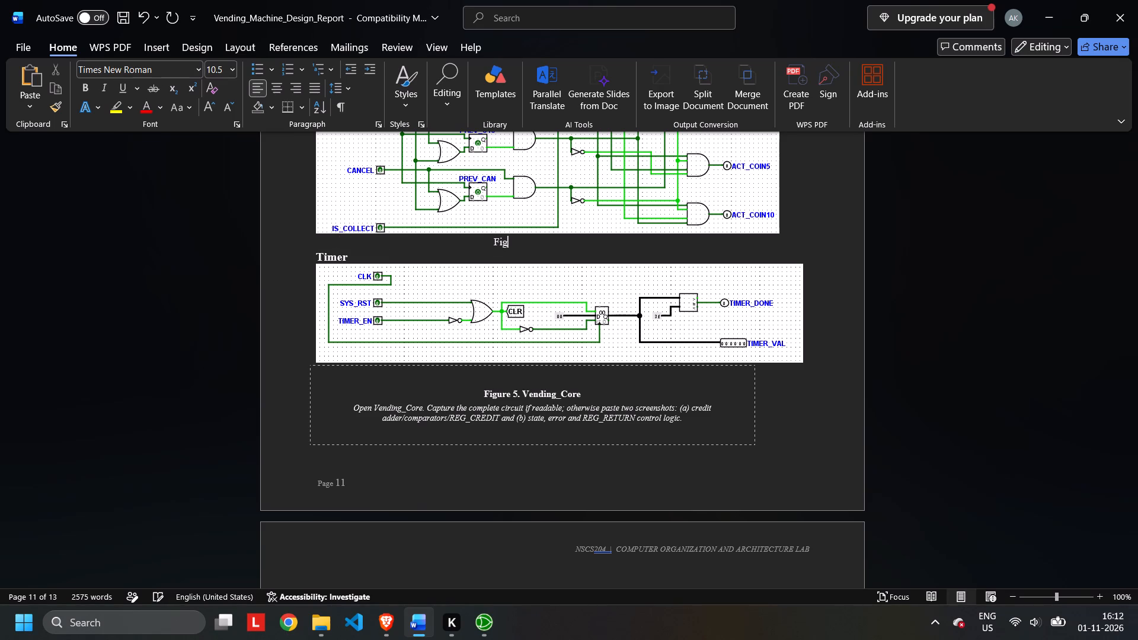
key("BackSpace")
key("BackSpace")
key("BackSpace")
key("ctrl+v")
Complete the moved caption so it reads "Figure 2 : Input_Sync_Unit".
key("Up")
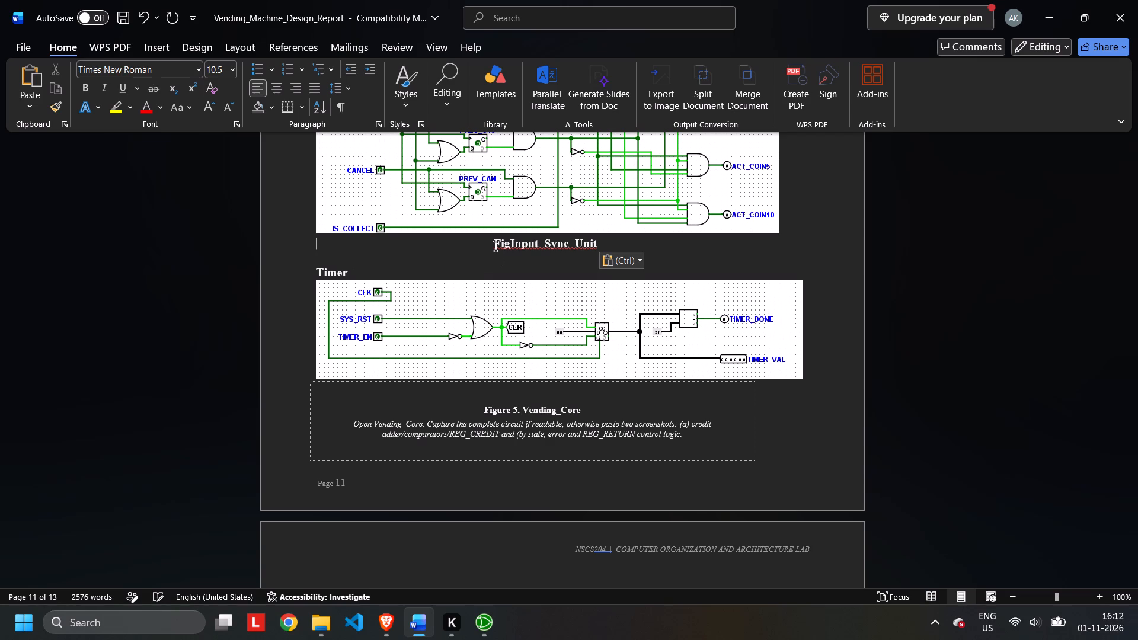
key("Right")
key("Right")
key("Right")
key("Right")
key("Right")
key("Right")
key("Right")
key("Right")
key("Right")
key("Right")
key("Right")
key("Right")
key("Right")
key("Left")
key("Left")
key("Left")
key("Left")
key("Left")
type("ure")
key("space")
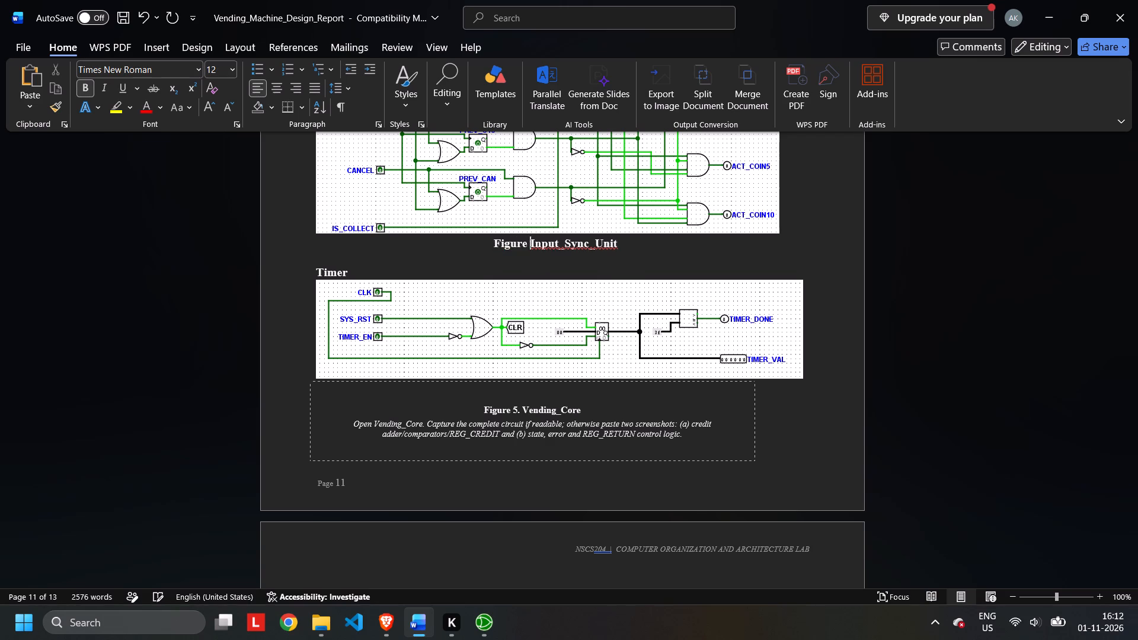
type("2 :")
key("space")
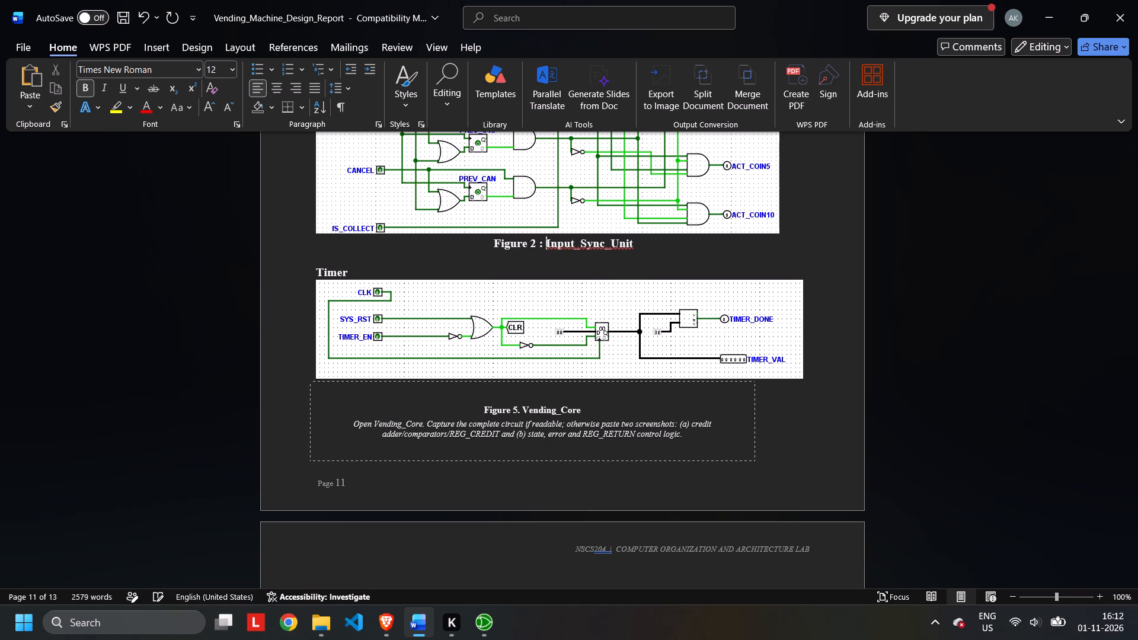
Delete the Timer heading above the timer circuit picture along with its leftover line.
left_click(359, 272)
key("ctrl+x")
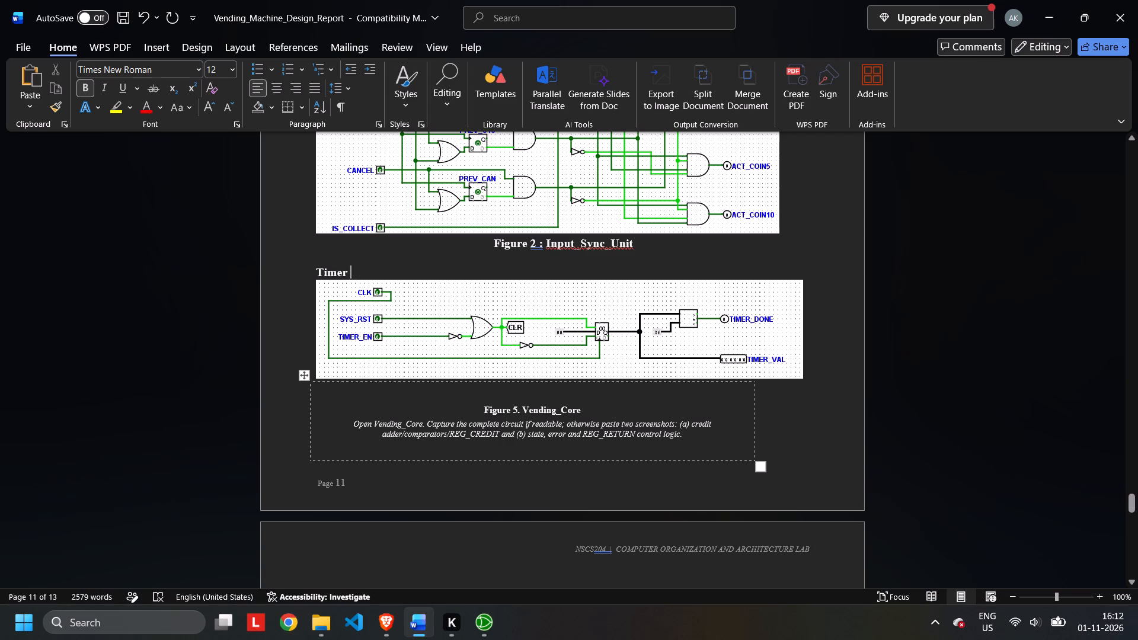
key("BackSpace")
key("BackSpace")
key("BackSpace")
key("BackSpace")
key("BackSpace")
key("BackSpace")
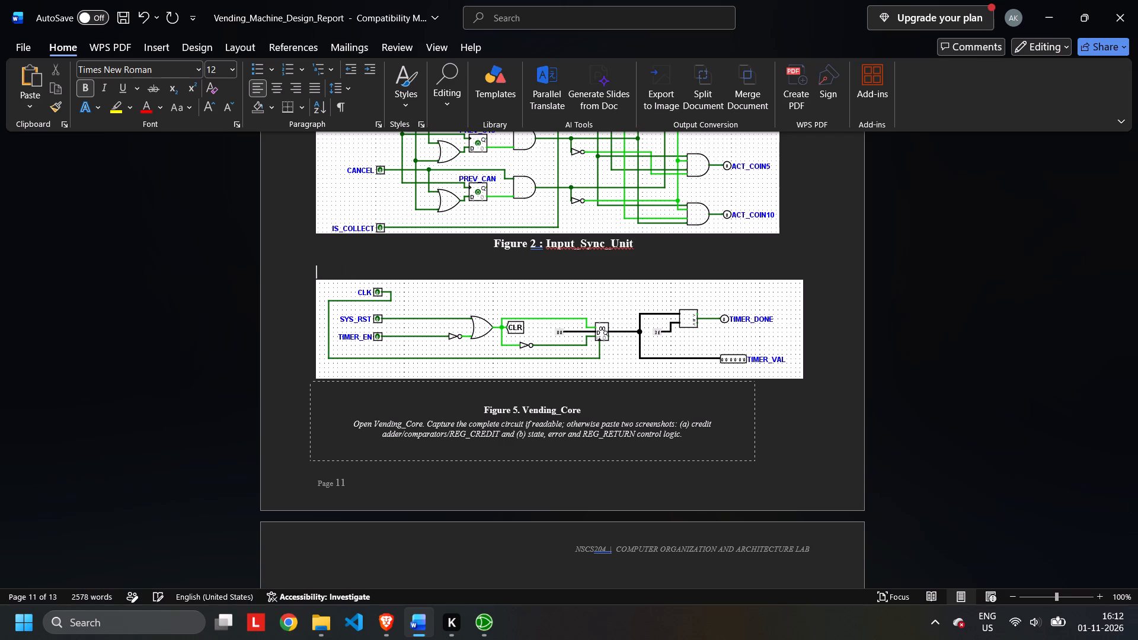
key("BackSpace")
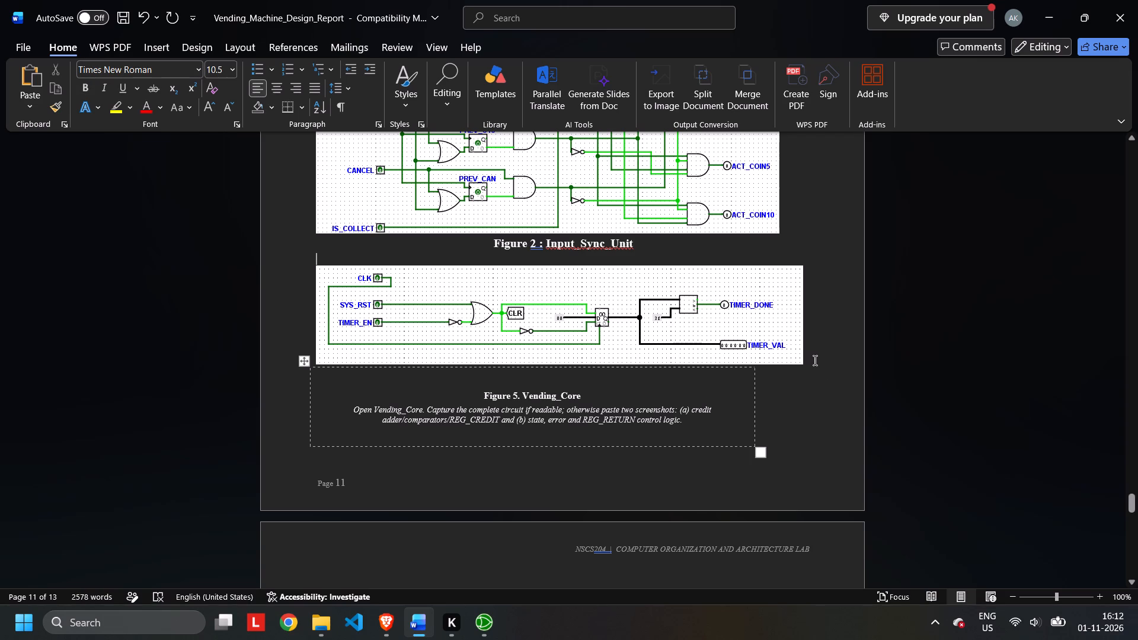
Paste the copied caption text below the timer circuit picture, after a blank line and indented with five tab stops.
left_click(813, 361)
key("Return")
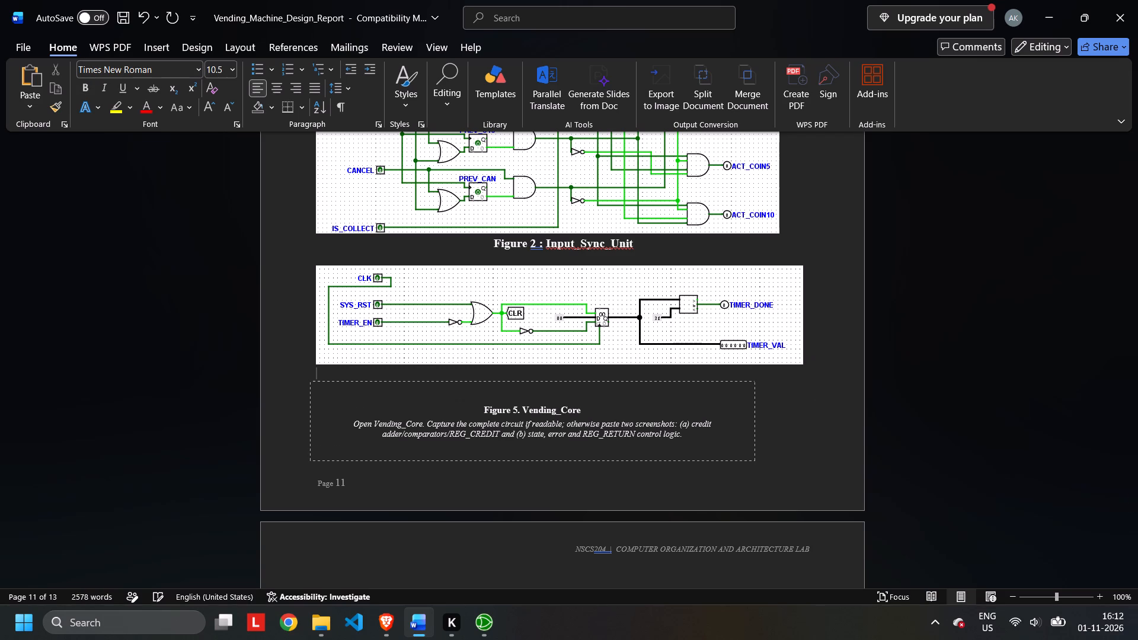
key("Return")
key("Tab")
key("Tab")
key("Tab")
key("Tab")
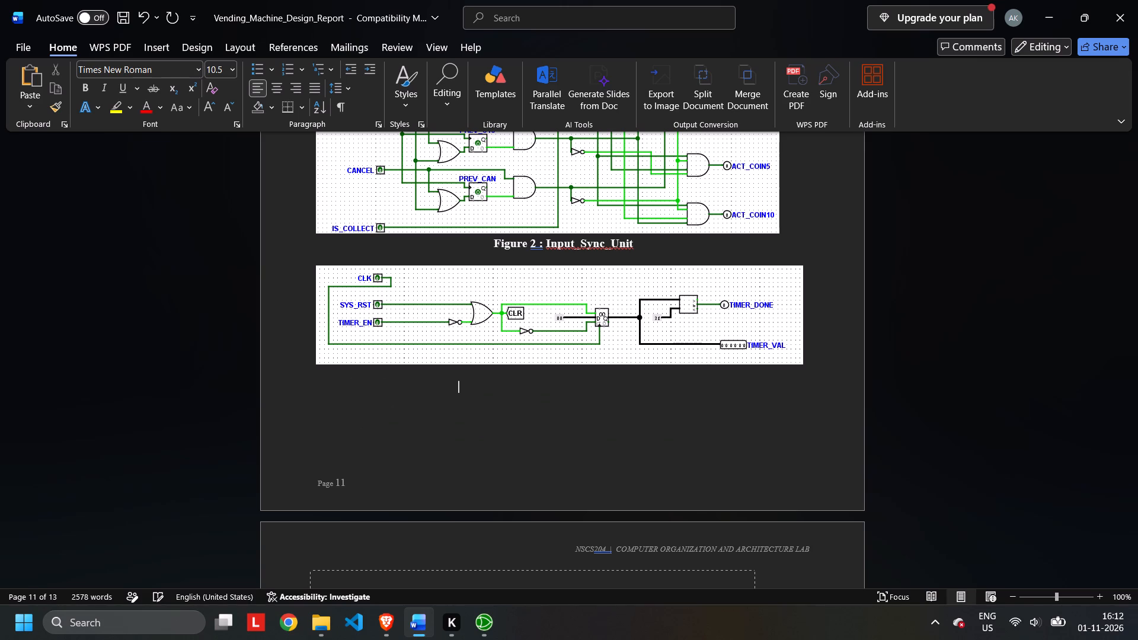
key("Tab")
key("ctrl+v")
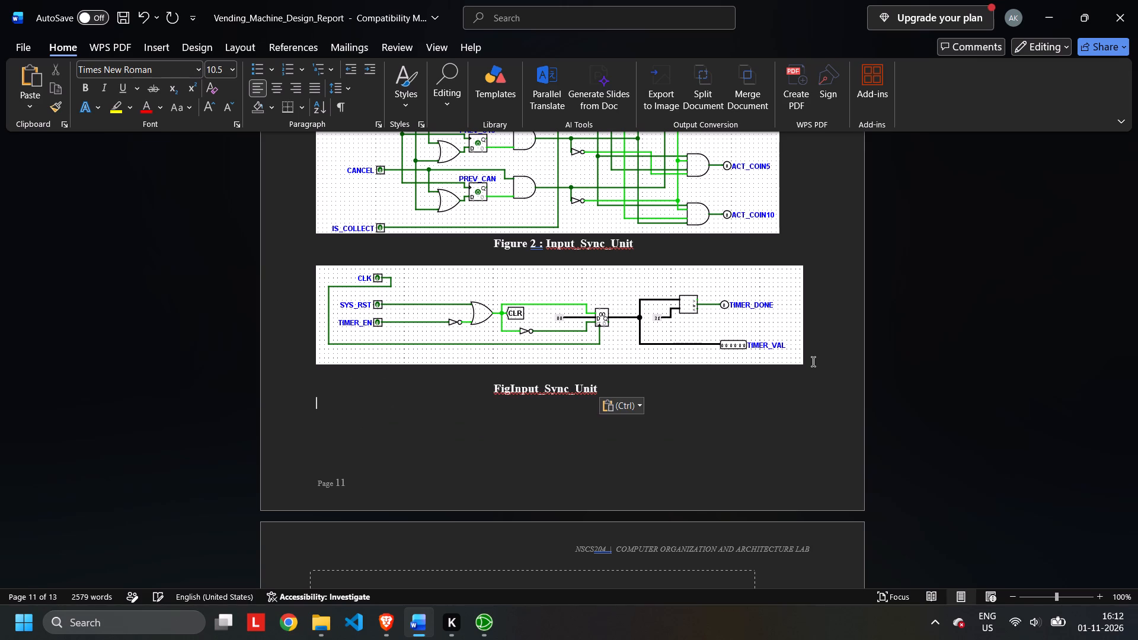
Edit the pasted caption below the timer picture so it reads "Figure 3 : Timer".
left_click(615, 386)
key("BackSpace")
key("BackSpace")
key("BackSpace")
key("BackSpace")
key("BackSpace")
key("BackSpace")
key("BackSpace")
key("BackSpace")
key("BackSpace")
key("BackSpace")
key("BackSpace")
key("BackSpace")
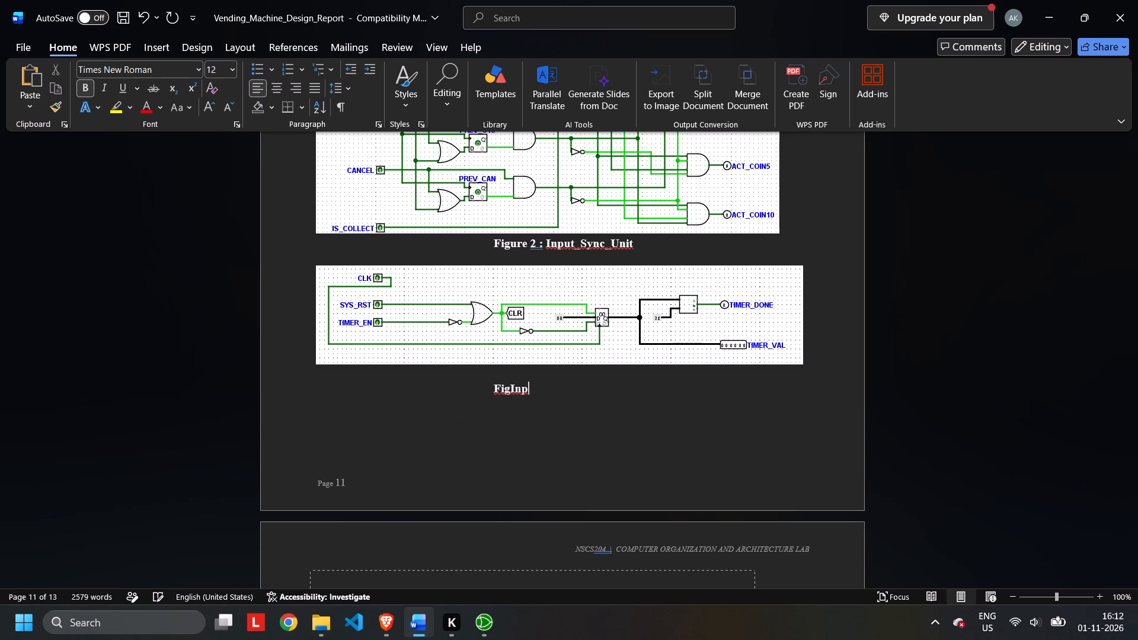
key("BackSpace")
key("BackSpace")
key("BackSpace")
type("ure 3 : Timer")
Add blank lines after the Figure 3 caption until an empty line sits above the Vending_Core placeholder on page 12.
scroll(615, 386, "down", 3)
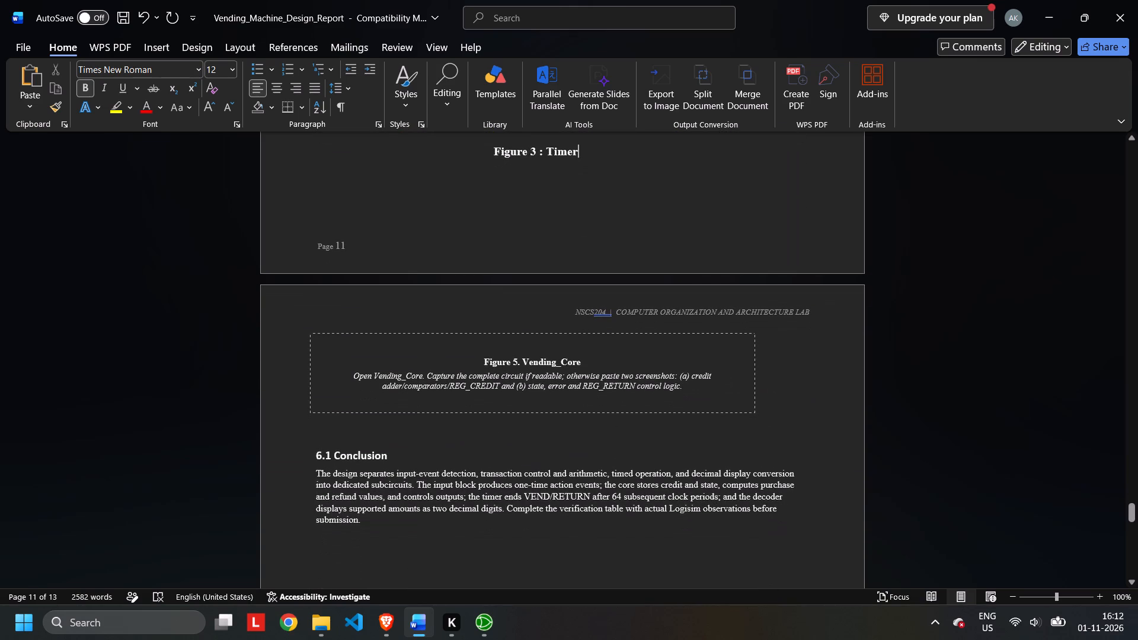
left_click(776, 328)
left_click(776, 328)
scroll(776, 328, "up", 1)
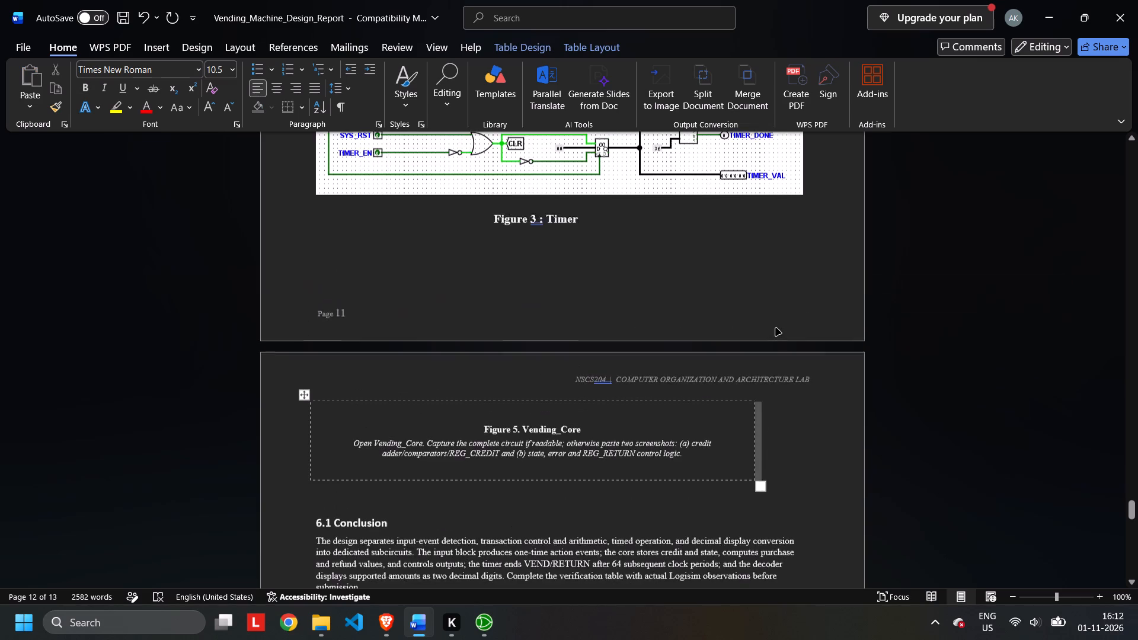
scroll(776, 328, "up", 1)
left_click(437, 367)
left_click(382, 408)
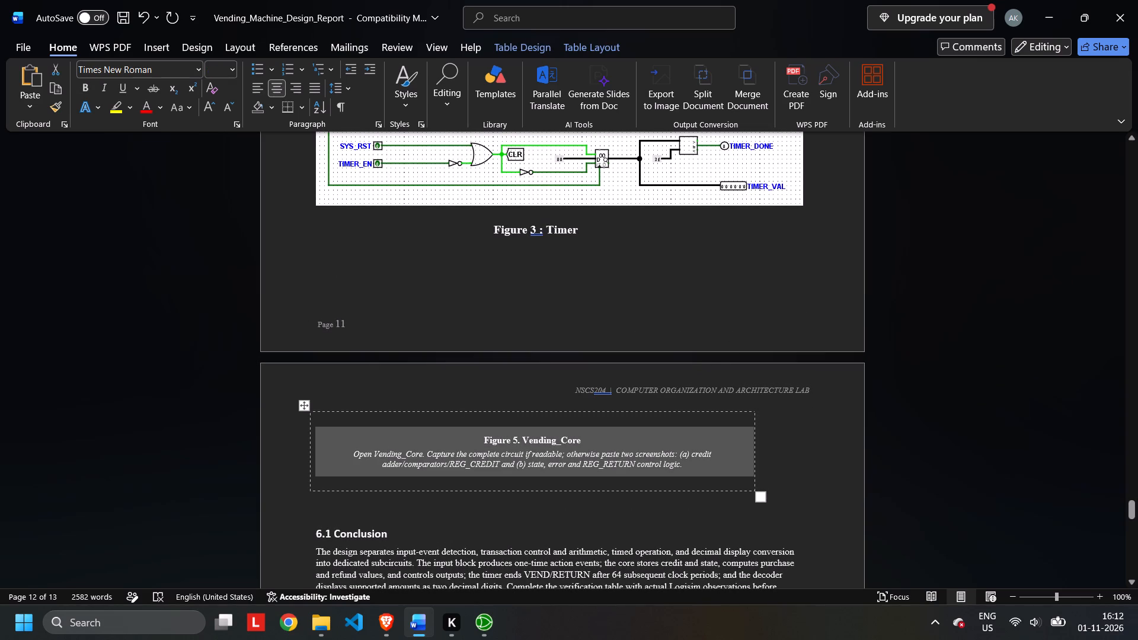
left_click(776, 413)
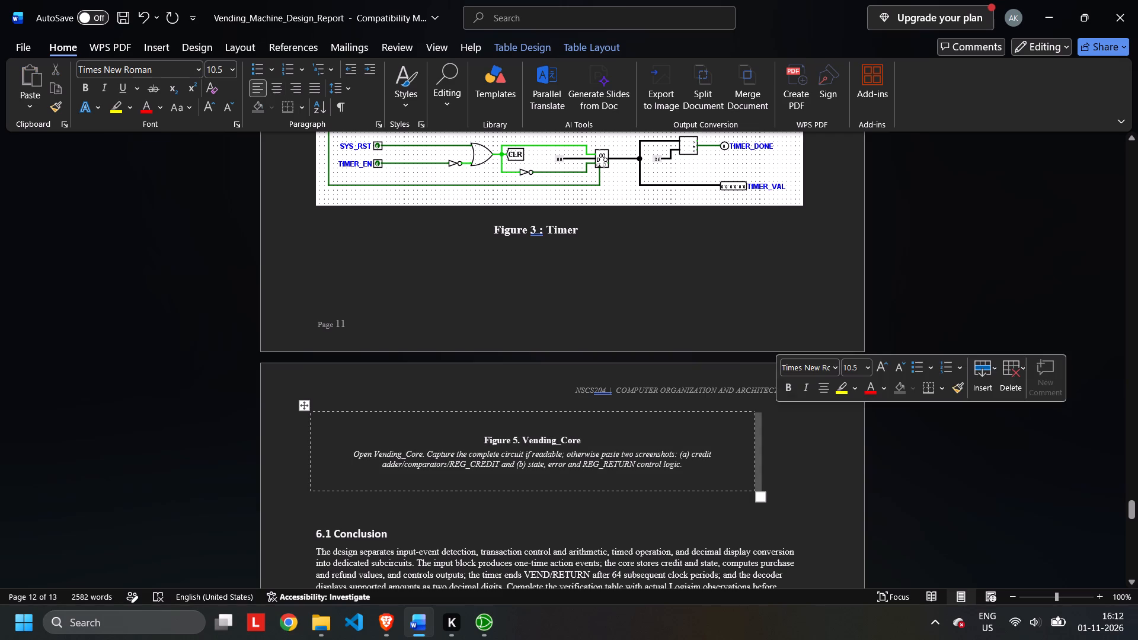
left_click(766, 415)
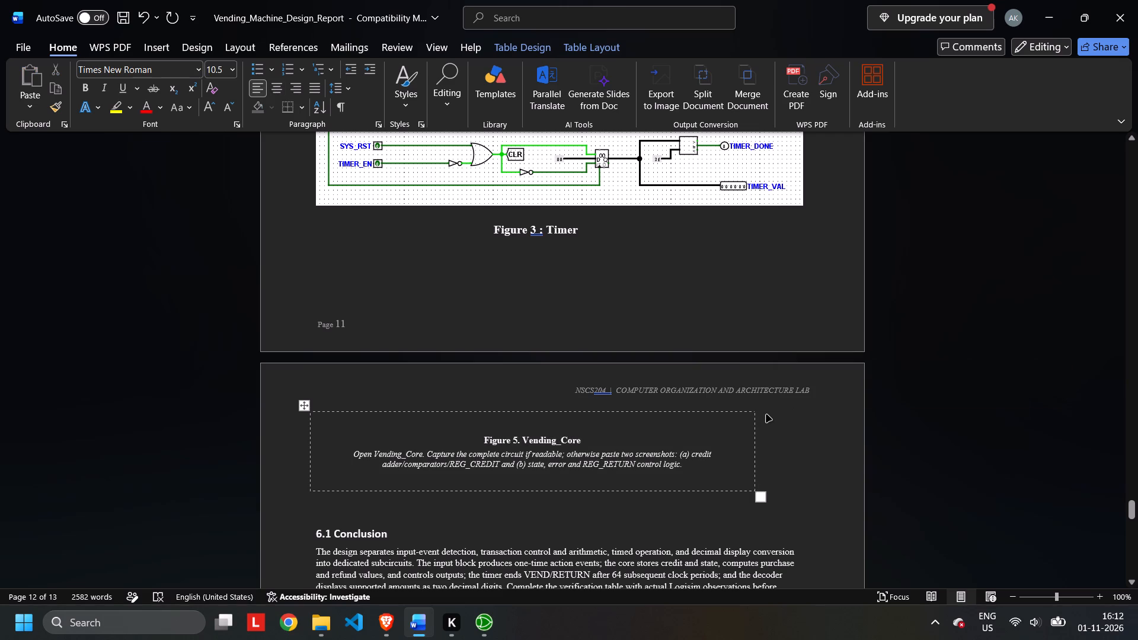
left_click(387, 297)
key("Return")
key("Return")
key("Return")
key("Return")
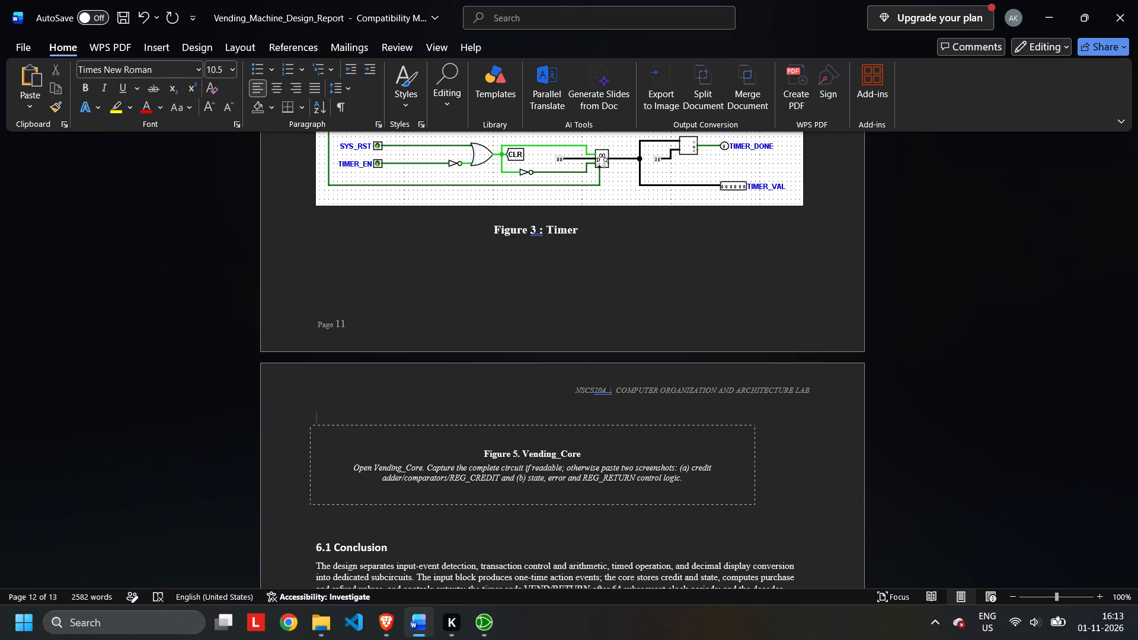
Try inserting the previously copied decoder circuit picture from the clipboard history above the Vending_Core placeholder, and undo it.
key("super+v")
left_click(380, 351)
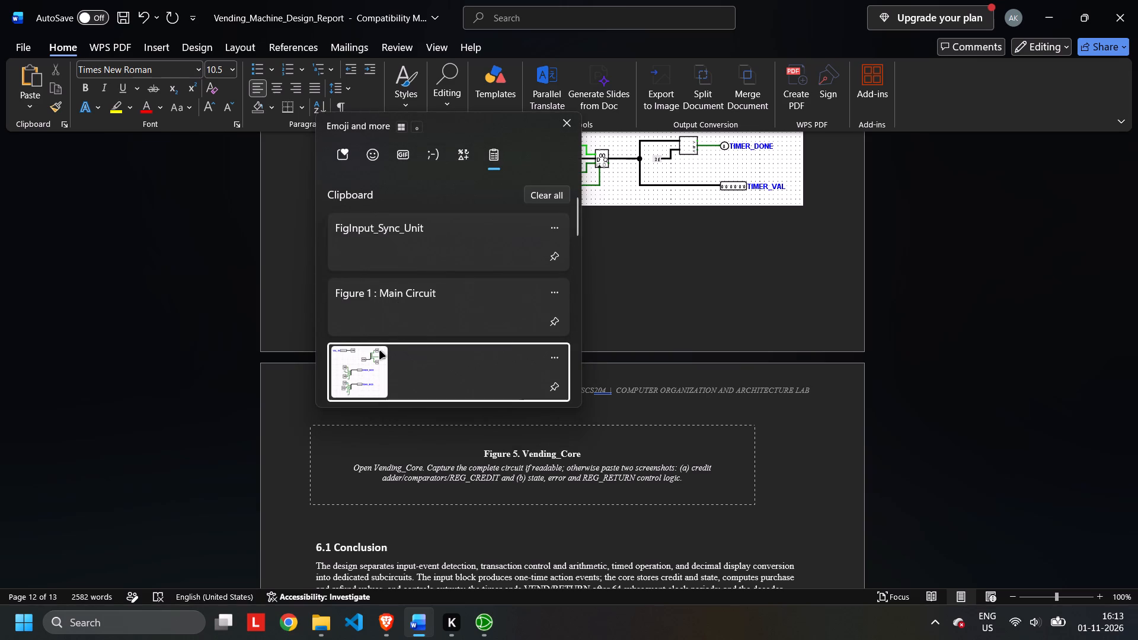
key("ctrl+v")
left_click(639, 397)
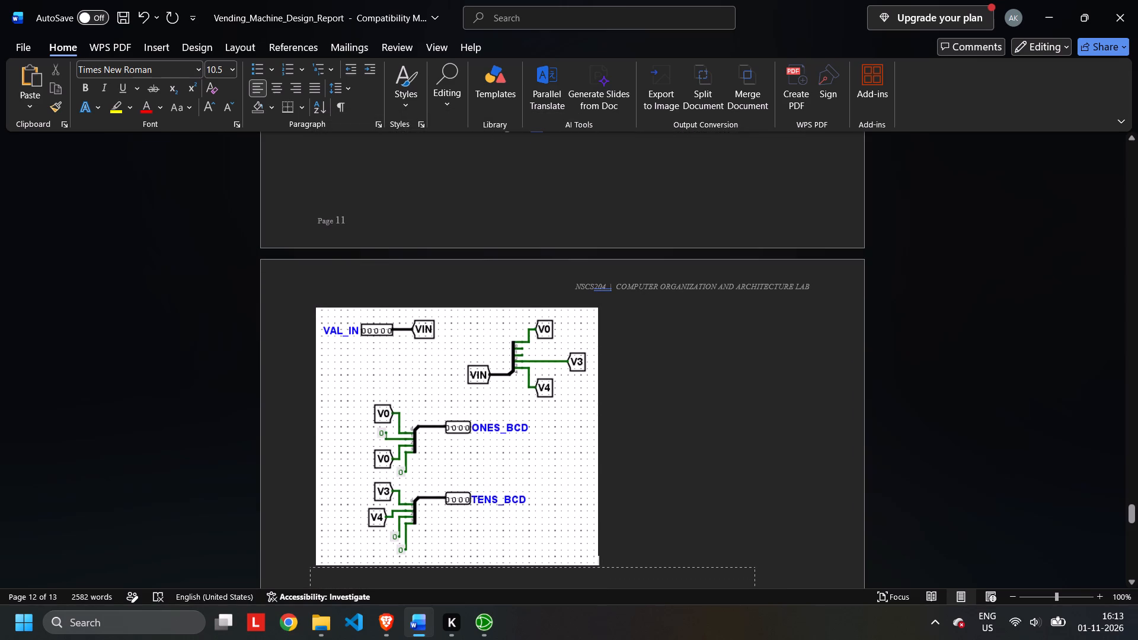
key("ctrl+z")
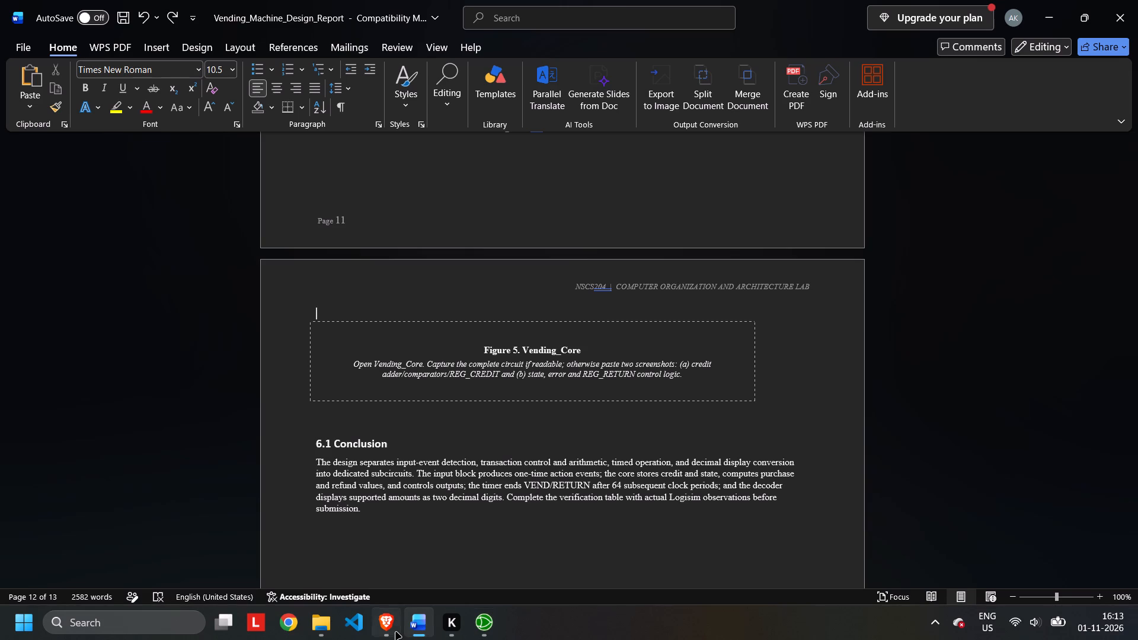
Capture a wider screenshot of the Amount_Decoder circuit in Logisim-evolution and paste it above the Vending_Core placeholder in the Word report.
left_click(499, 626)
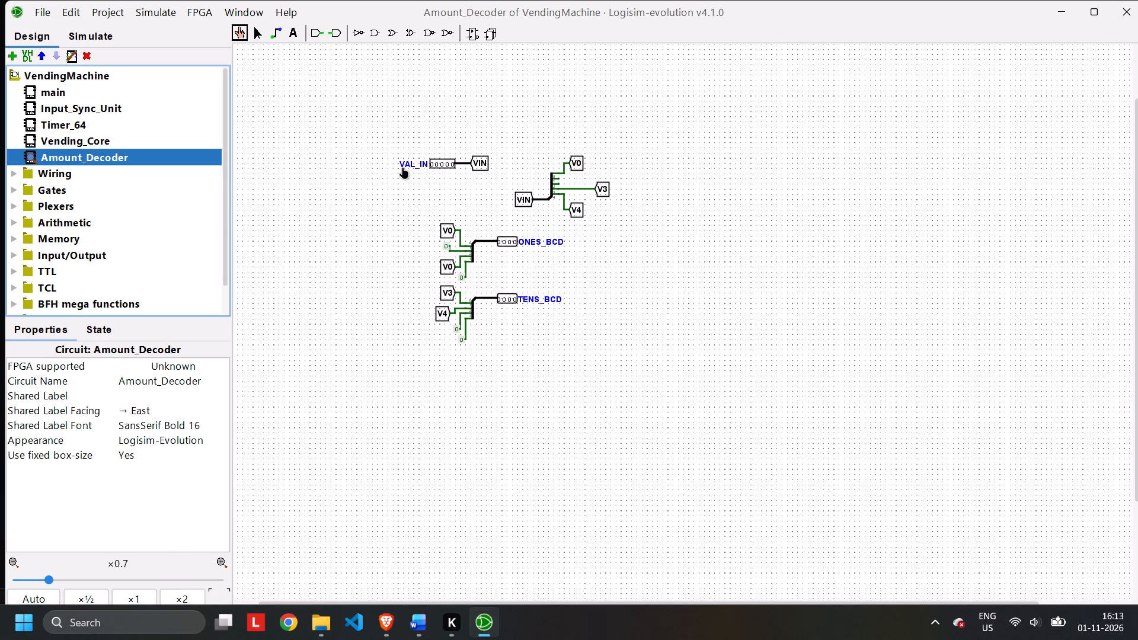
key("Print")
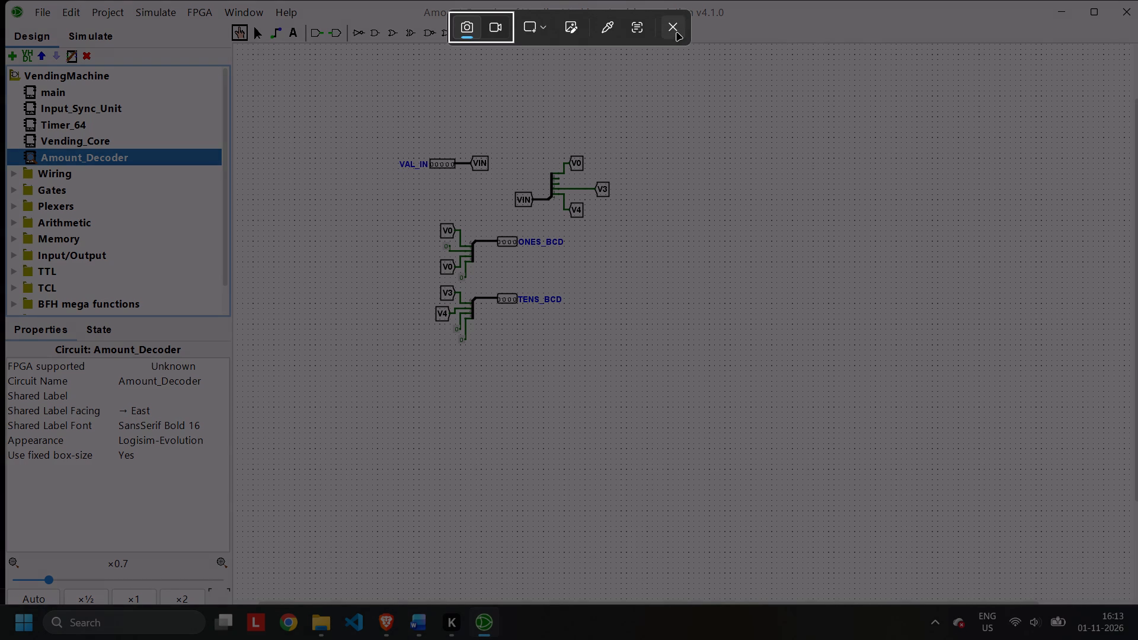
left_click_drag(340, 149, 706, 354)
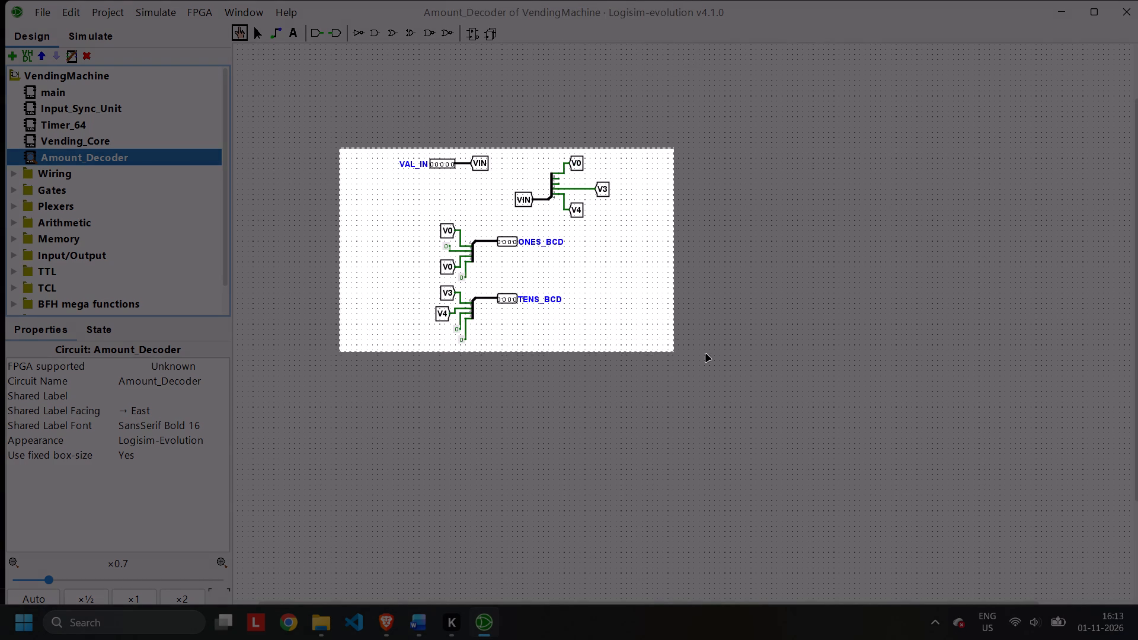
left_click_drag(706, 354, 730, 345)
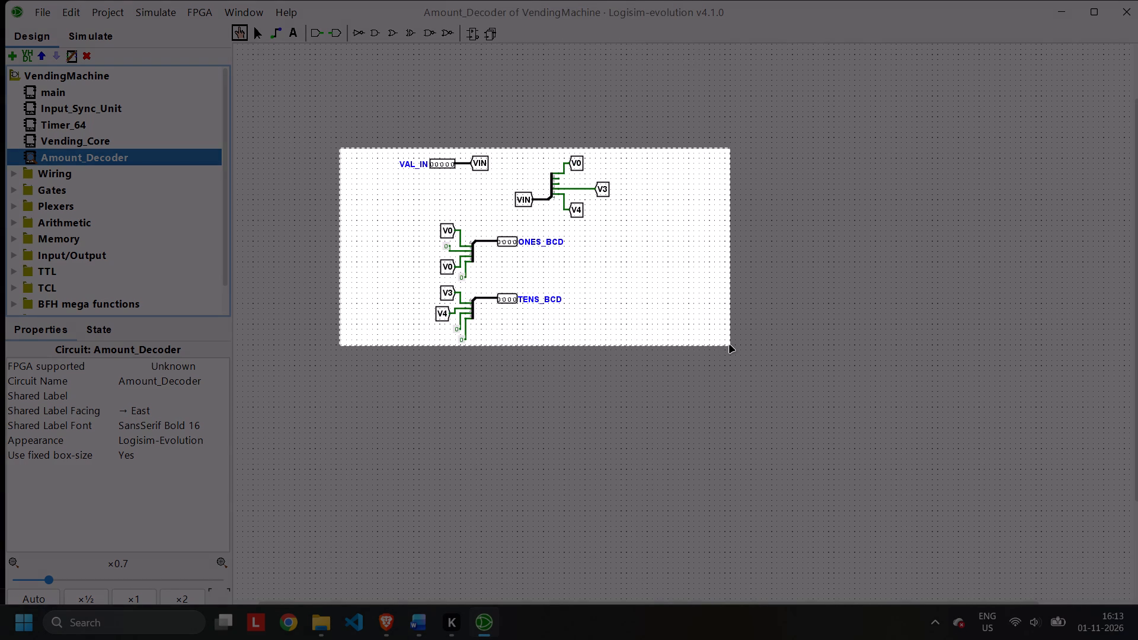
left_click_drag(730, 345, 729, 347)
left_click(421, 626)
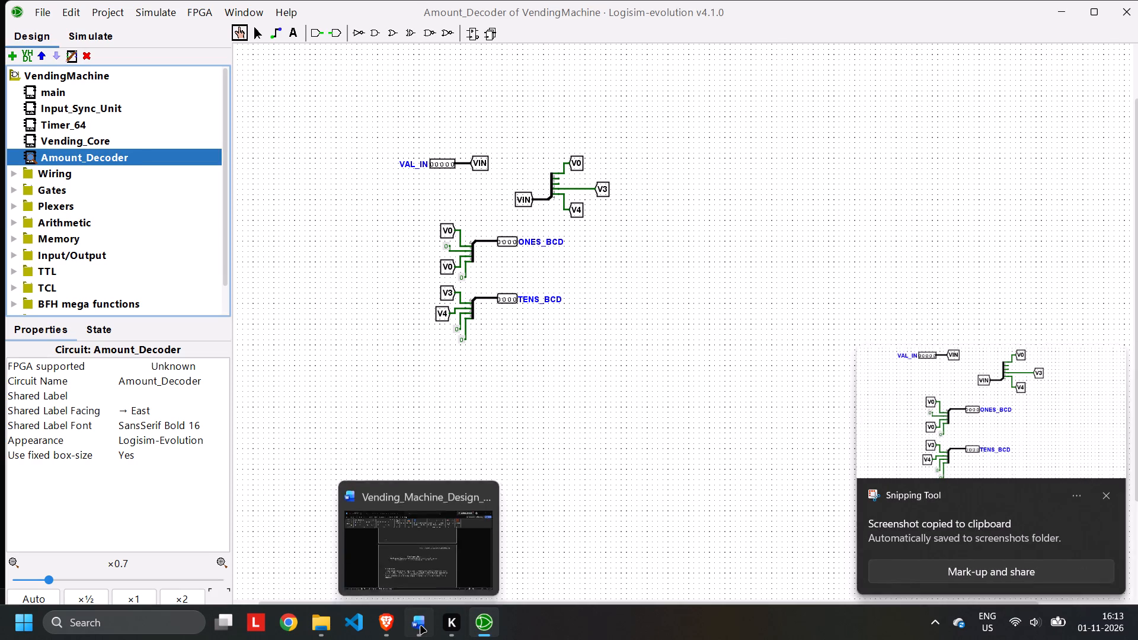
key("ctrl+v")
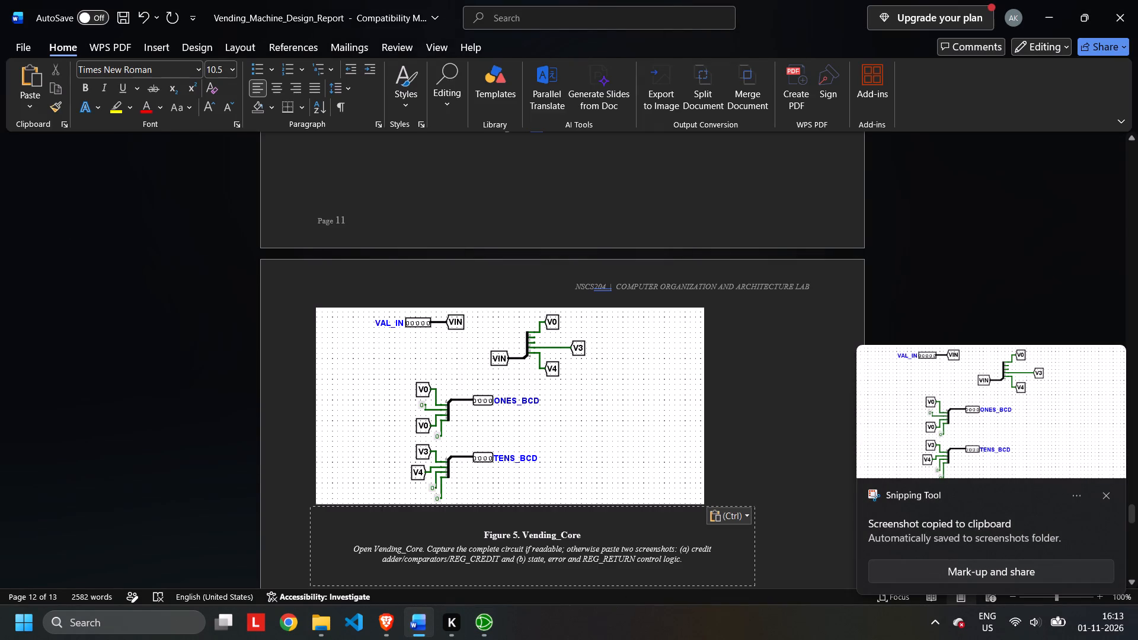
Add the caption "Figure 4 : Amount Decoder" below the decoder circuit picture, indented with three tab stops.
left_click(749, 465)
key("Return")
key("Tab")
key("Tab")
key("Tab")
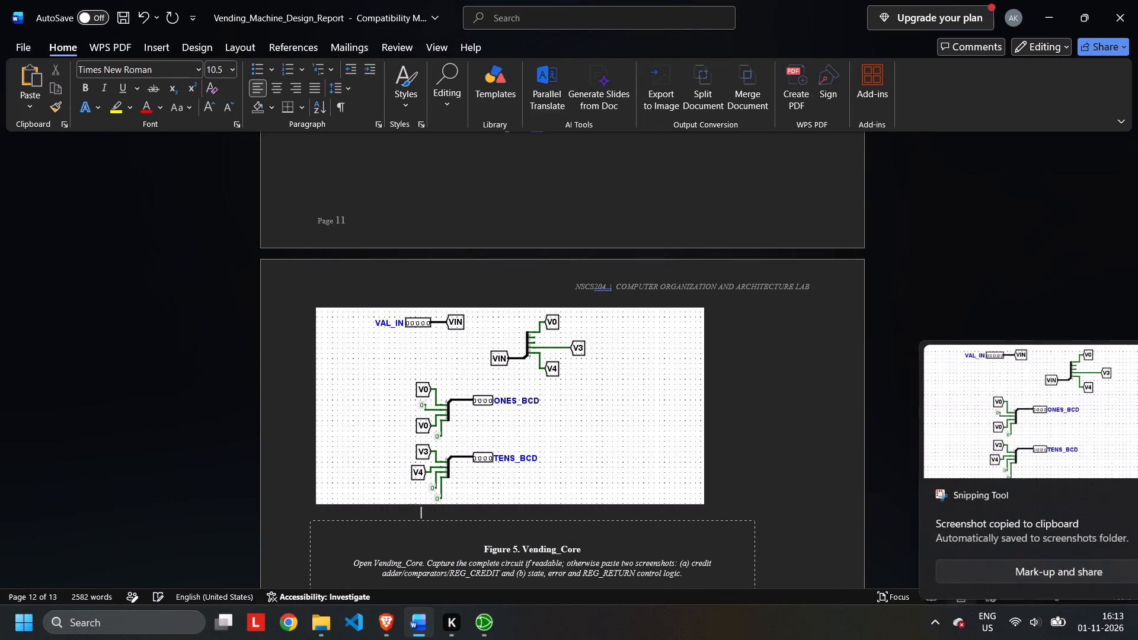
type("Fugure")
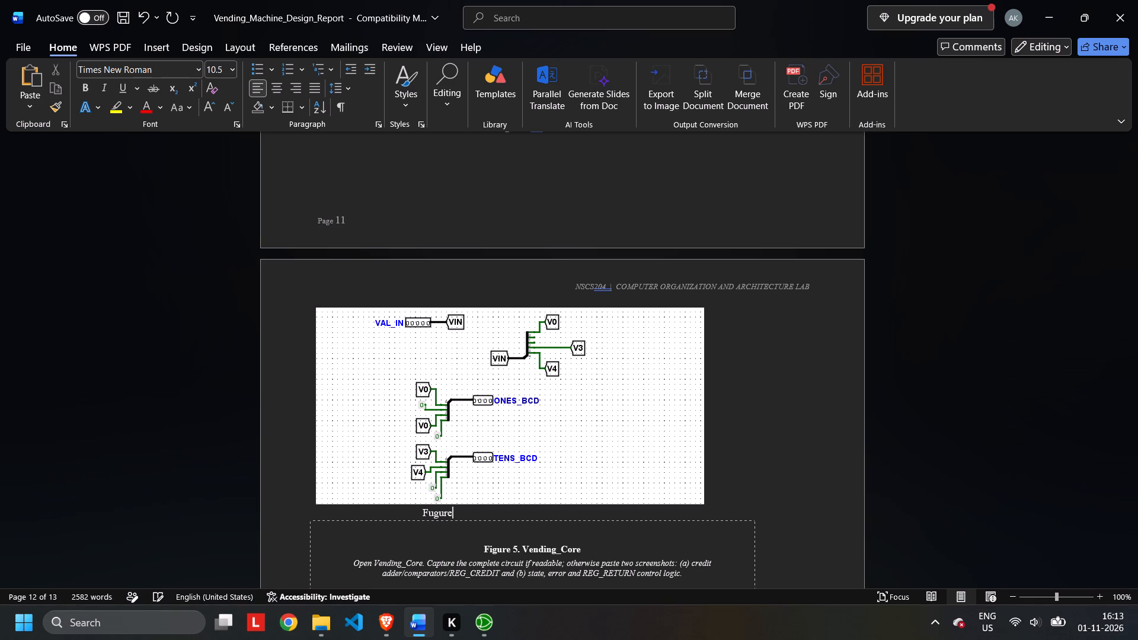
key("space")
key("BackSpace")
key("BackSpace")
key("BackSpace")
key("BackSpace")
key("BackSpace")
key("BackSpace")
type("igure")
key("space")
type("4 :")
key("space")
type("Amount Decoder")
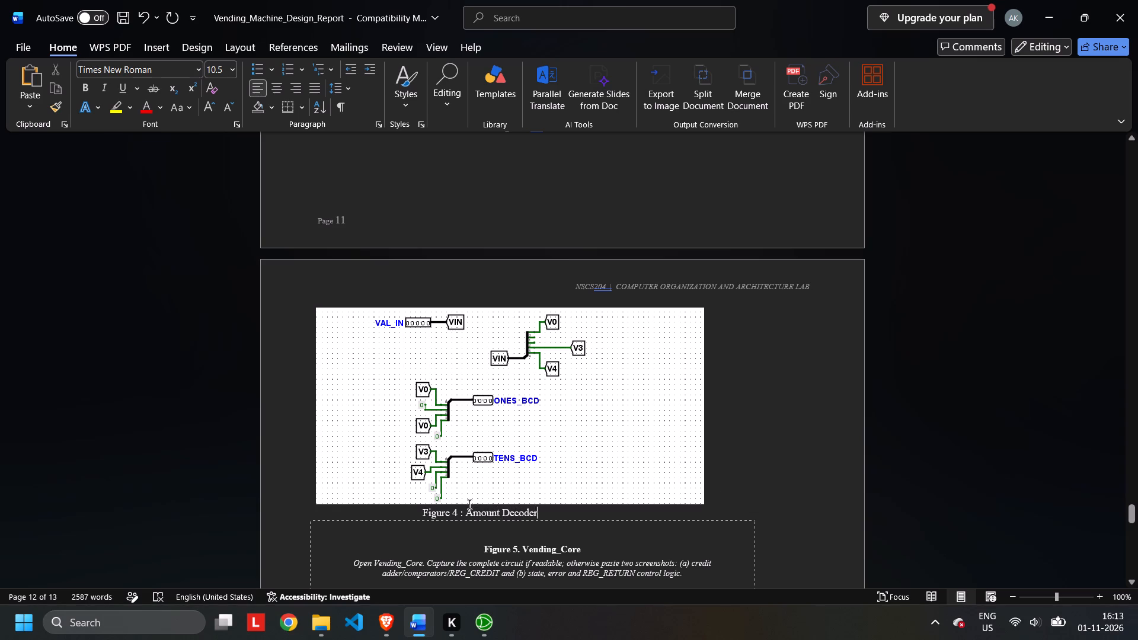
Format the "Figure 4 : Amount Decoder" caption as bold, size 12.
left_click_drag(419, 514, 552, 515)
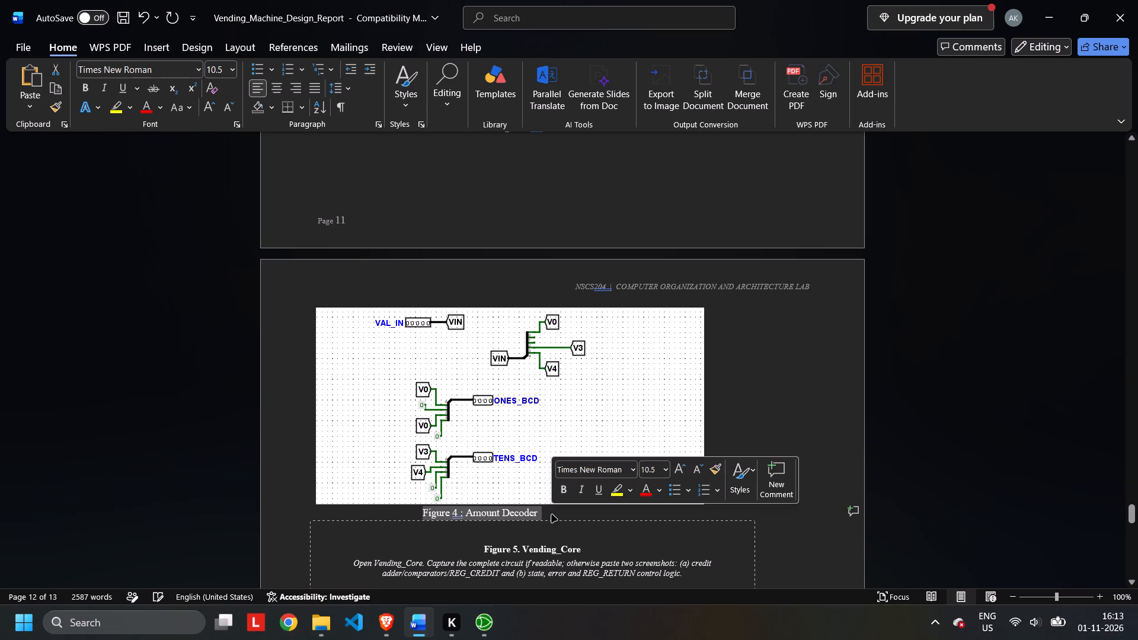
left_click(565, 489)
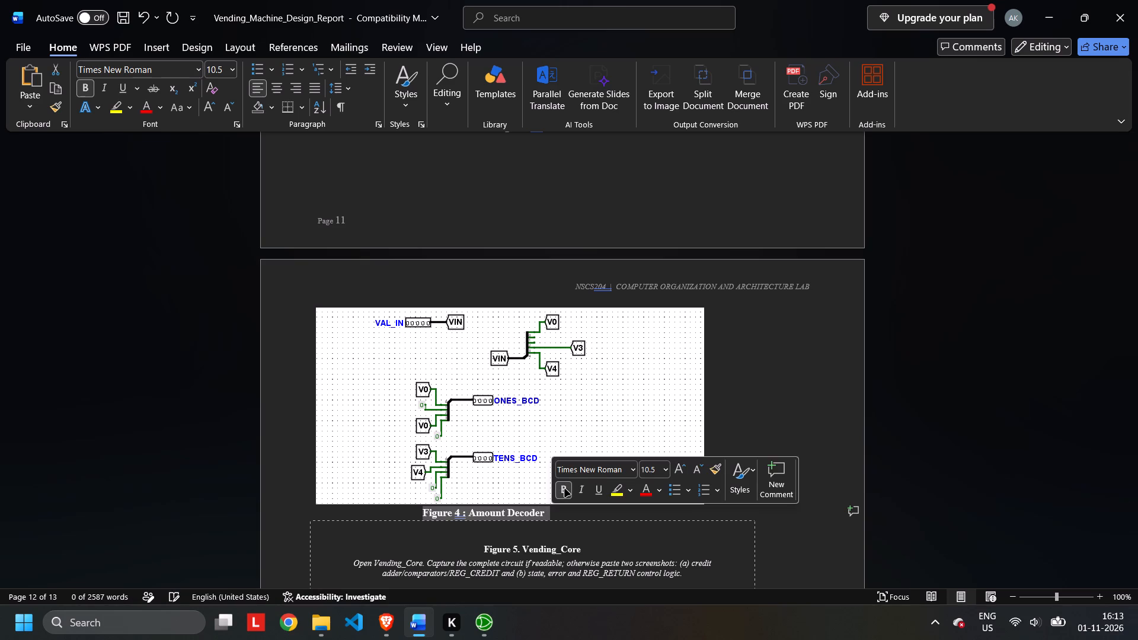
left_click(661, 473)
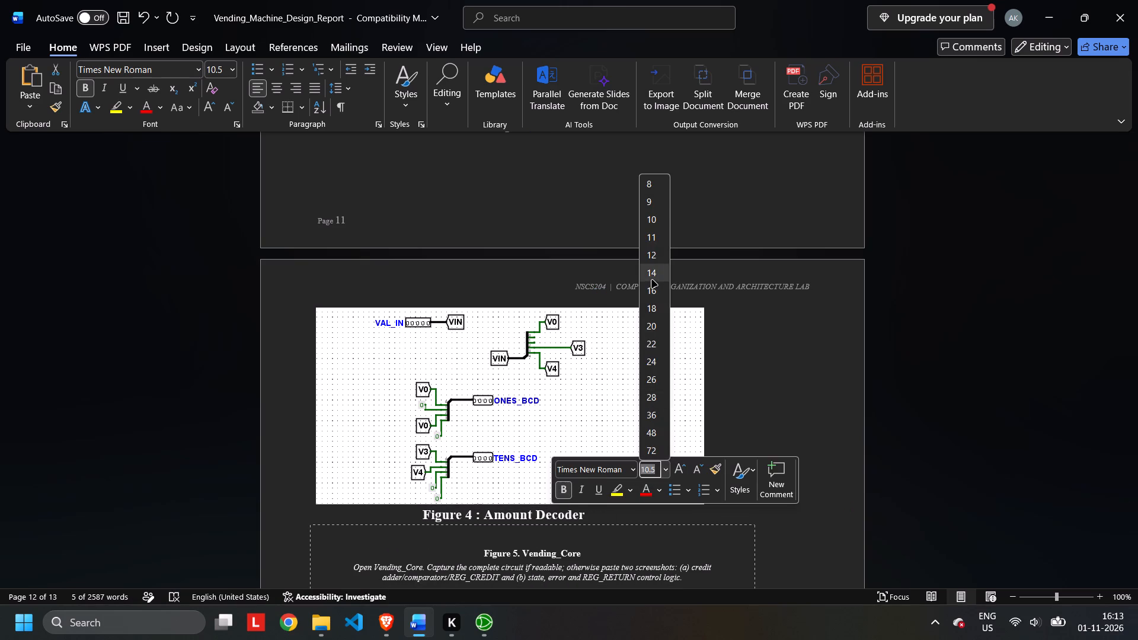
left_click(653, 257)
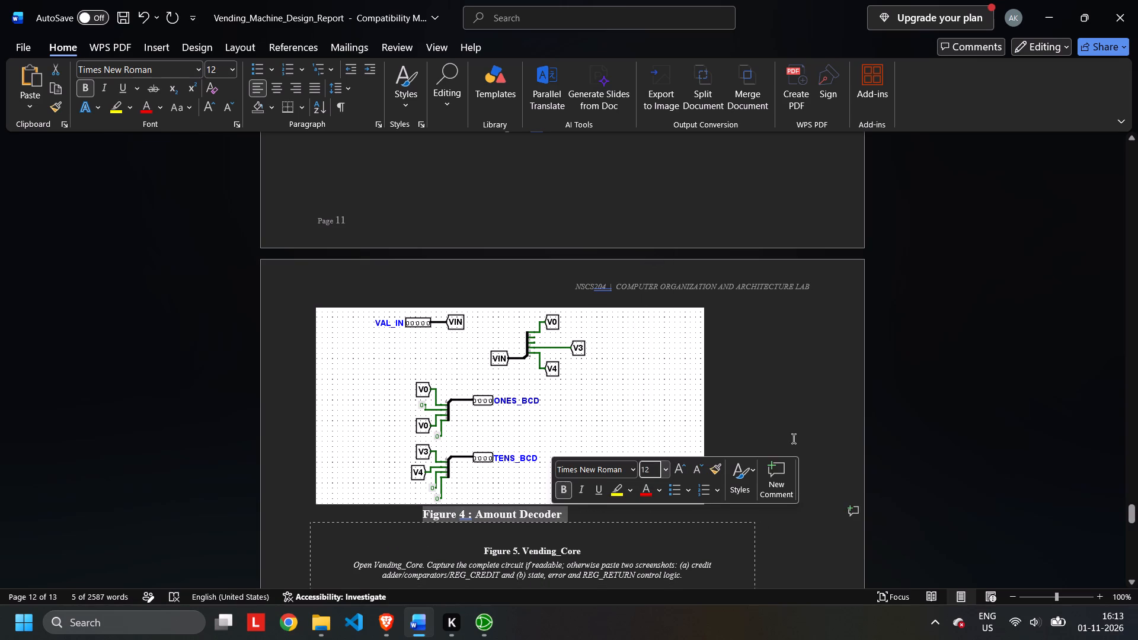
left_click(794, 439)
left_click(603, 517)
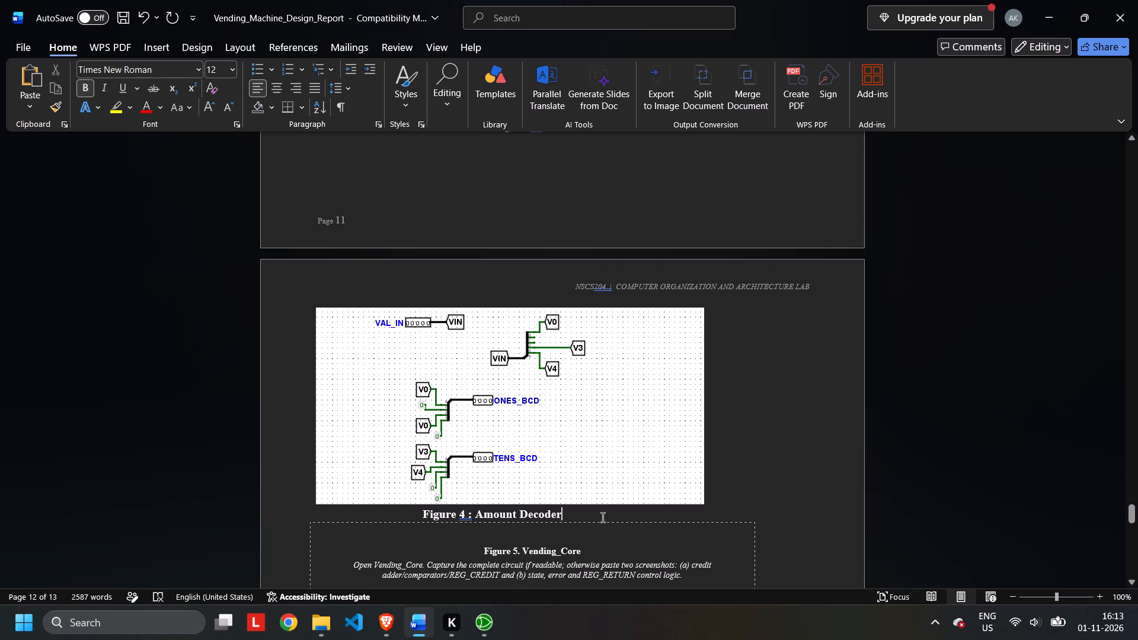
Switch to Logisim-evolution and open the Vending_Core circuit with its whole schematic in view.
scroll(603, 517, "down", 1)
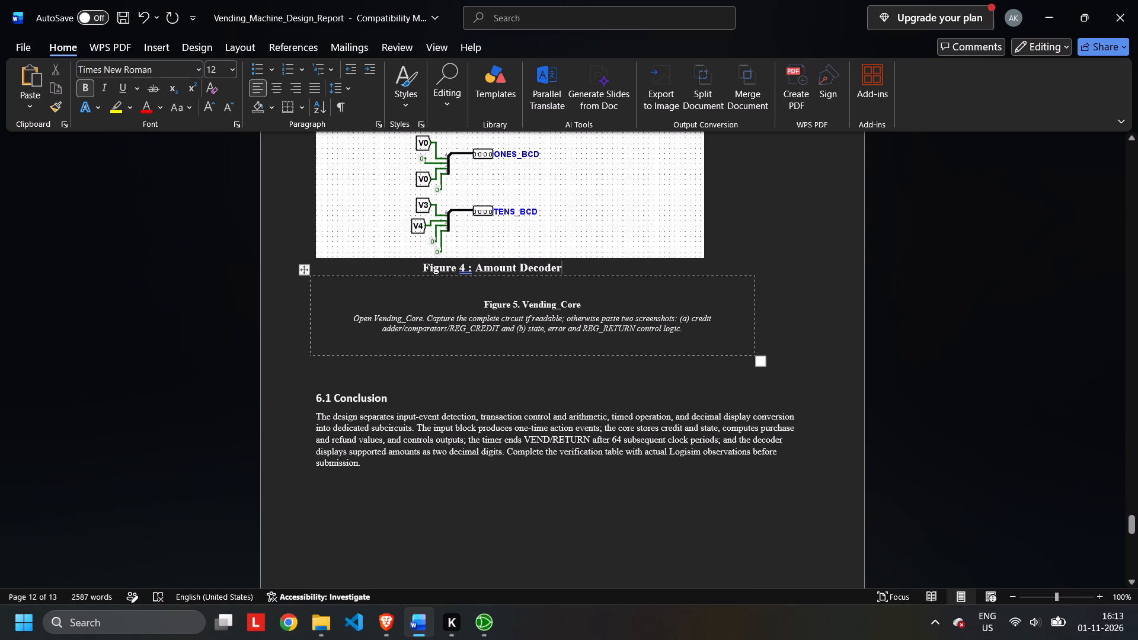
left_click(775, 301)
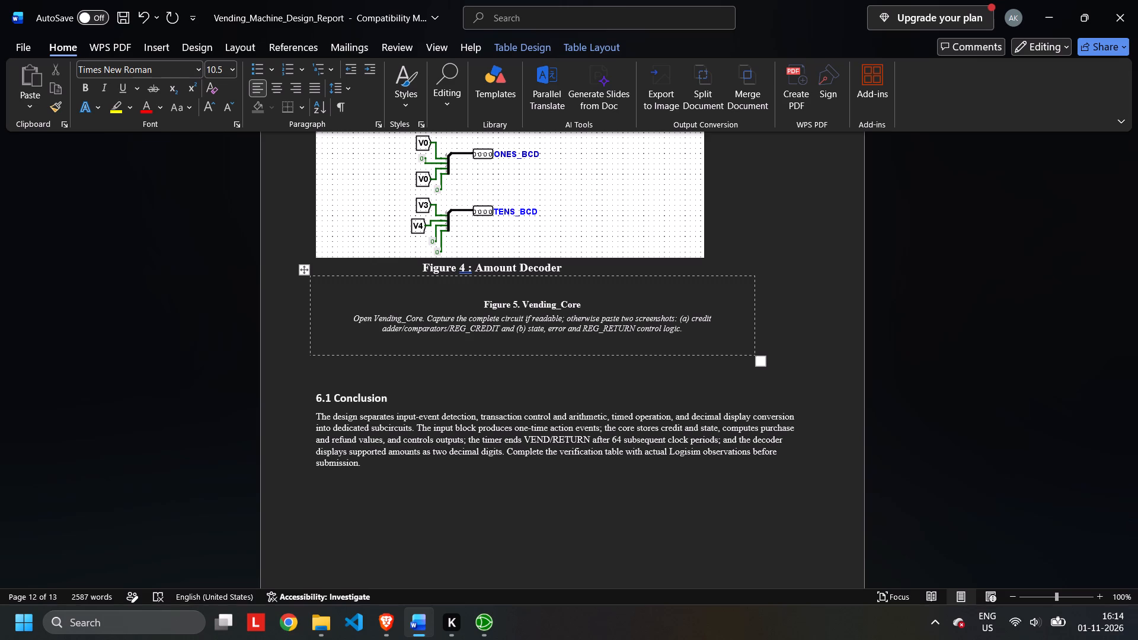
left_click(394, 634)
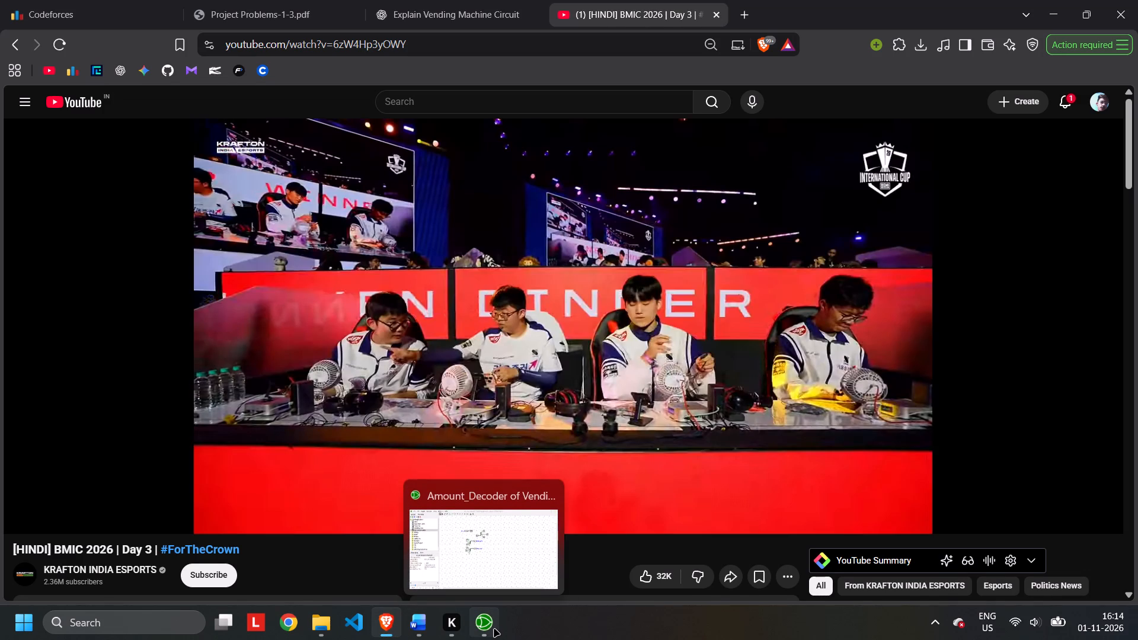
left_click(494, 629)
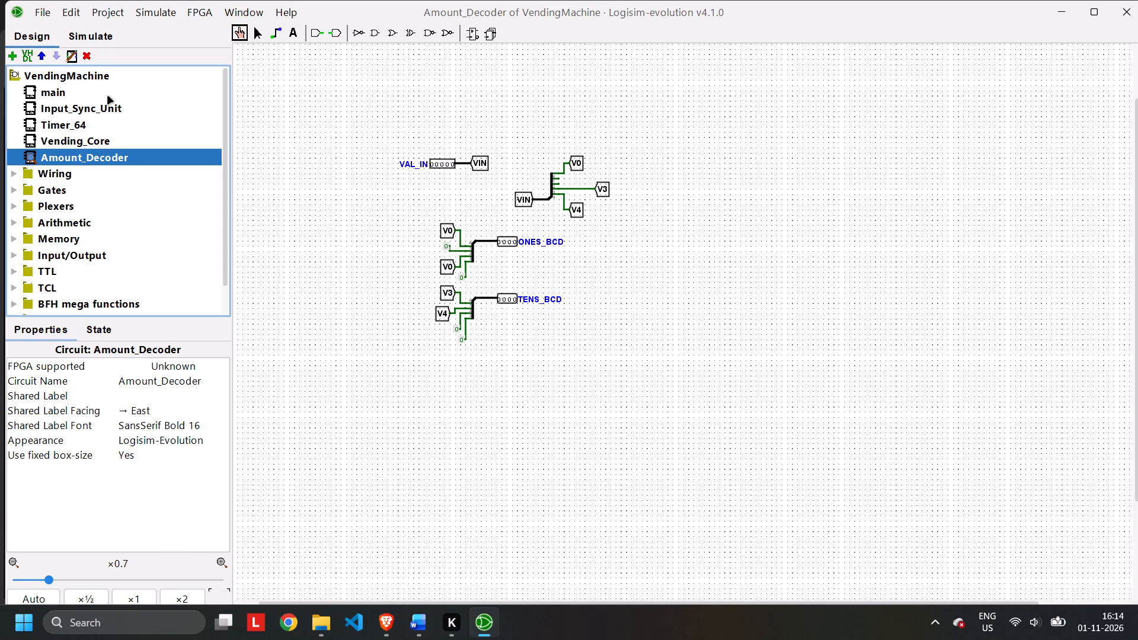
double_click(92, 141)
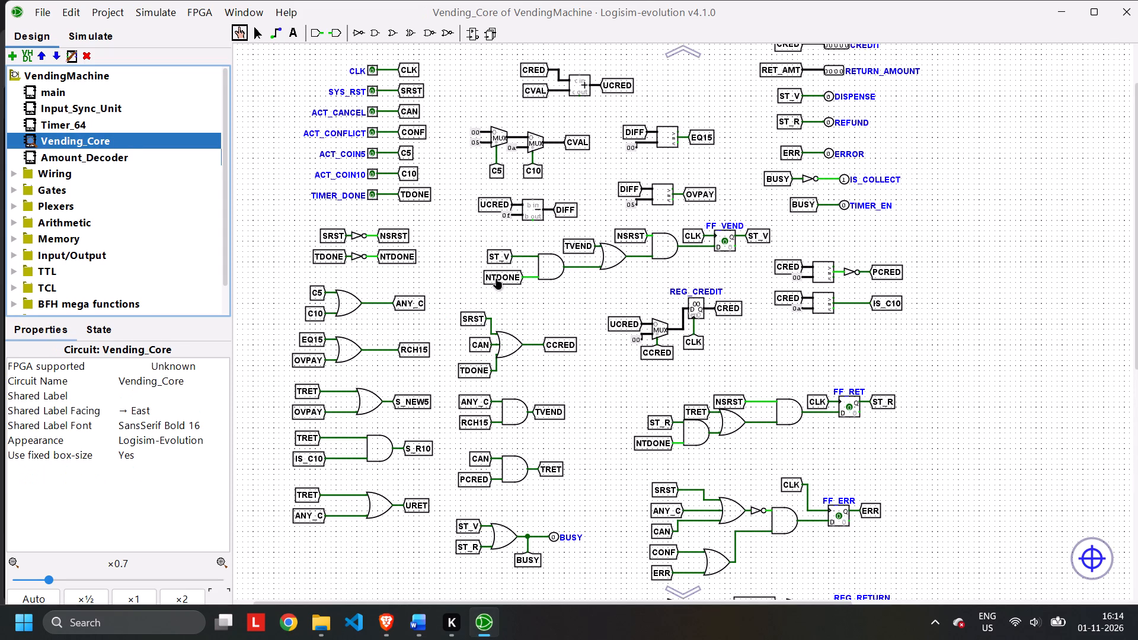
scroll(496, 279, "down", 3, "ctrl")
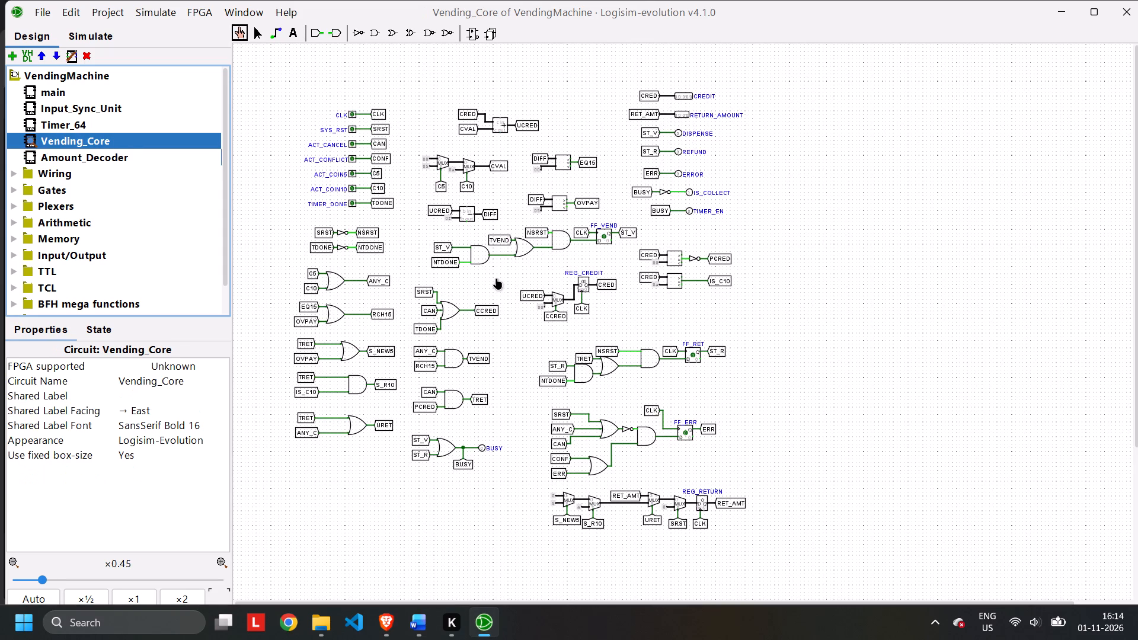
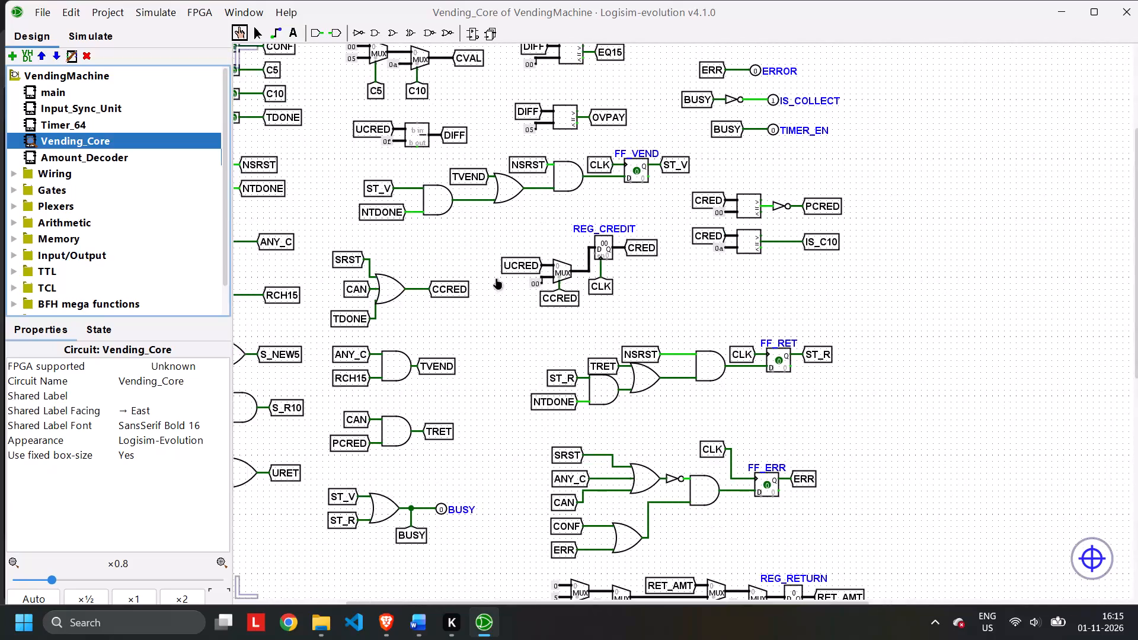
Move the block of seven input pins, CLK to TIMER_DONE, with their tunnels farther left in the Vending_Core circuit.
scroll(496, 279, "down", 1, "ctrl")
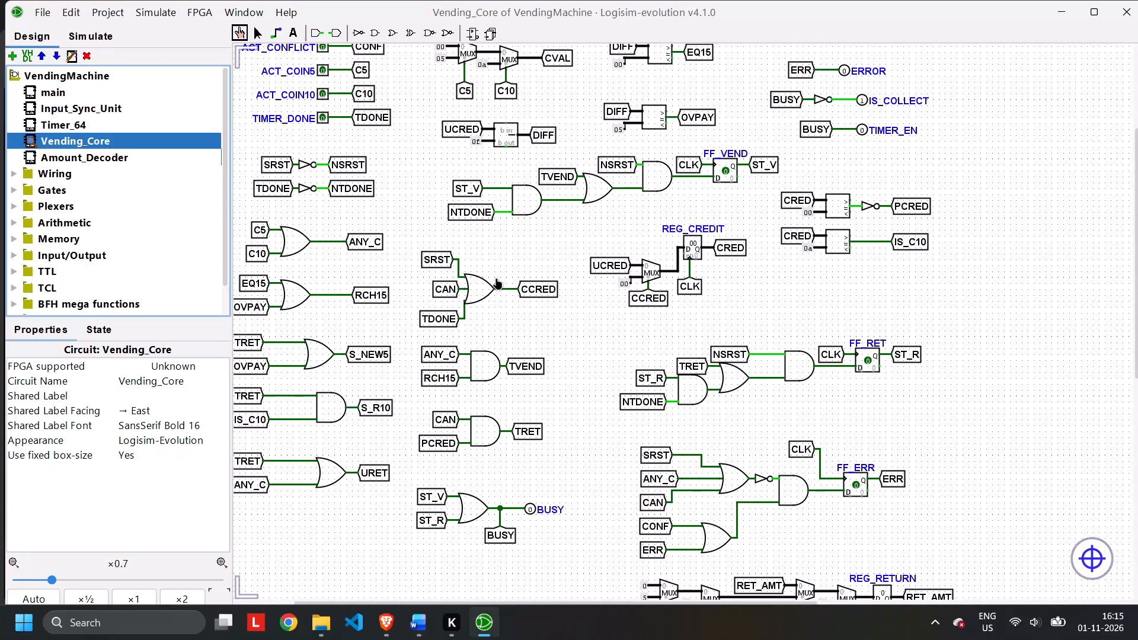
scroll(496, 279, "up", 2)
scroll(496, 279, "right", 1)
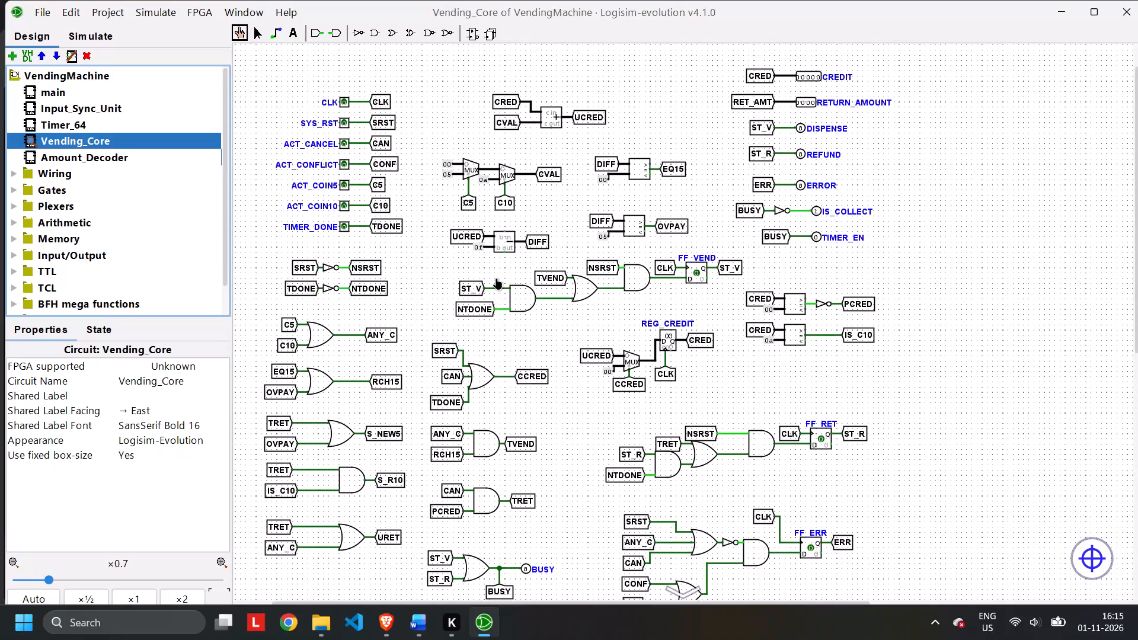
scroll(496, 279, "right", 2)
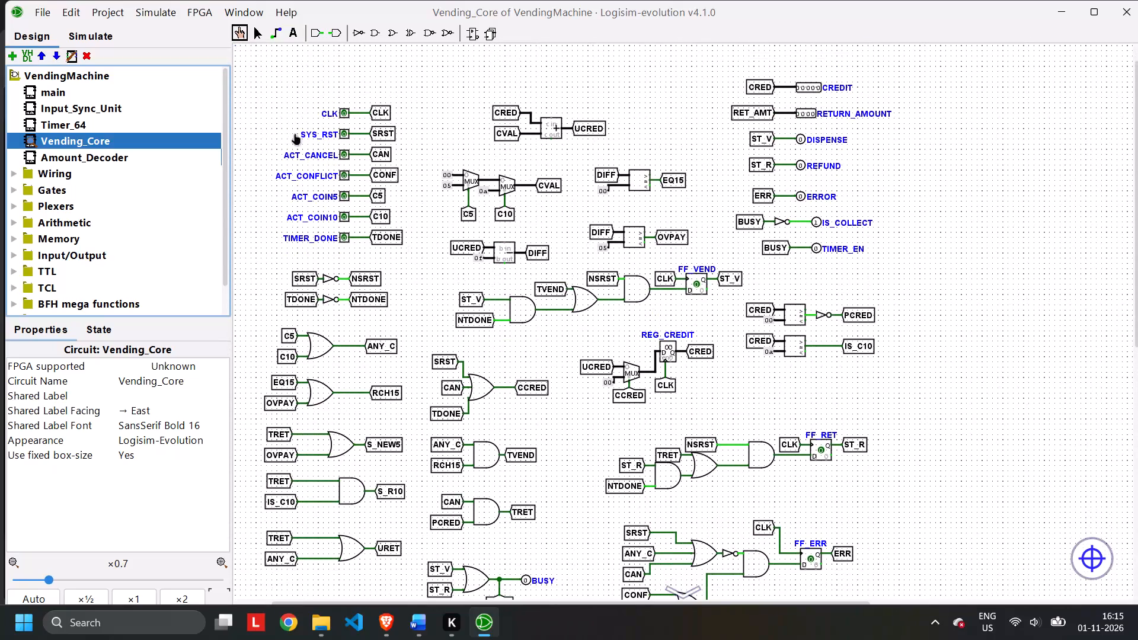
left_click(254, 33)
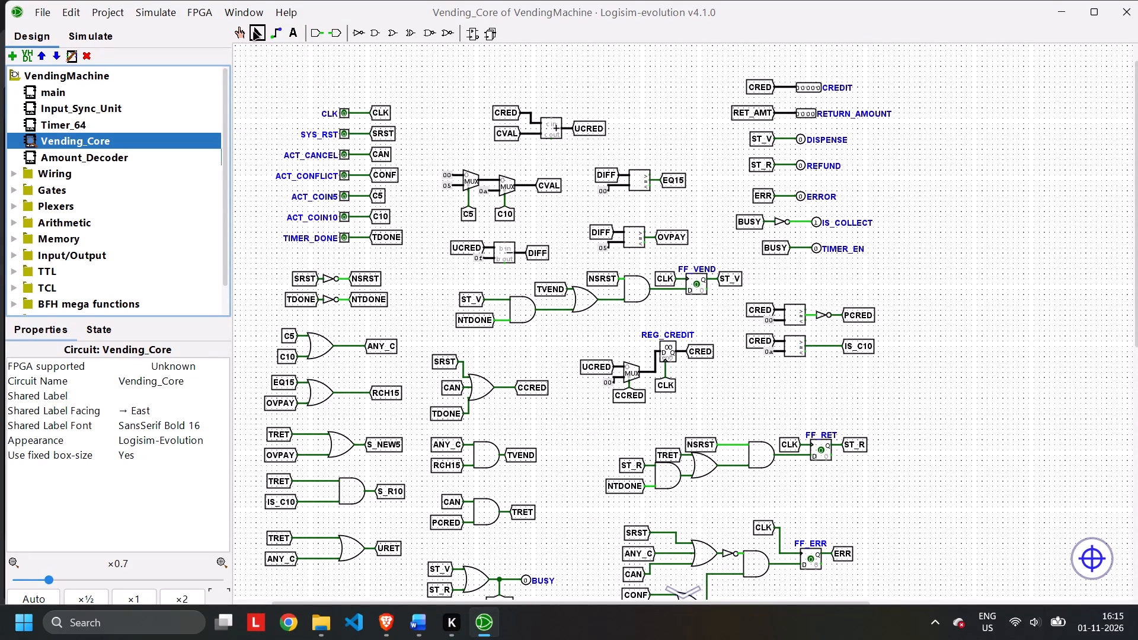
left_click_drag(243, 101, 426, 249)
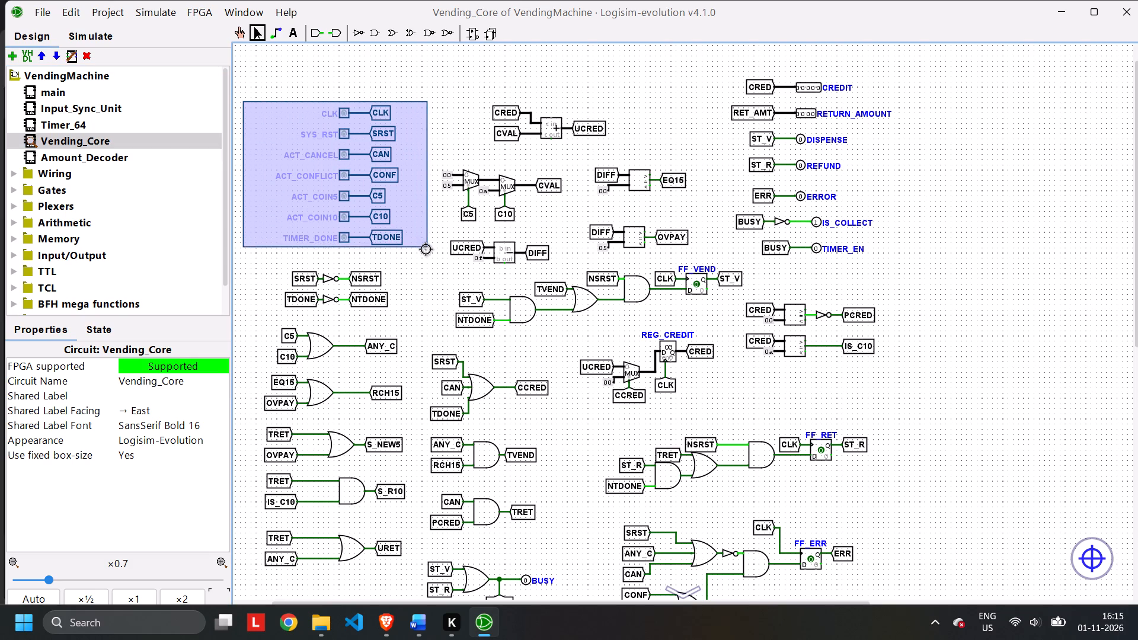
left_click_drag(426, 249, 426, 254)
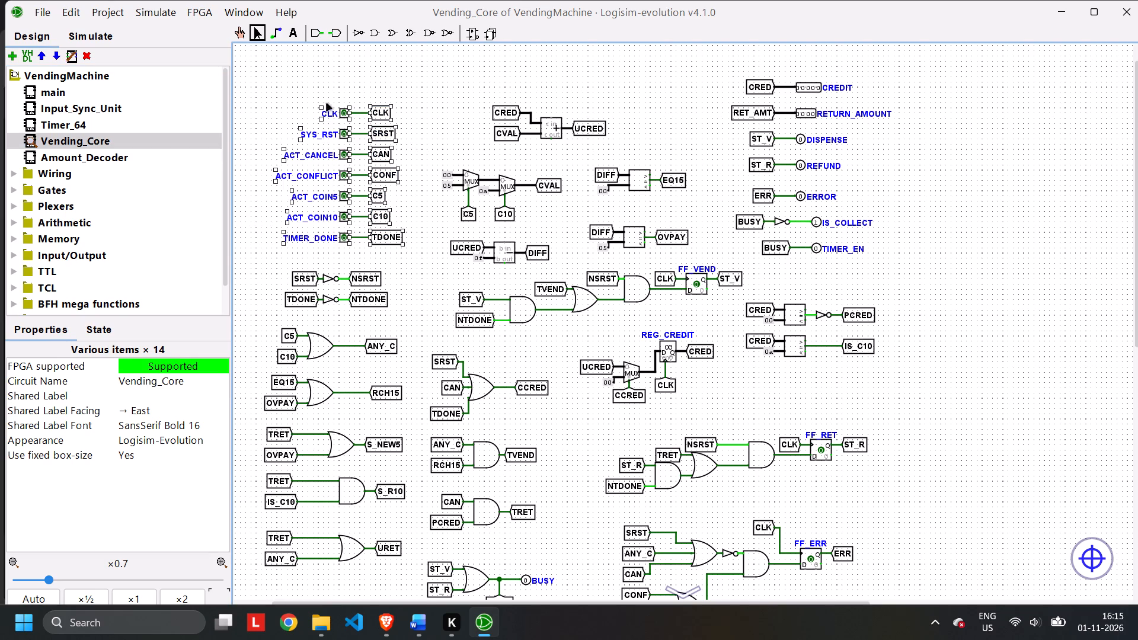
left_click_drag(322, 108, 283, 111)
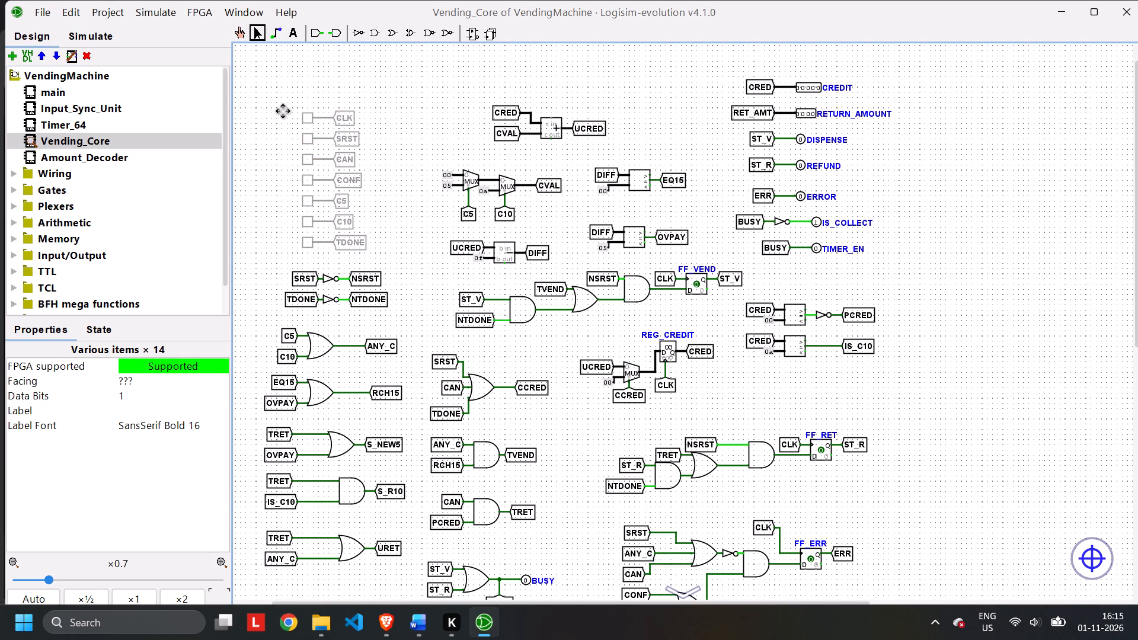
left_click_drag(283, 111, 274, 108)
left_click(379, 113)
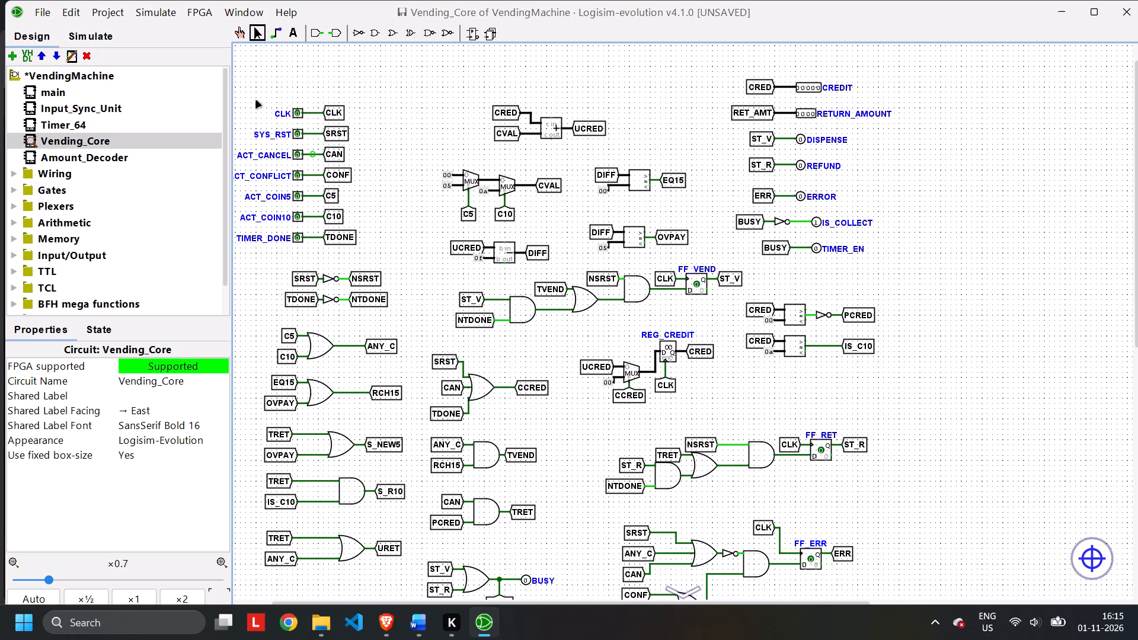
Nudge the input pins and tunnels slightly right, leaving the ACT_CONFLICT pin where it is.
left_click_drag(235, 102, 402, 251)
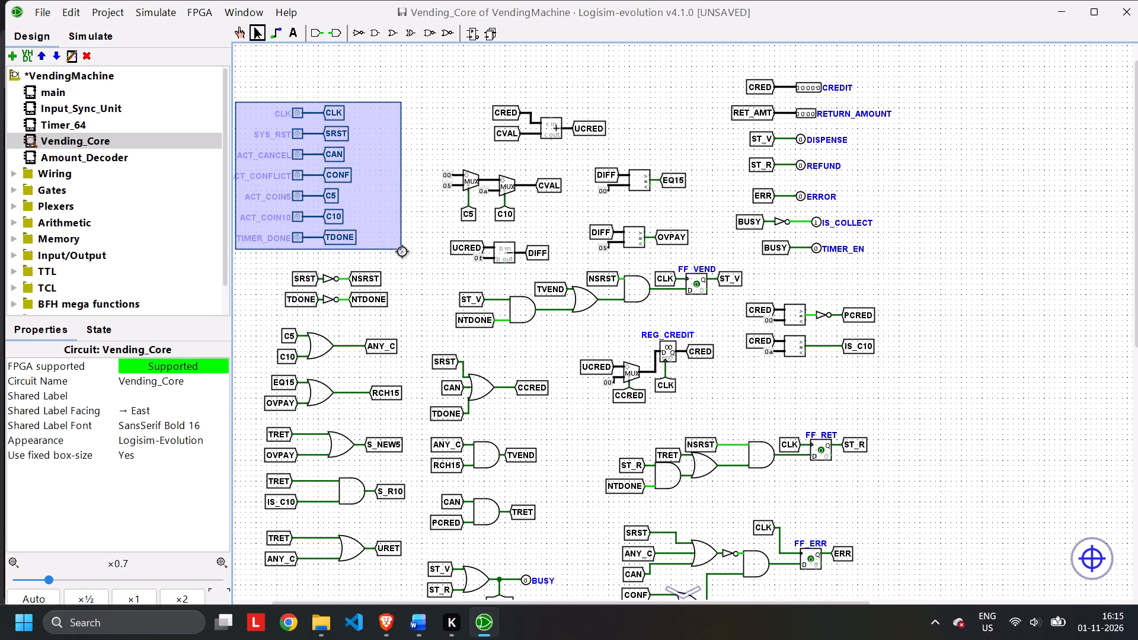
left_click_drag(402, 251, 402, 252)
left_click_drag(274, 109, 265, 87)
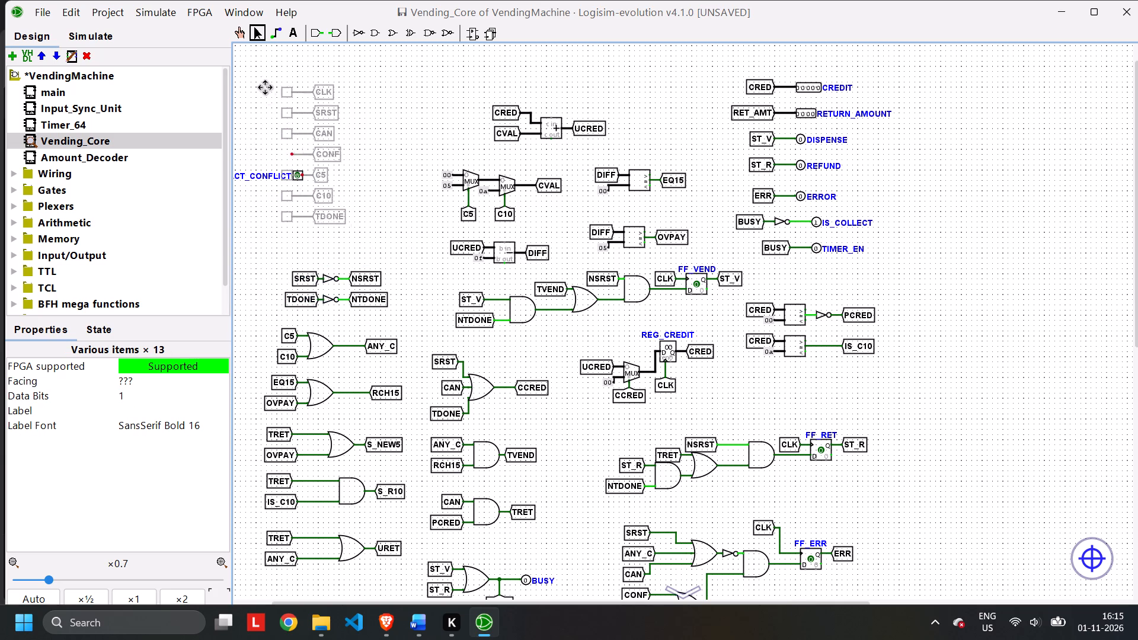
left_click_drag(265, 87, 286, 87)
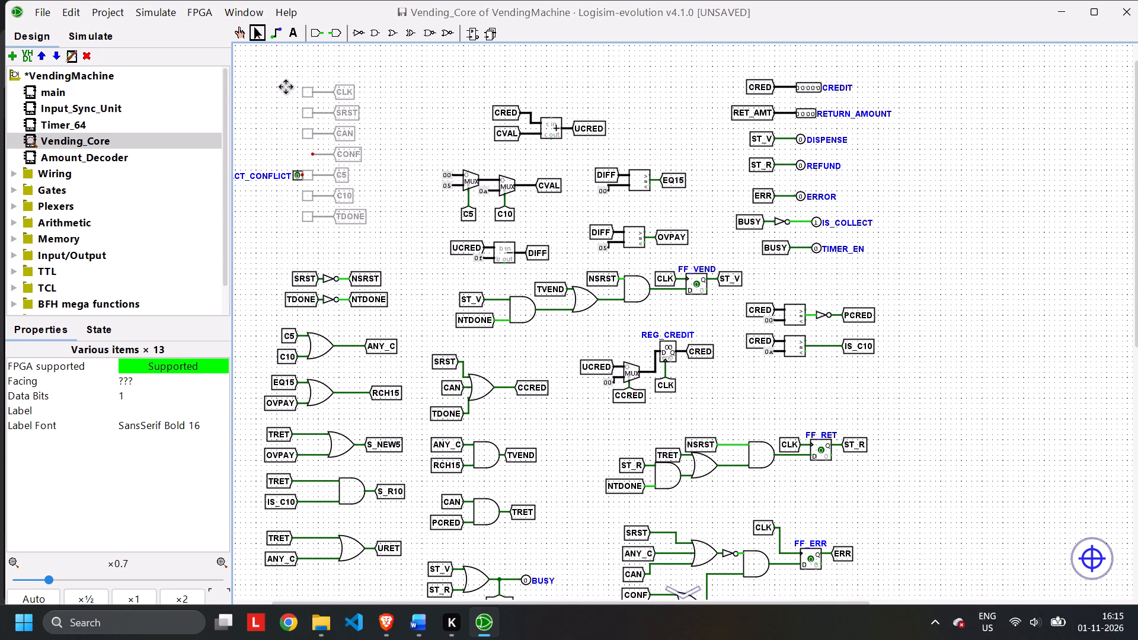
left_click_drag(286, 87, 276, 103)
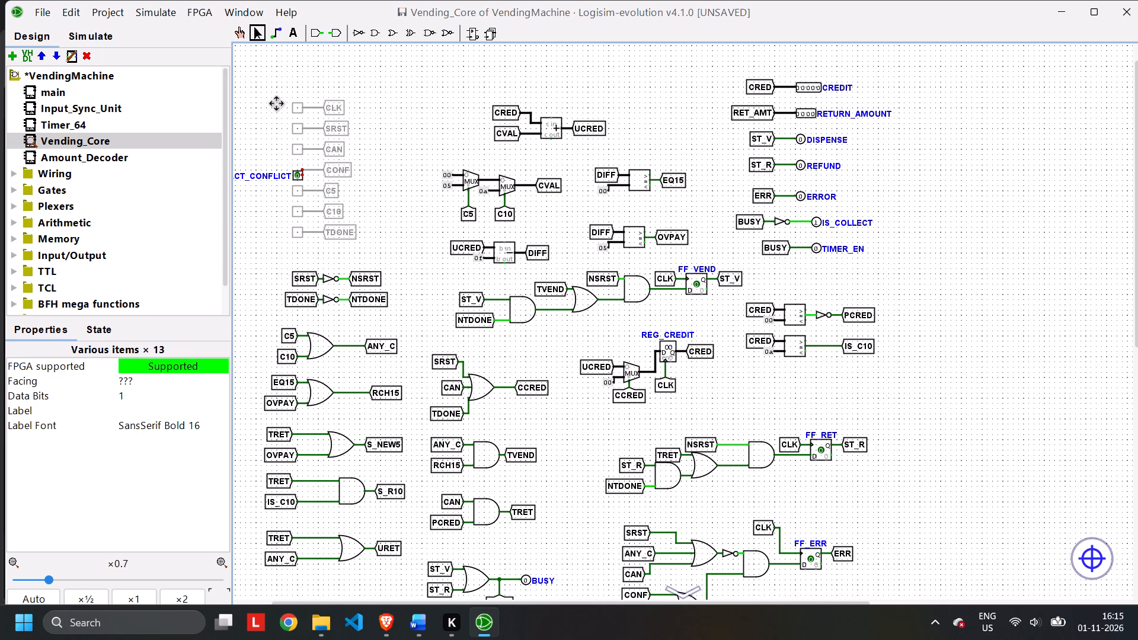
left_click_drag(276, 103, 279, 110)
left_click(279, 110)
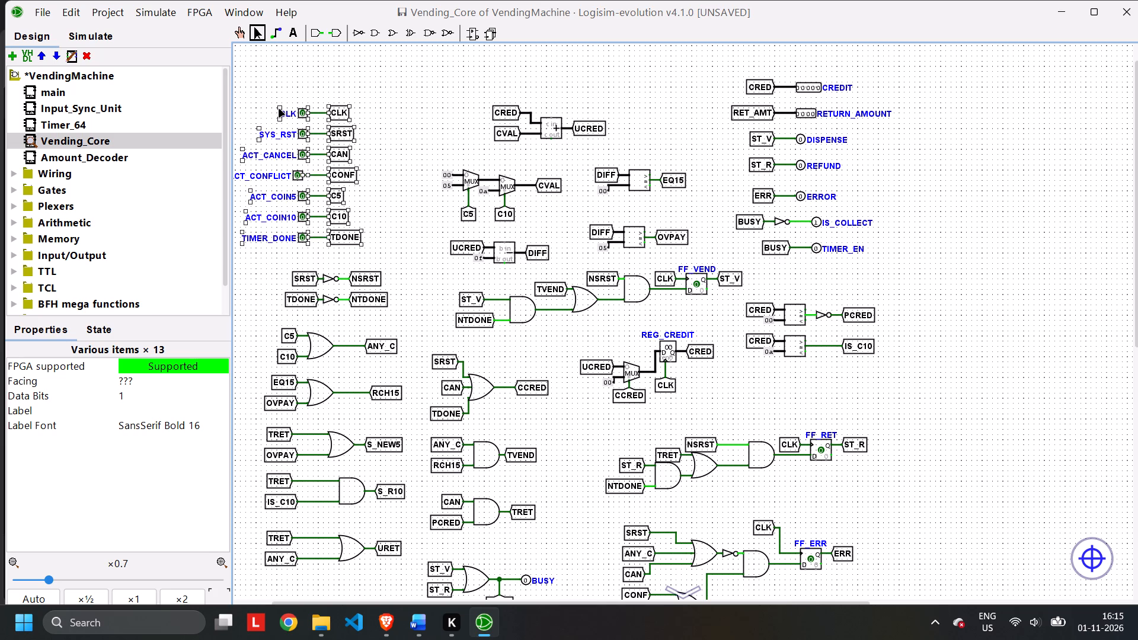
Move the complete input pin and tunnel block, including ACT_CONFLICT, up and left into the schematic's upper-left corner.
left_click_drag(238, 89, 397, 251)
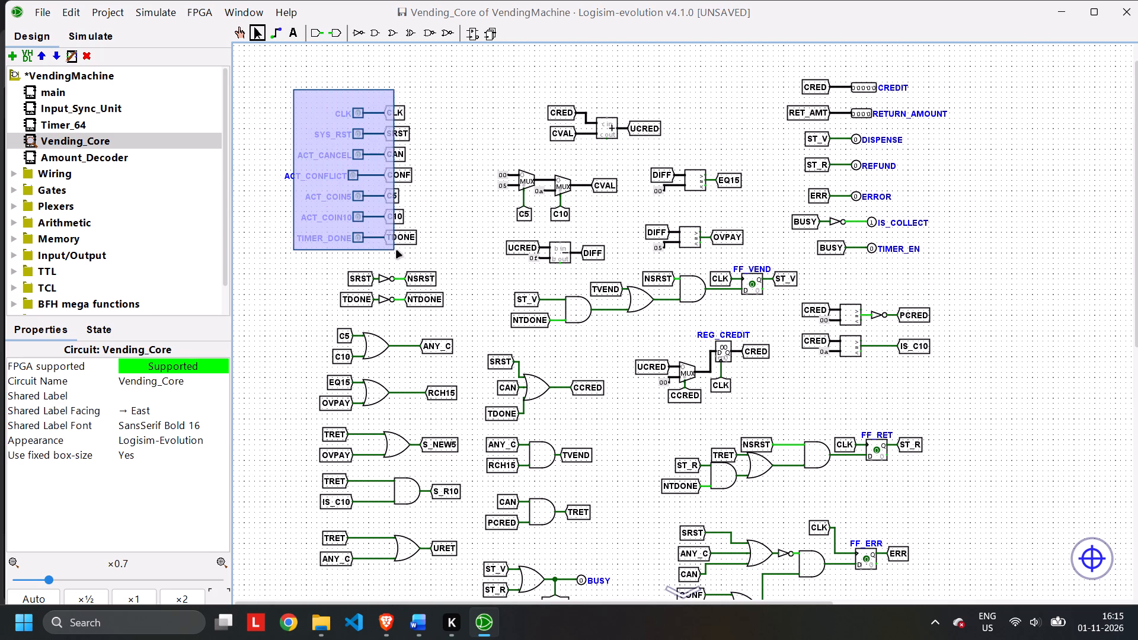
left_click_drag(397, 251, 423, 250)
left_click(256, 203)
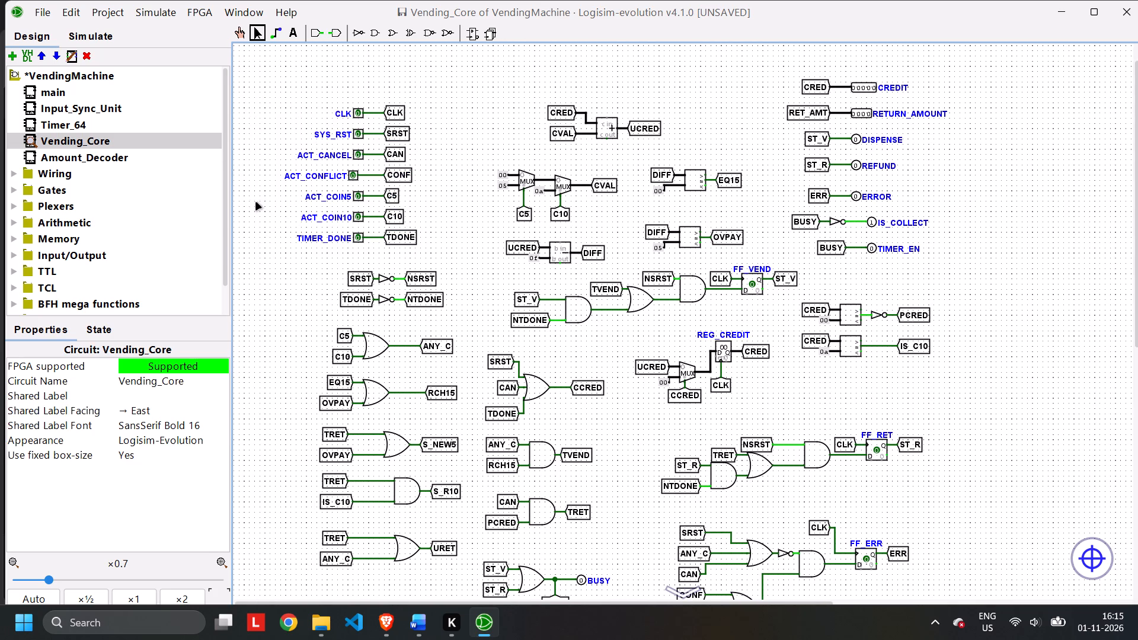
left_click_drag(268, 95, 441, 250)
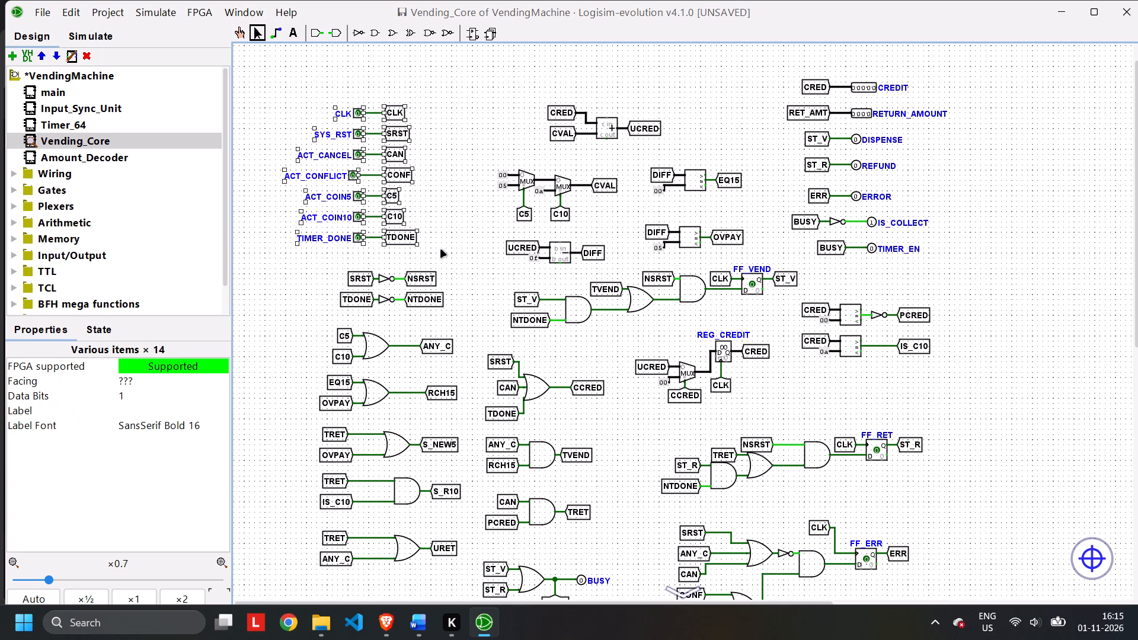
left_click_drag(336, 107, 283, 73)
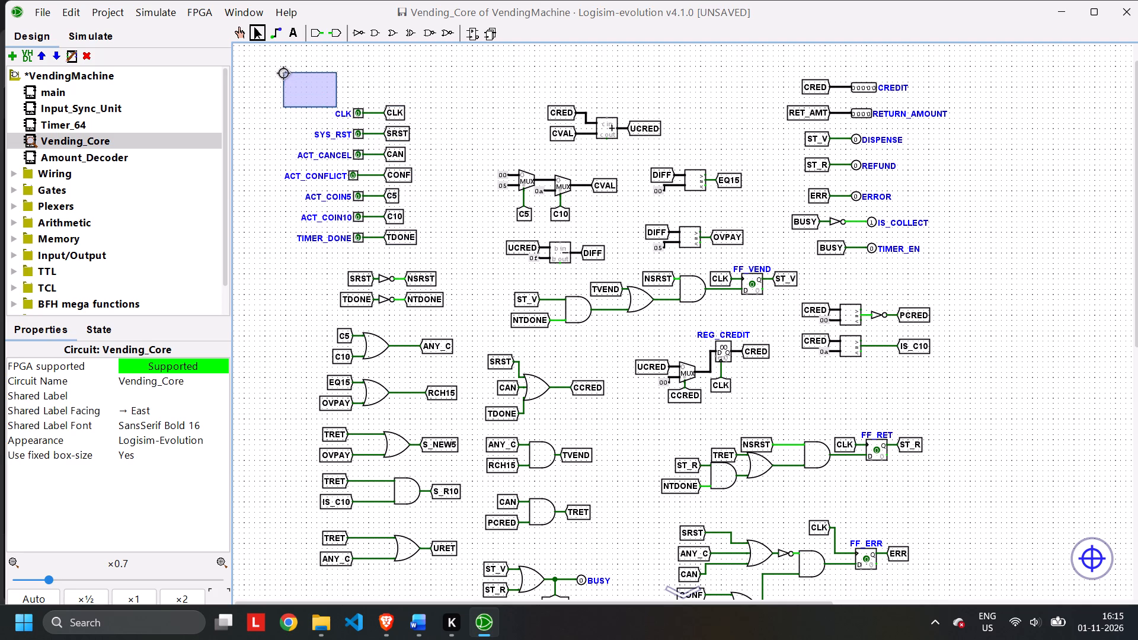
left_click_drag(283, 73, 285, 76)
left_click(285, 76)
left_click_drag(262, 104, 462, 241)
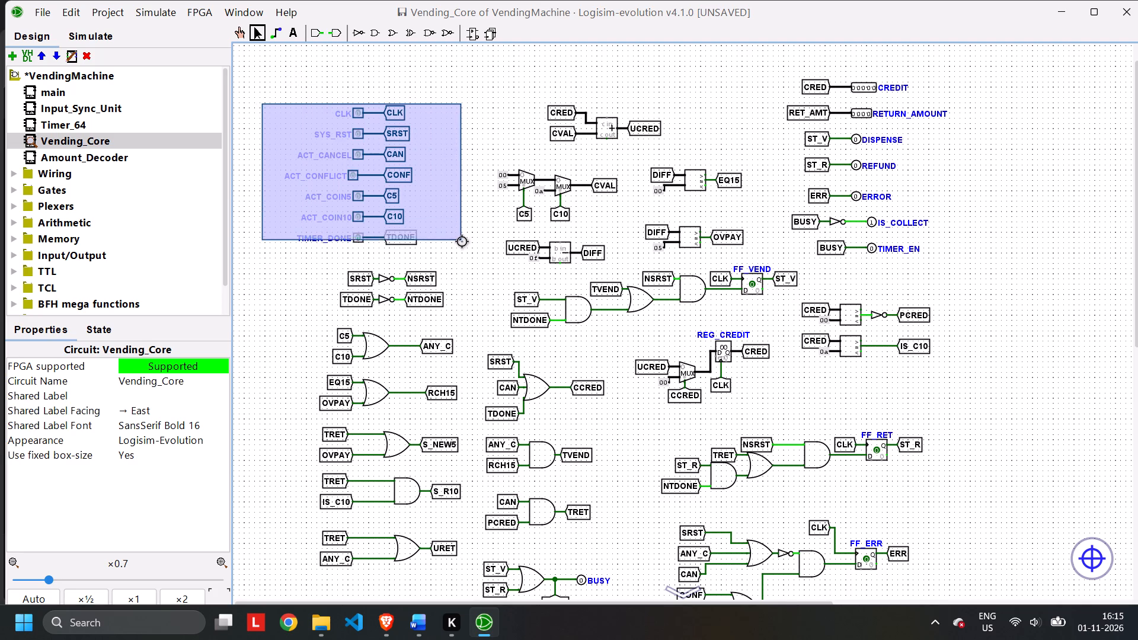
left_click_drag(462, 241, 462, 247)
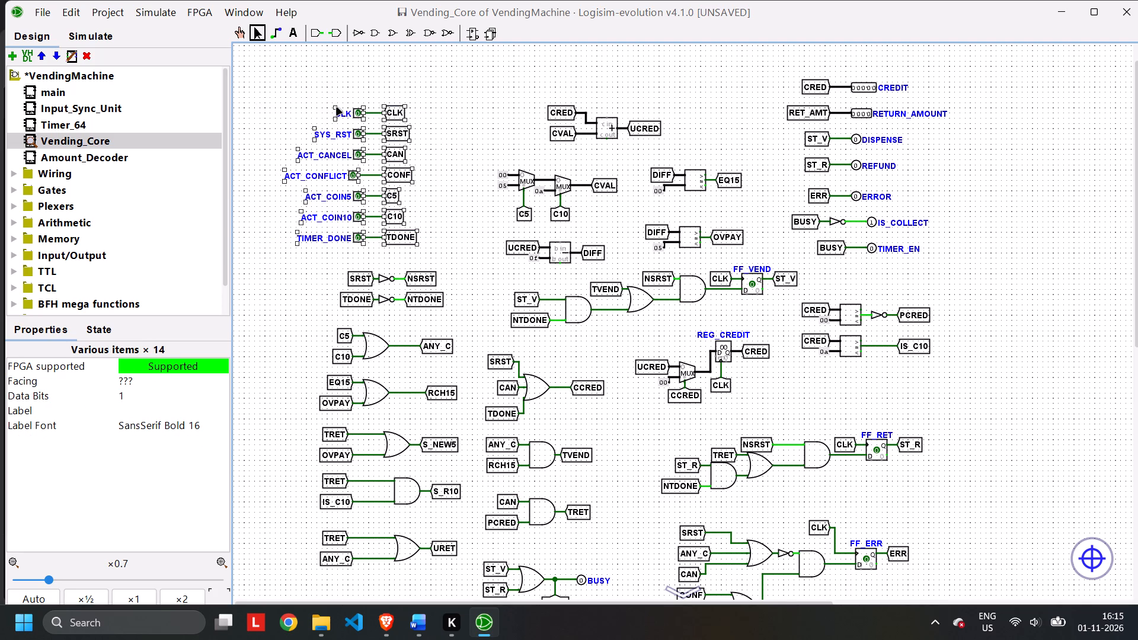
left_click_drag(336, 108, 268, 66)
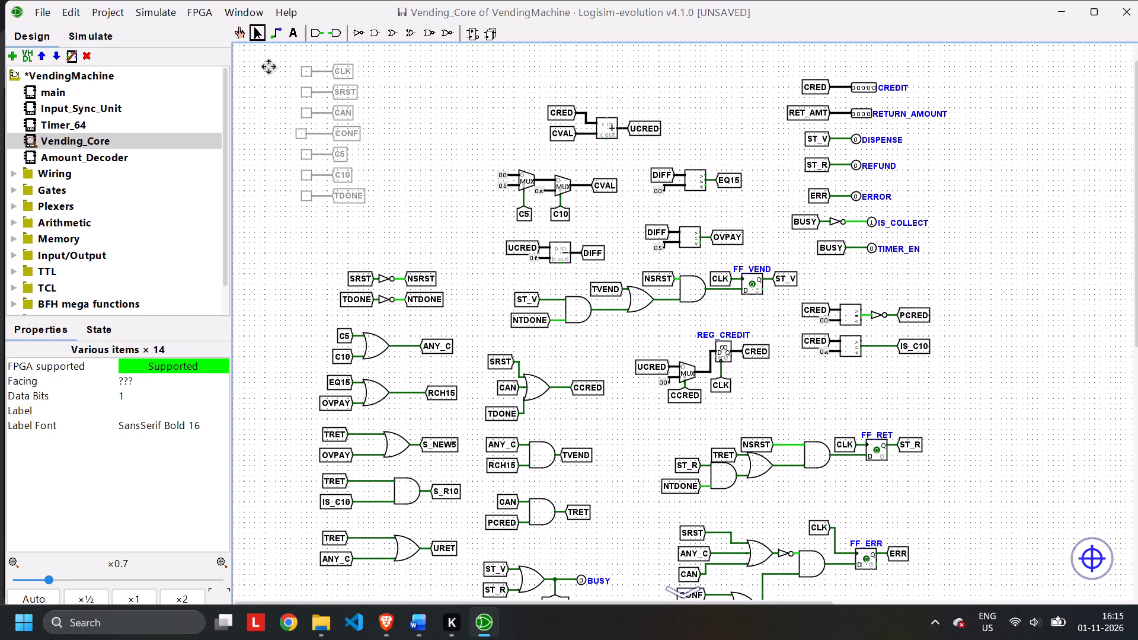
left_click_drag(268, 66, 271, 65)
left_click(405, 113)
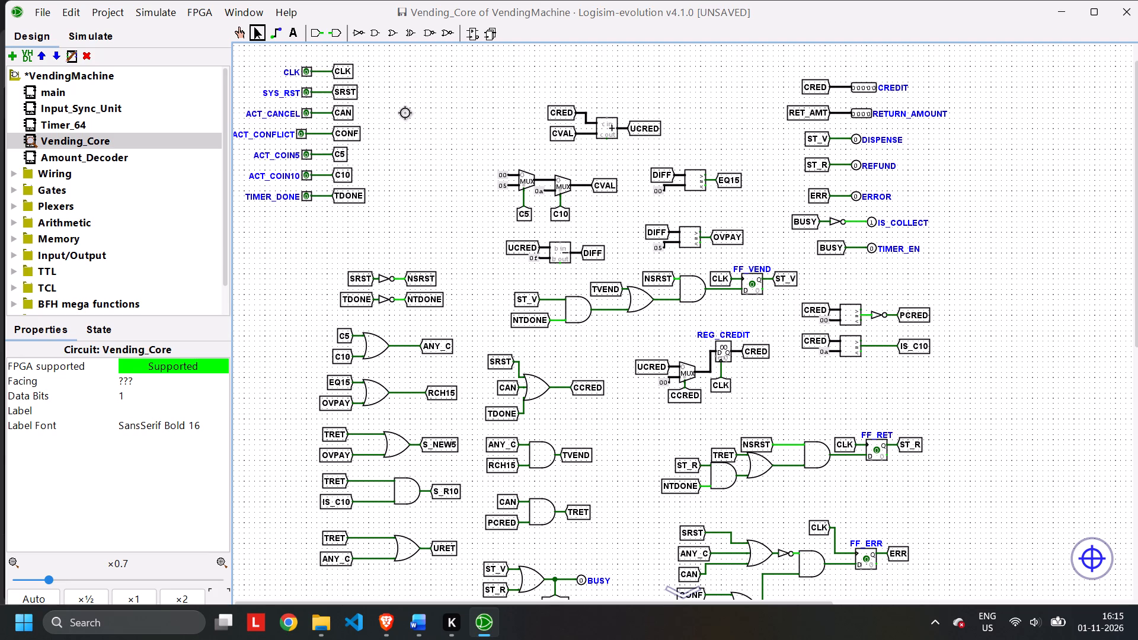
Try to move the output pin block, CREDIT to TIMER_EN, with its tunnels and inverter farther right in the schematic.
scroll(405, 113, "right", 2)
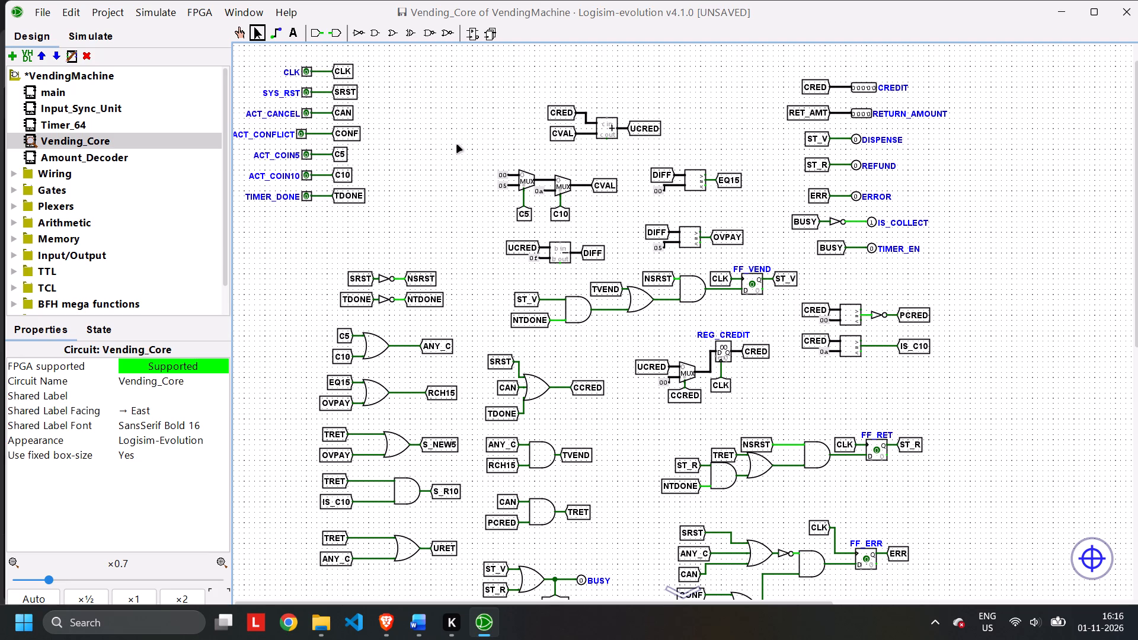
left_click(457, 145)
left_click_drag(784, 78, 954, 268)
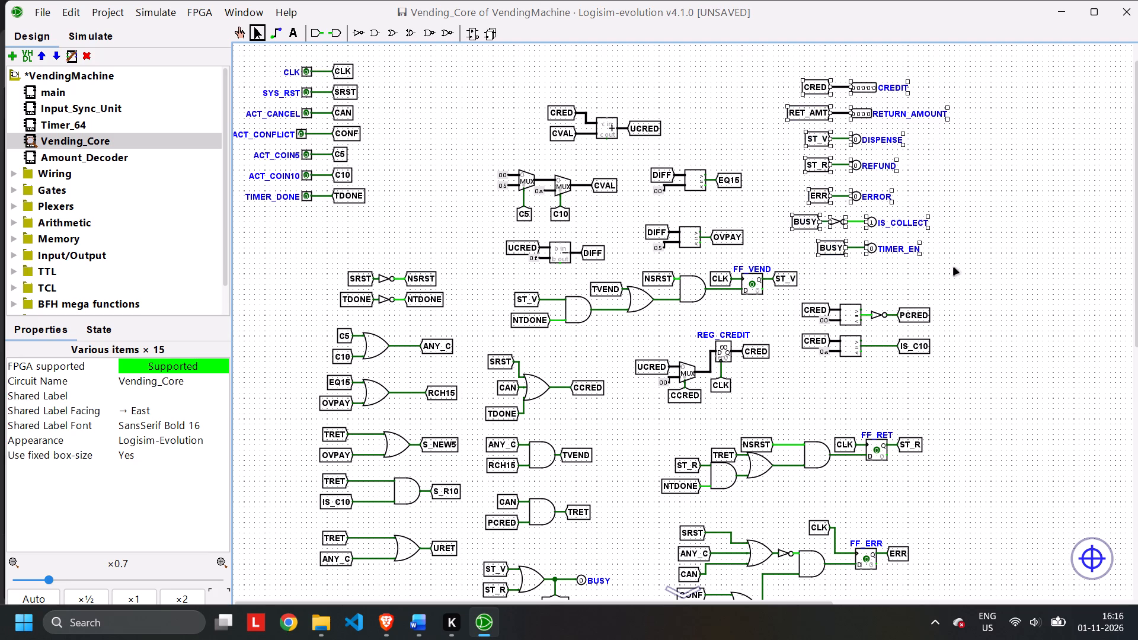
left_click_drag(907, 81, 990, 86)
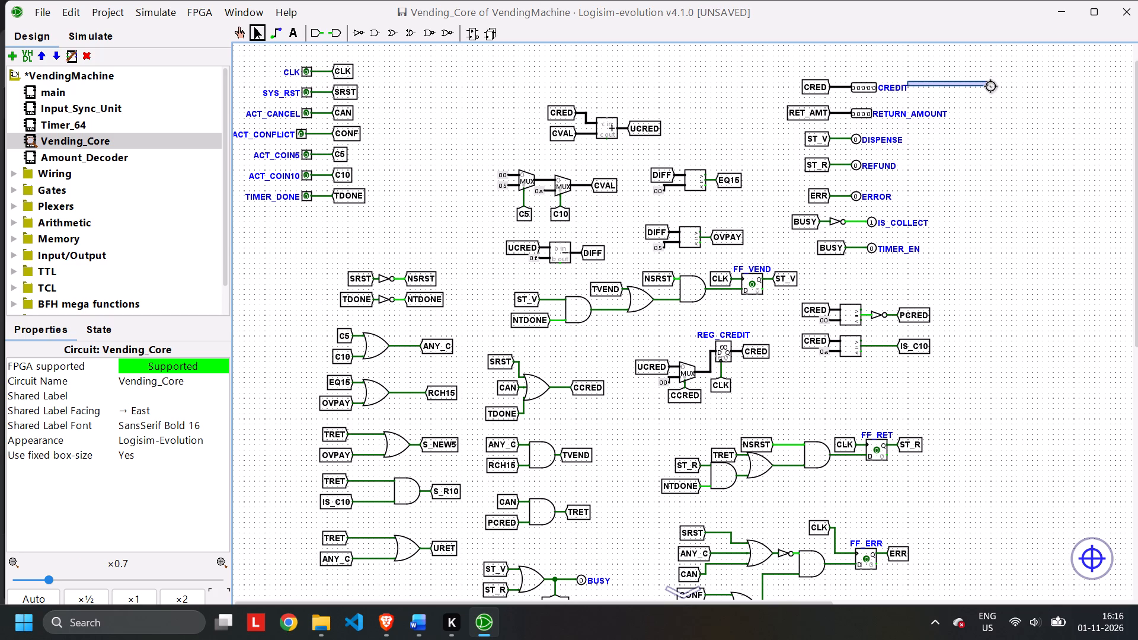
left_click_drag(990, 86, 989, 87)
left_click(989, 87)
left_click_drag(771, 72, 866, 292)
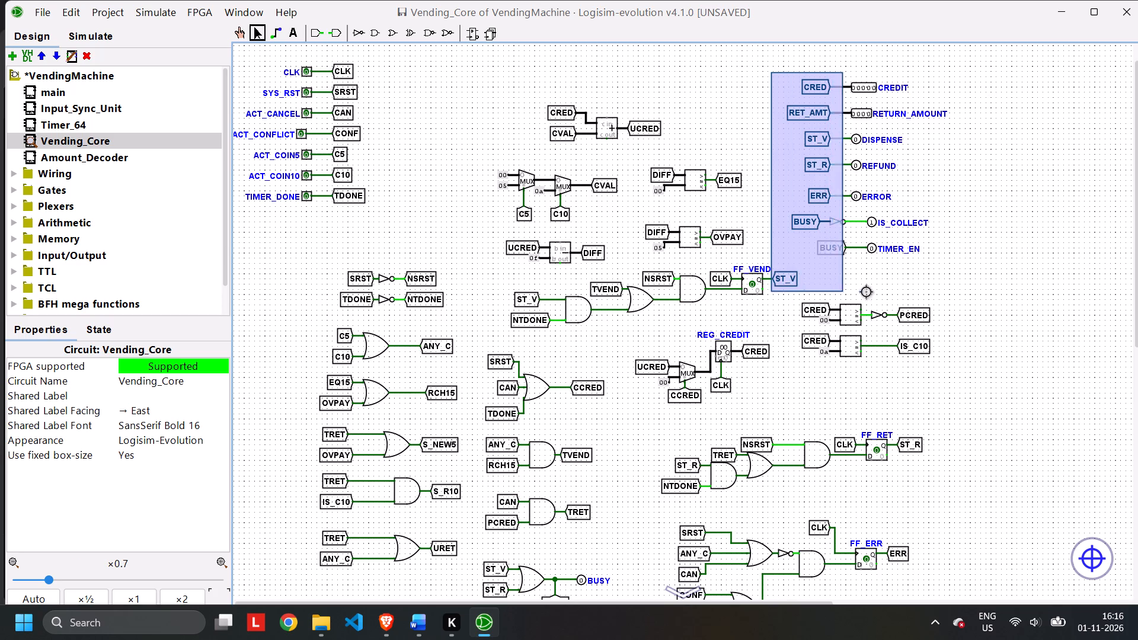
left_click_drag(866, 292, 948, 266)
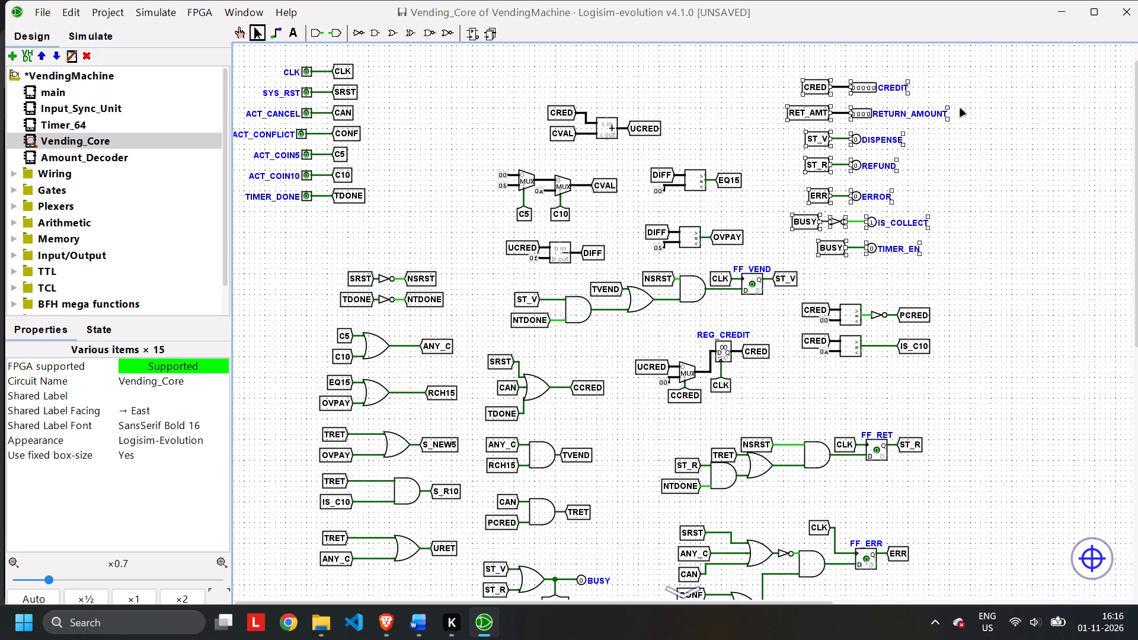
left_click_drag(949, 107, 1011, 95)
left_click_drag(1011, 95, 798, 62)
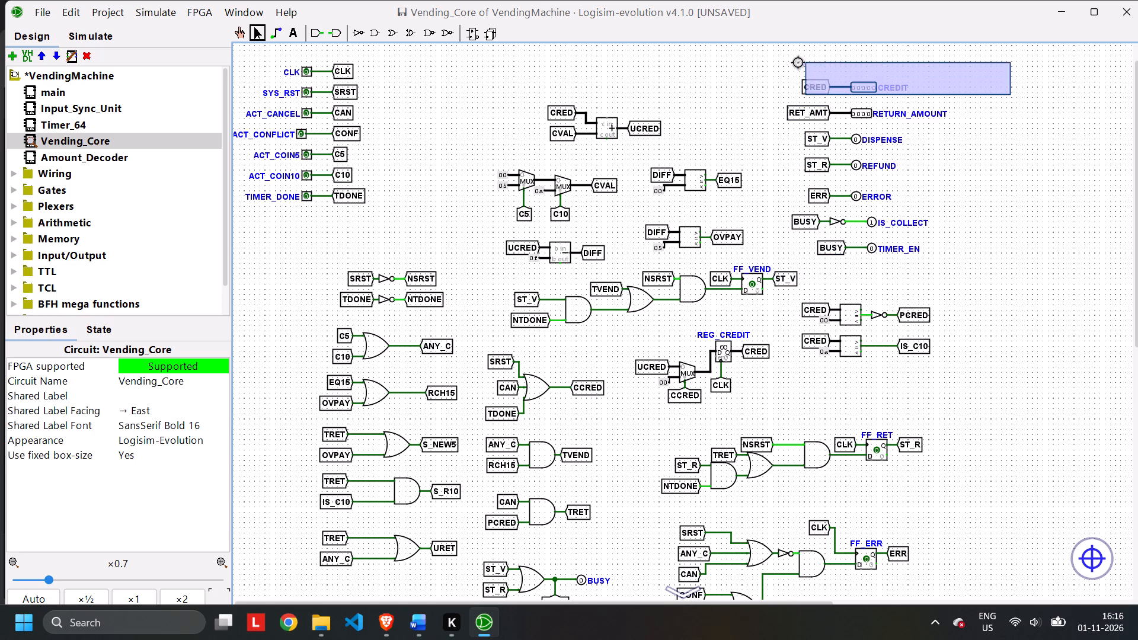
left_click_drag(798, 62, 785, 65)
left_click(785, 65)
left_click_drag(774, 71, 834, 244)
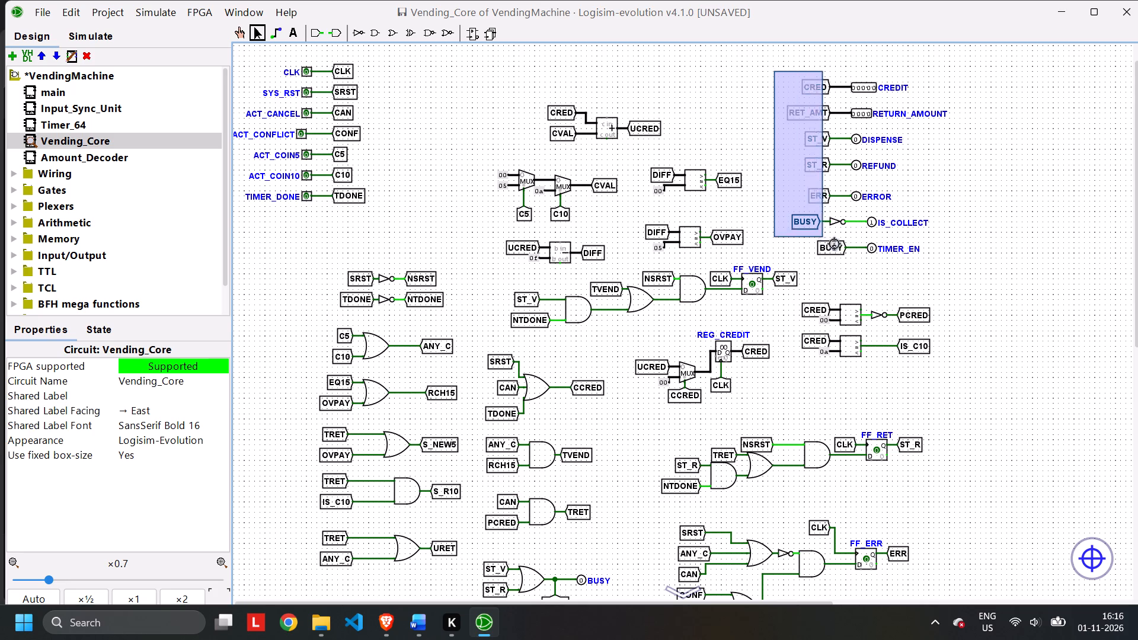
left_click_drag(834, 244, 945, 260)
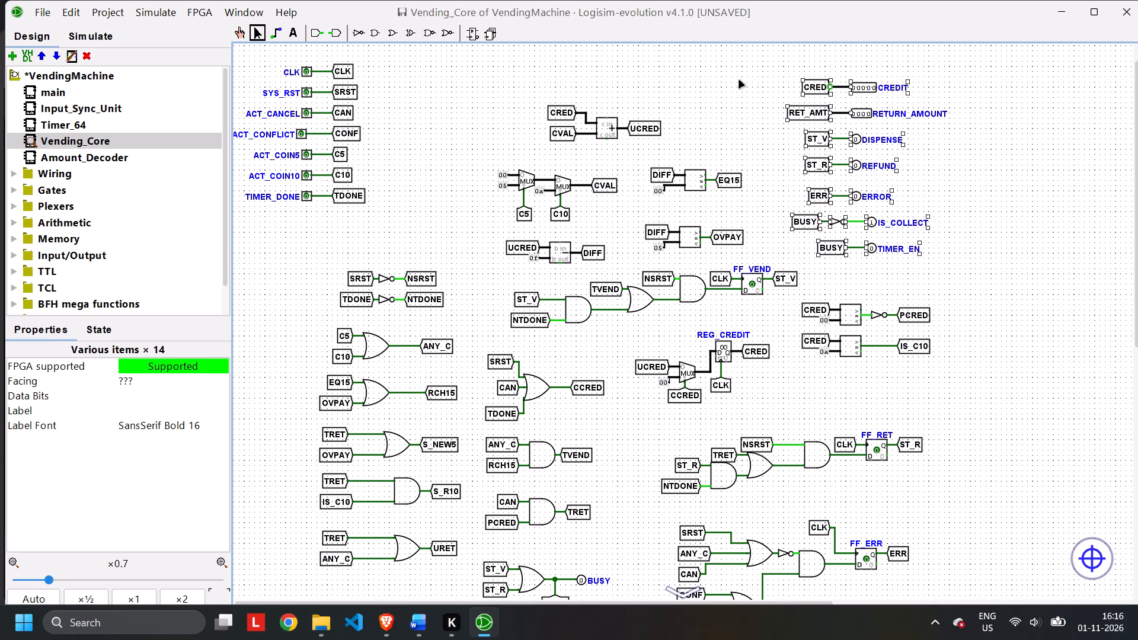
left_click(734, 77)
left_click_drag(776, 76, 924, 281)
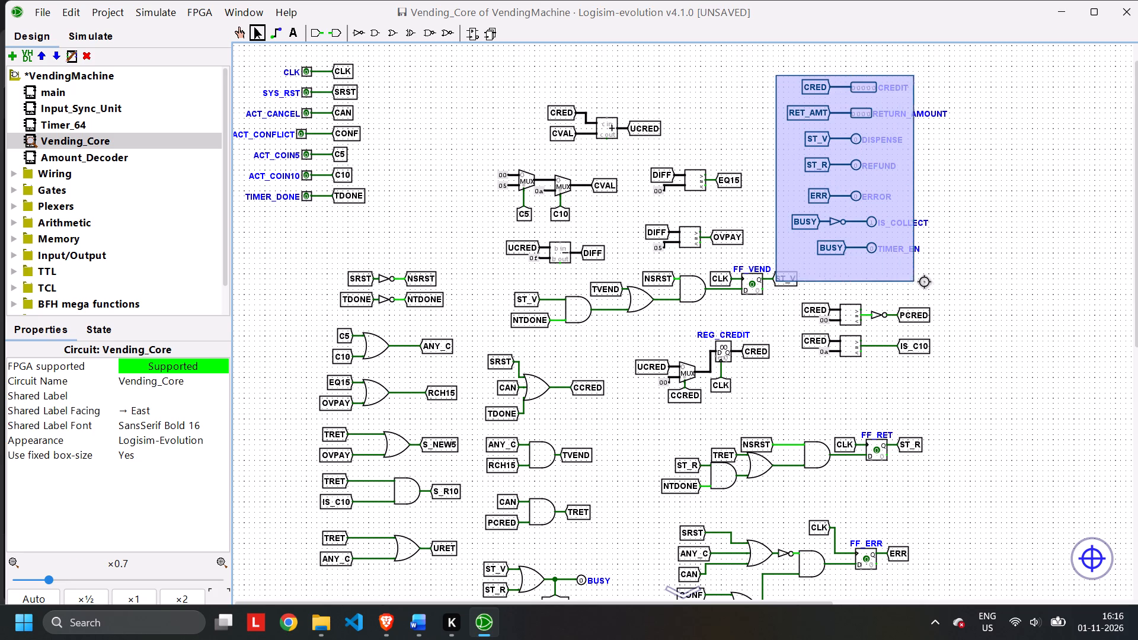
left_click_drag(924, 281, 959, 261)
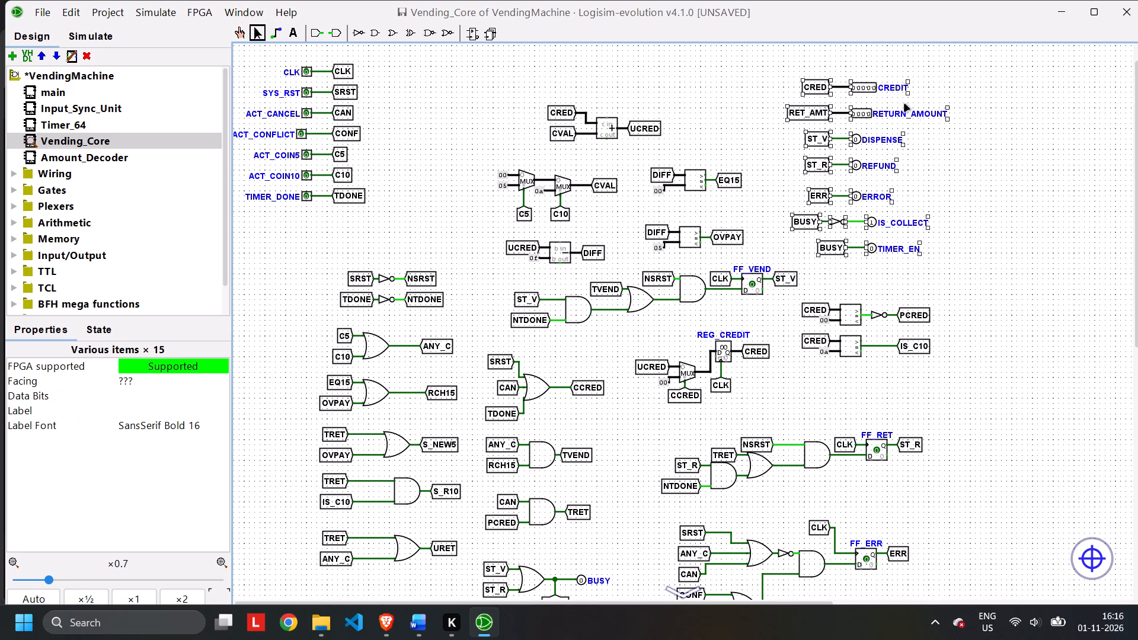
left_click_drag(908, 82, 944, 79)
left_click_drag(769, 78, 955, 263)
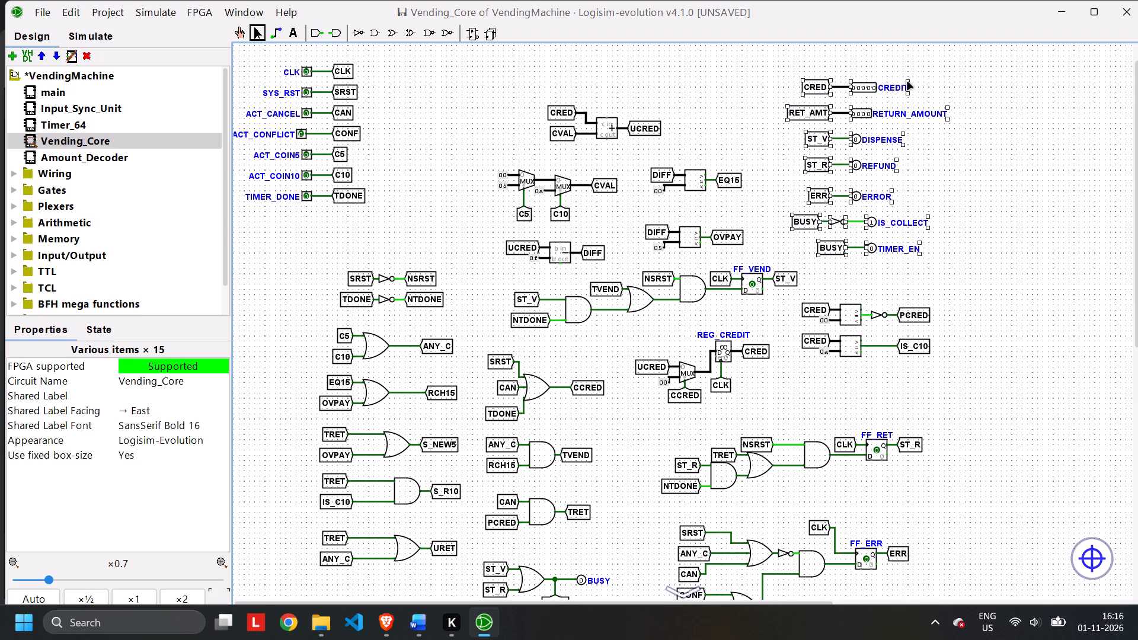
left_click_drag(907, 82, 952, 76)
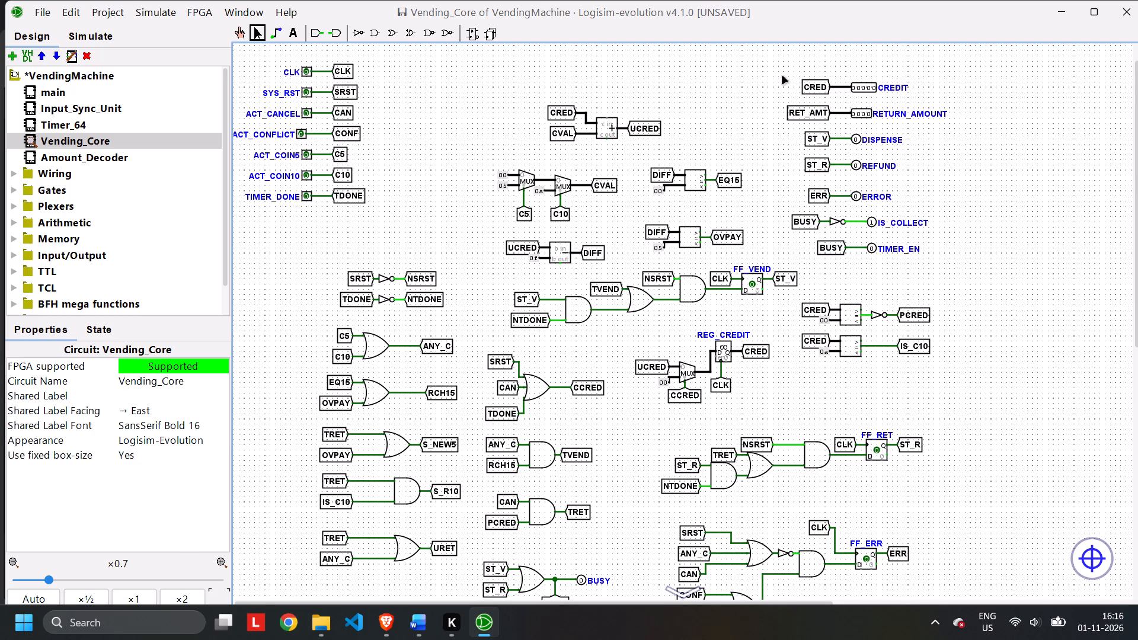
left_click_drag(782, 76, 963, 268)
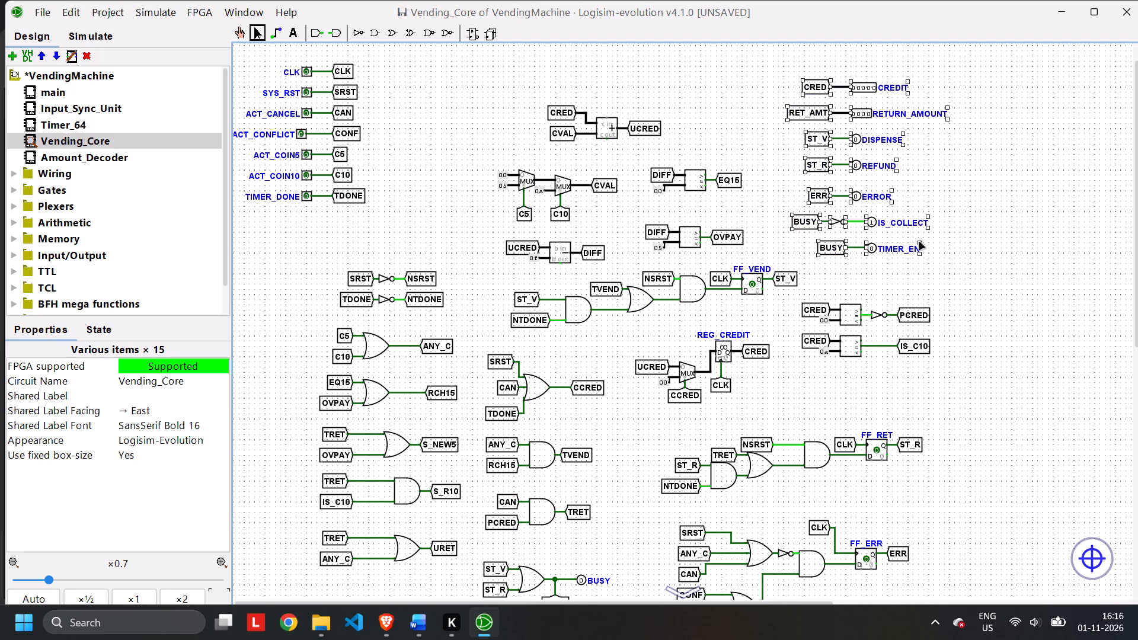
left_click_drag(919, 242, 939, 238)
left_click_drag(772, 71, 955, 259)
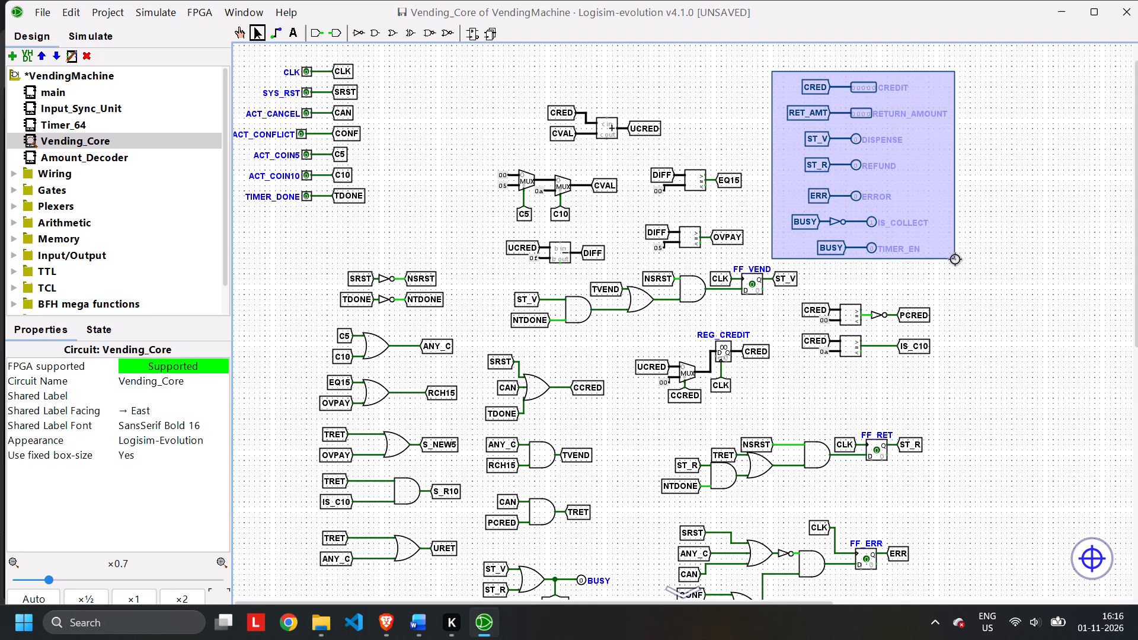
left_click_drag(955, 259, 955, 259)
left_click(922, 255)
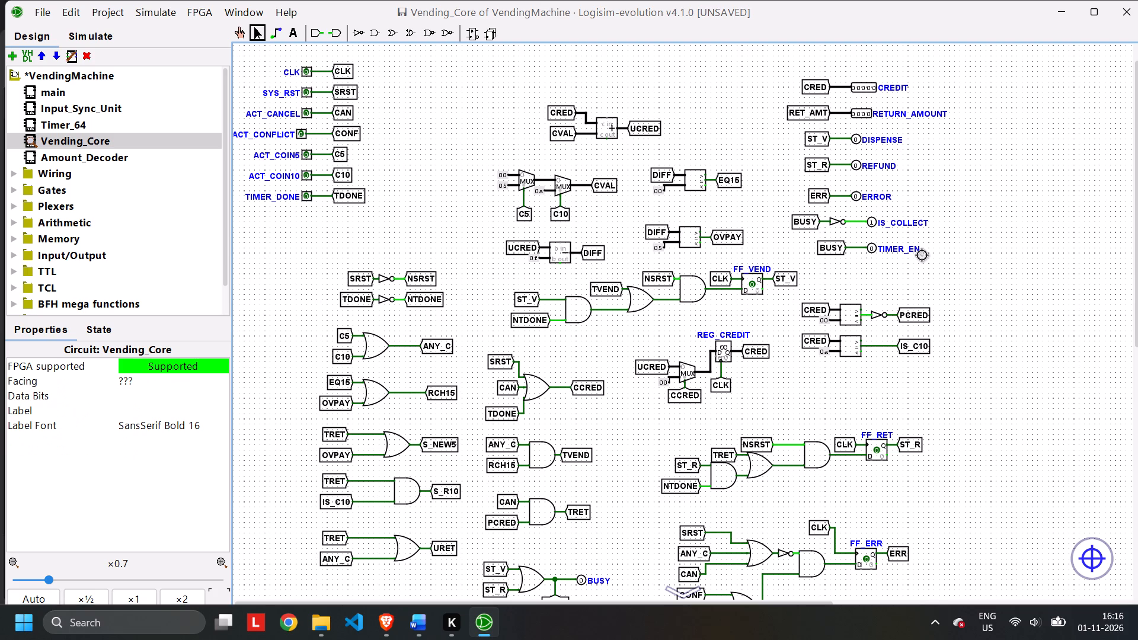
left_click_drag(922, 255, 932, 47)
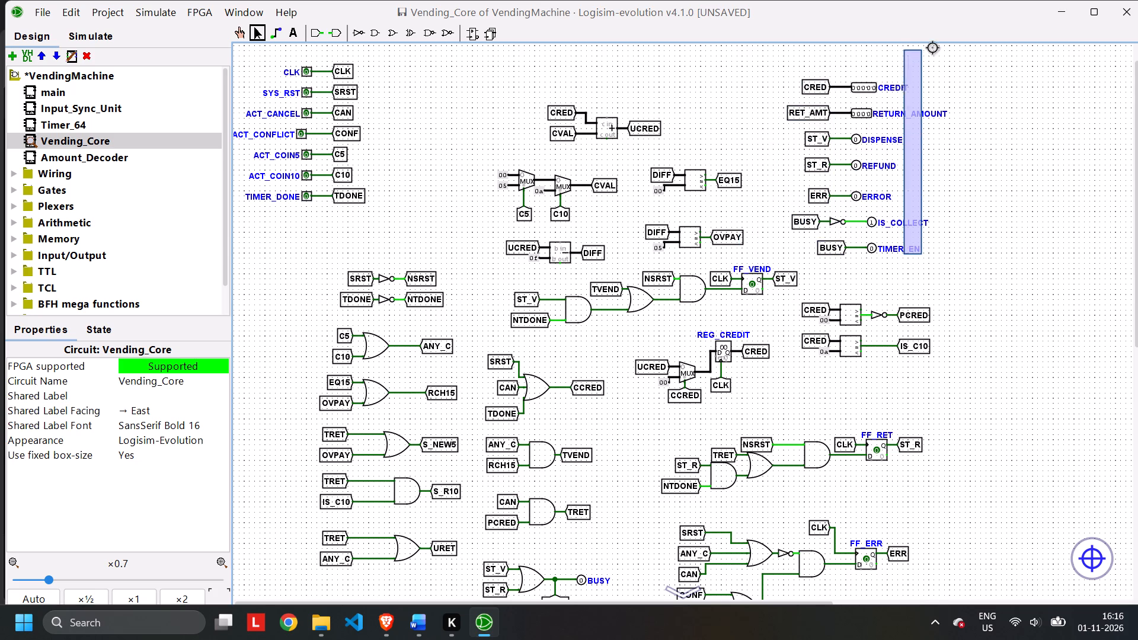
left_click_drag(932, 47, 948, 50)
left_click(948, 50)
Move the output pin block, CREDIT to TIMER_EN, with its tunnels and inverter into the schematic's upper-right area, keeping all labels in view.
left_click_drag(960, 74, 788, 211)
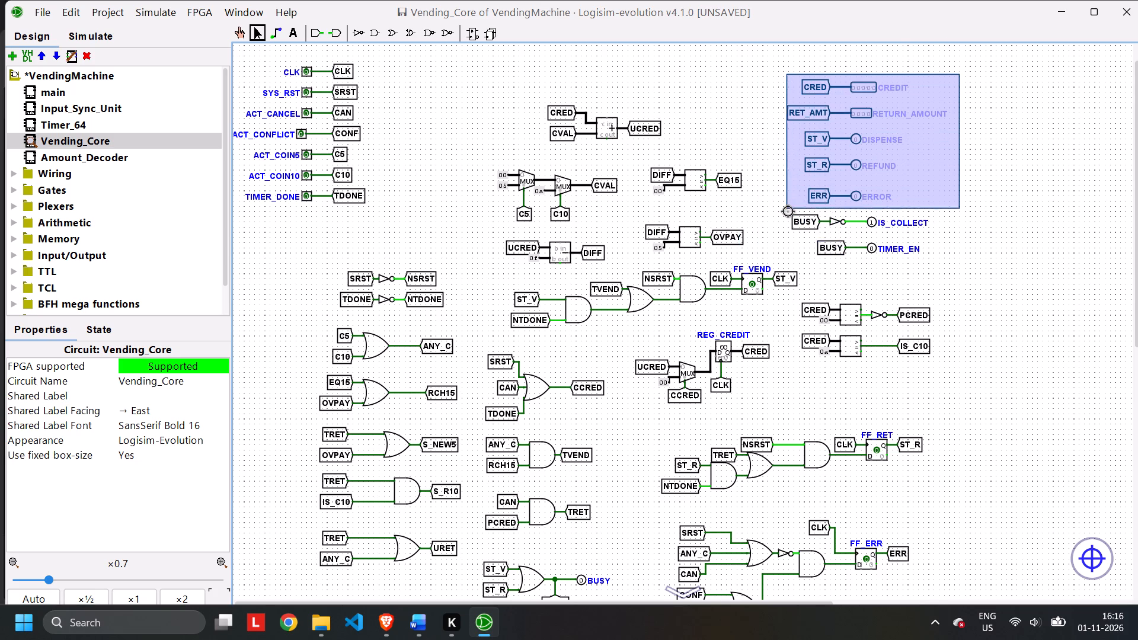
left_click_drag(788, 211, 776, 258)
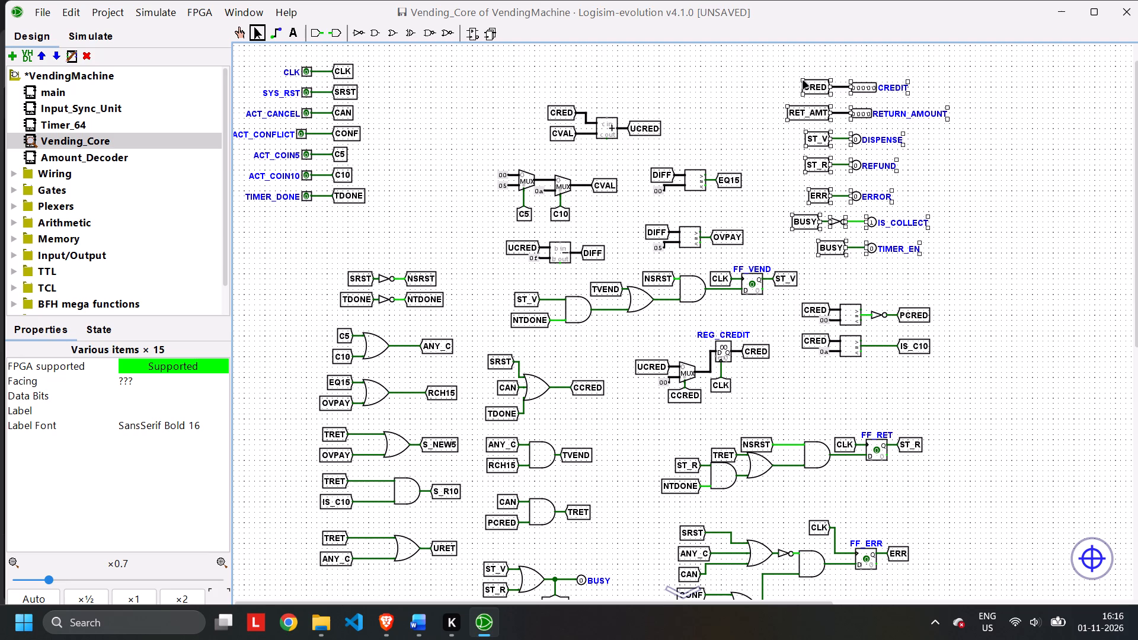
left_click_drag(803, 81, 1008, 67)
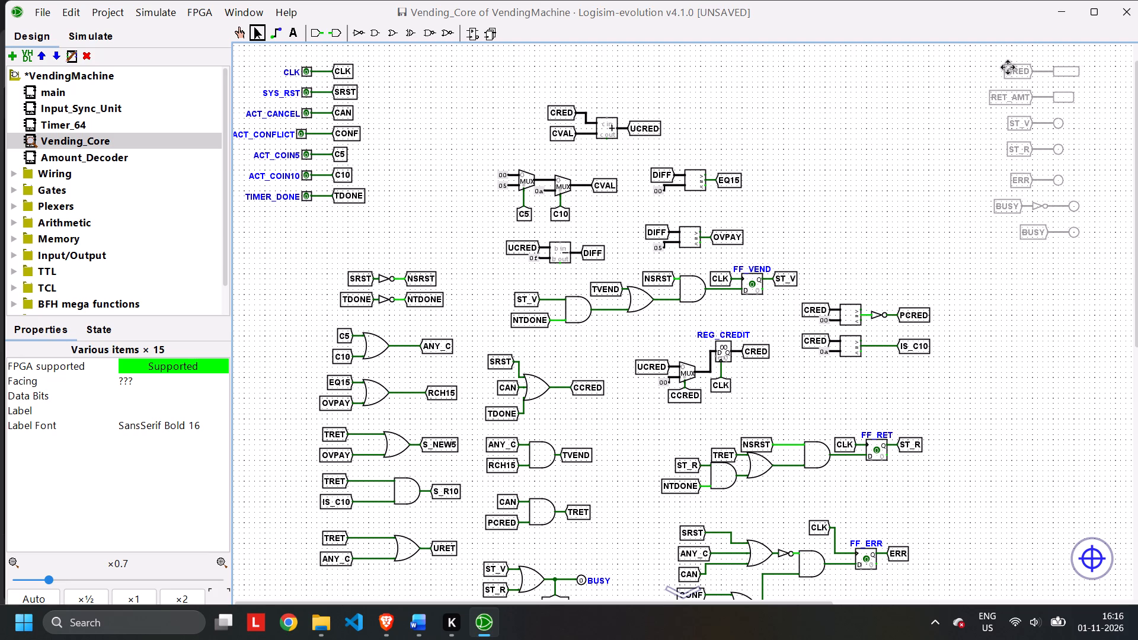
left_click_drag(1008, 67, 1019, 62)
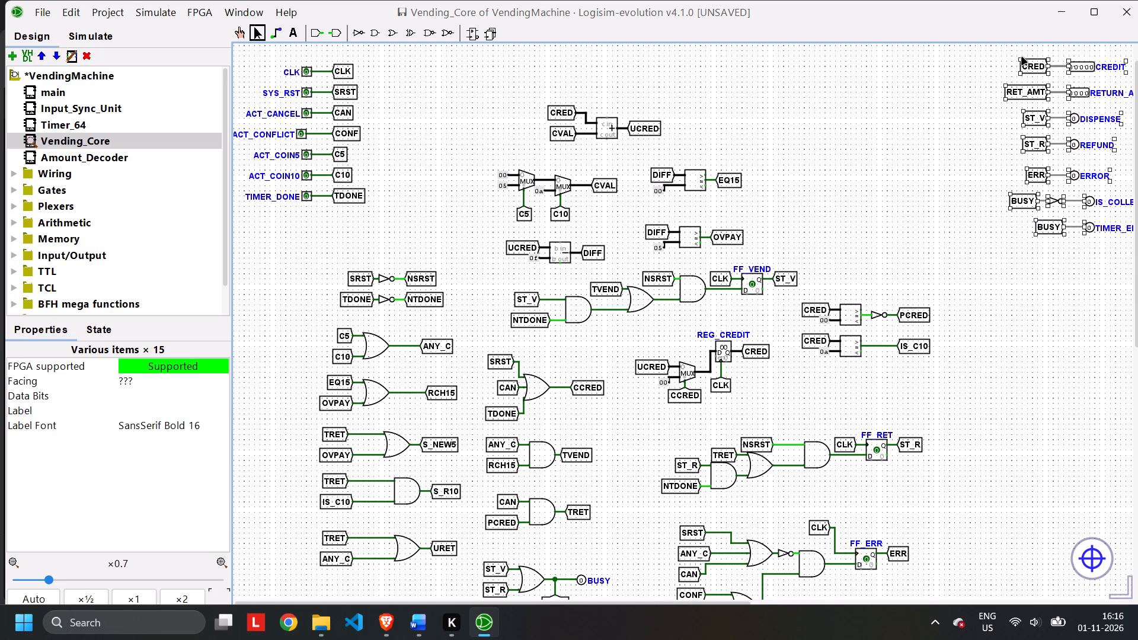
left_click_drag(1020, 60, 1000, 63)
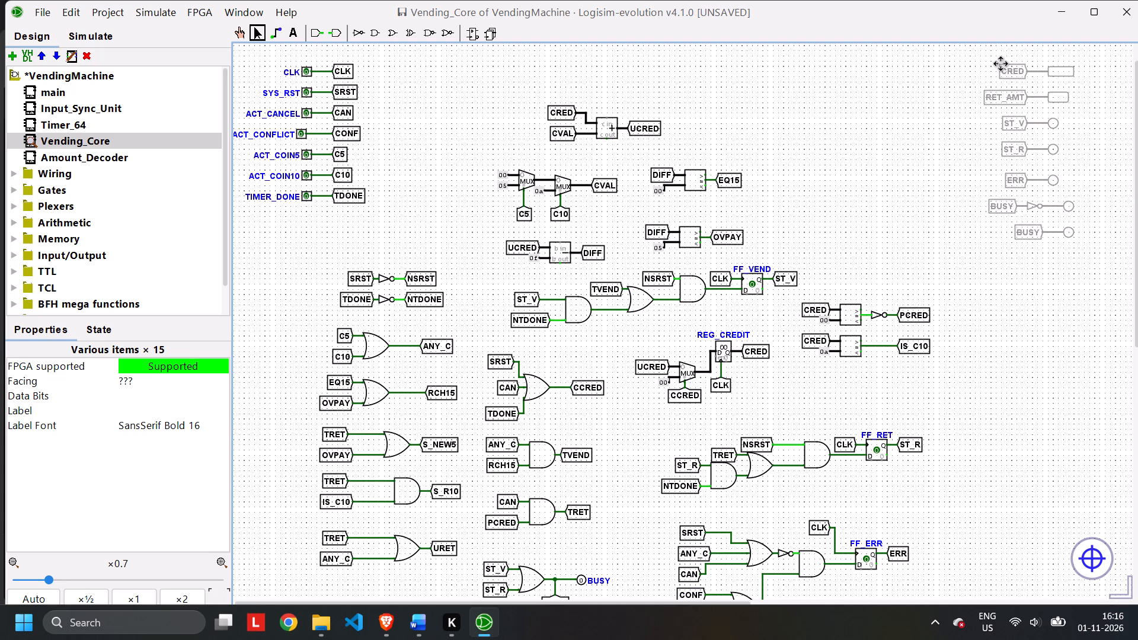
left_click_drag(1000, 63, 993, 62)
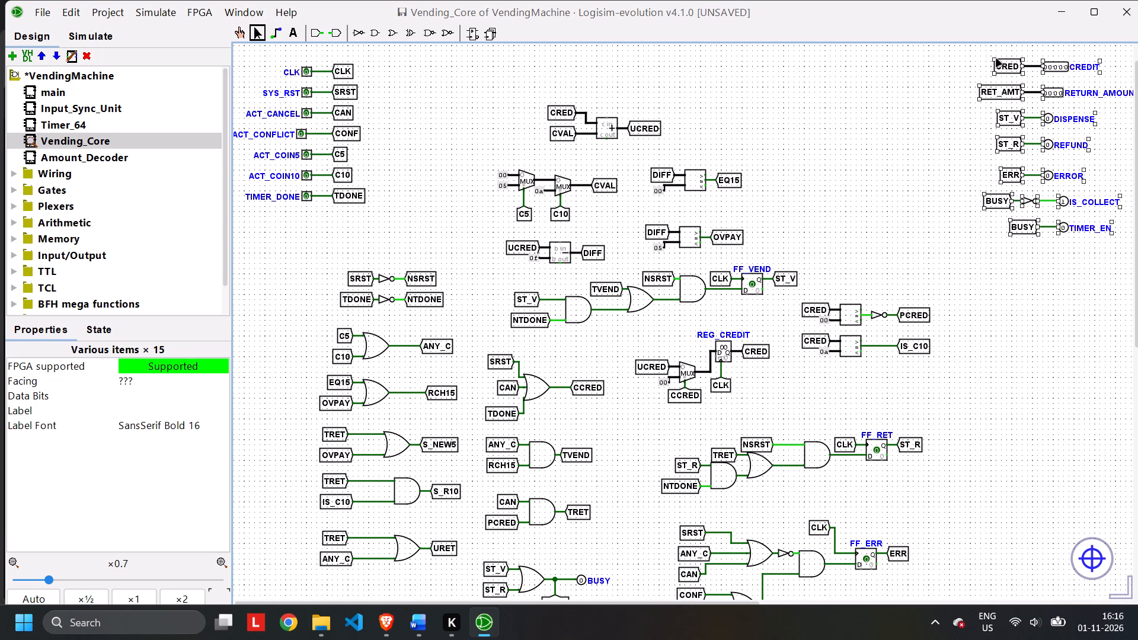
left_click_drag(993, 60, 978, 60)
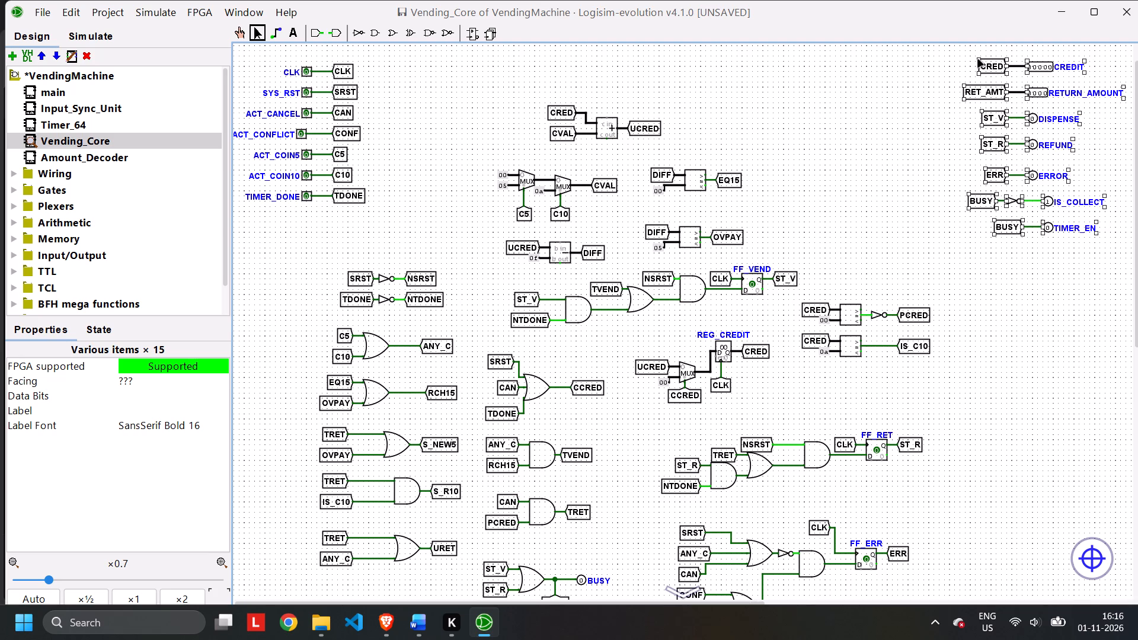
left_click(955, 62)
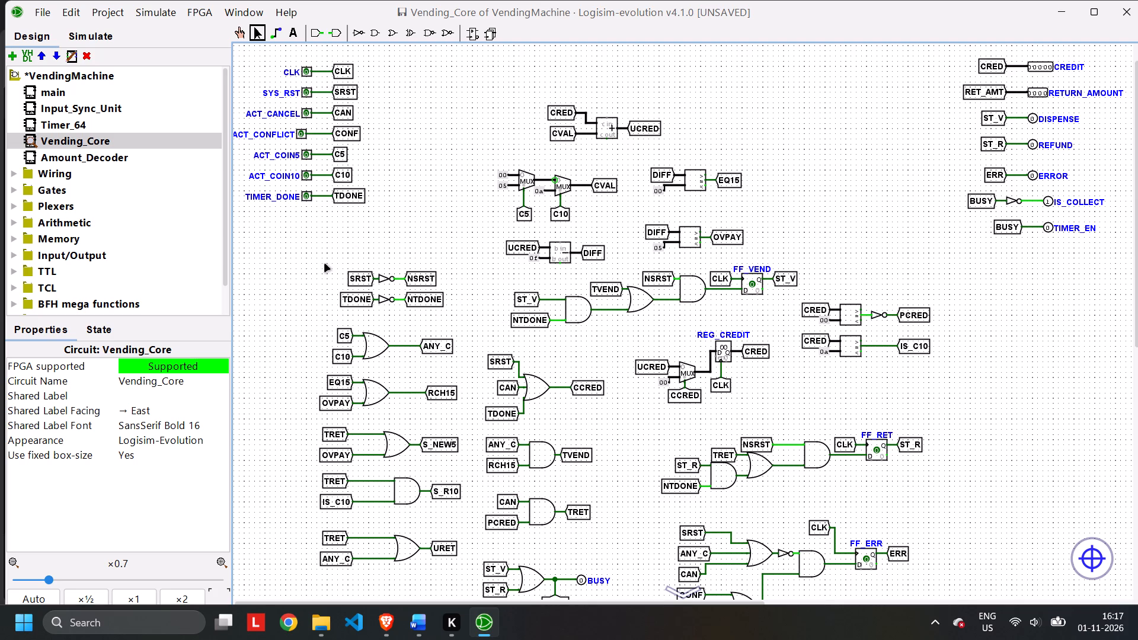
Move the two inverter rows, SRST to NSRST and TDONE to NTDONE, up beside the CLK and SYS_RST inputs.
left_click_drag(325, 264, 465, 318)
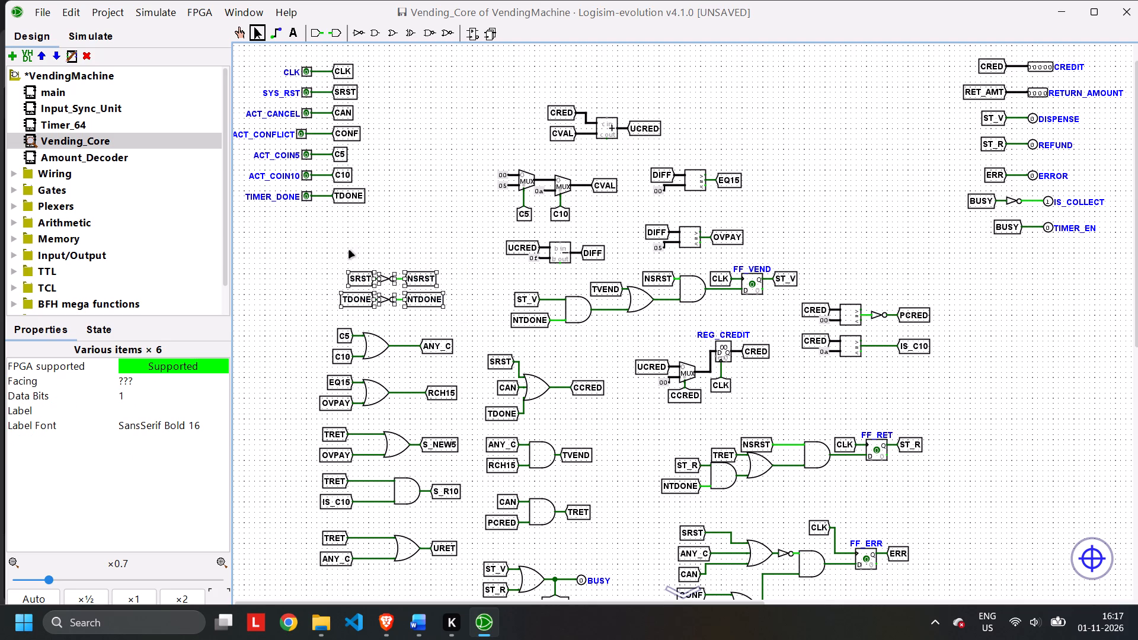
left_click_drag(348, 274, 394, 89)
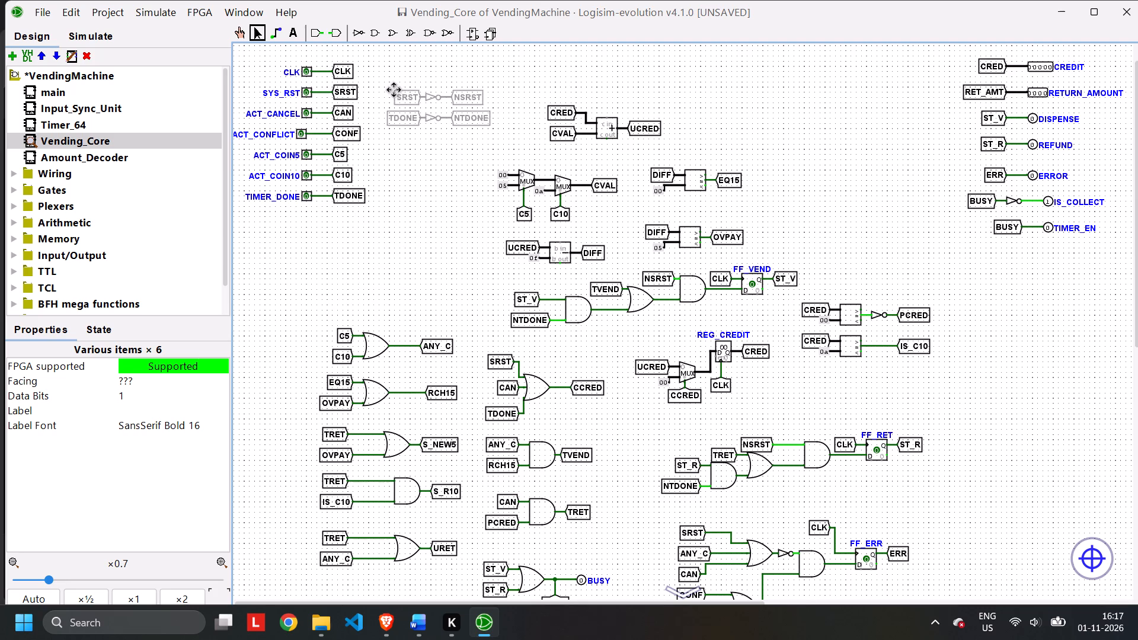
left_click_drag(394, 89, 398, 72)
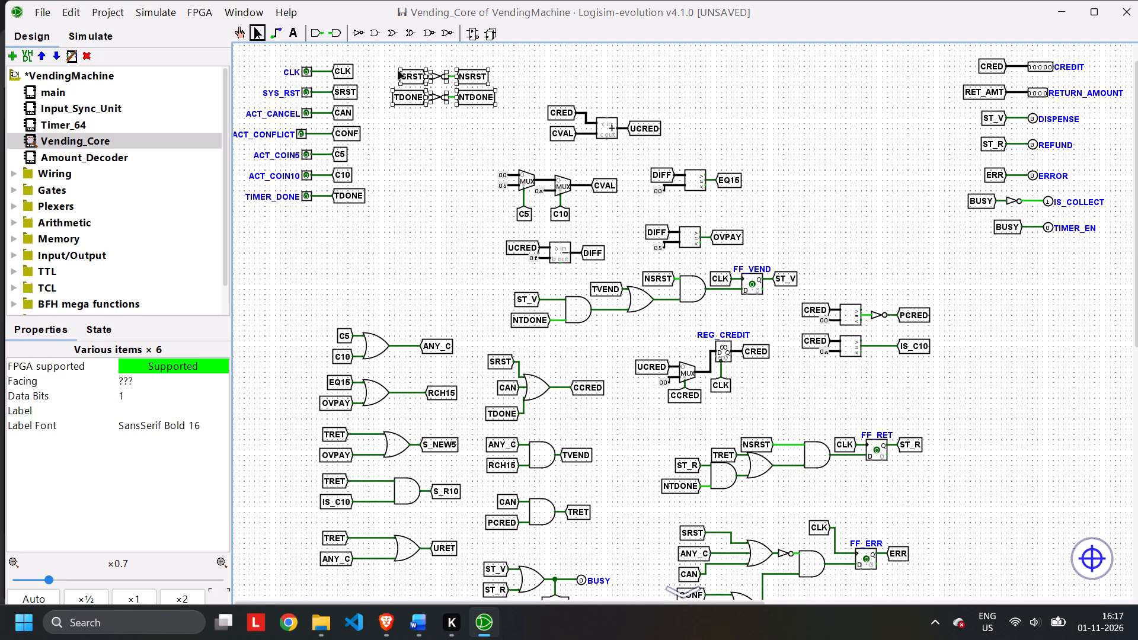
left_click(407, 226)
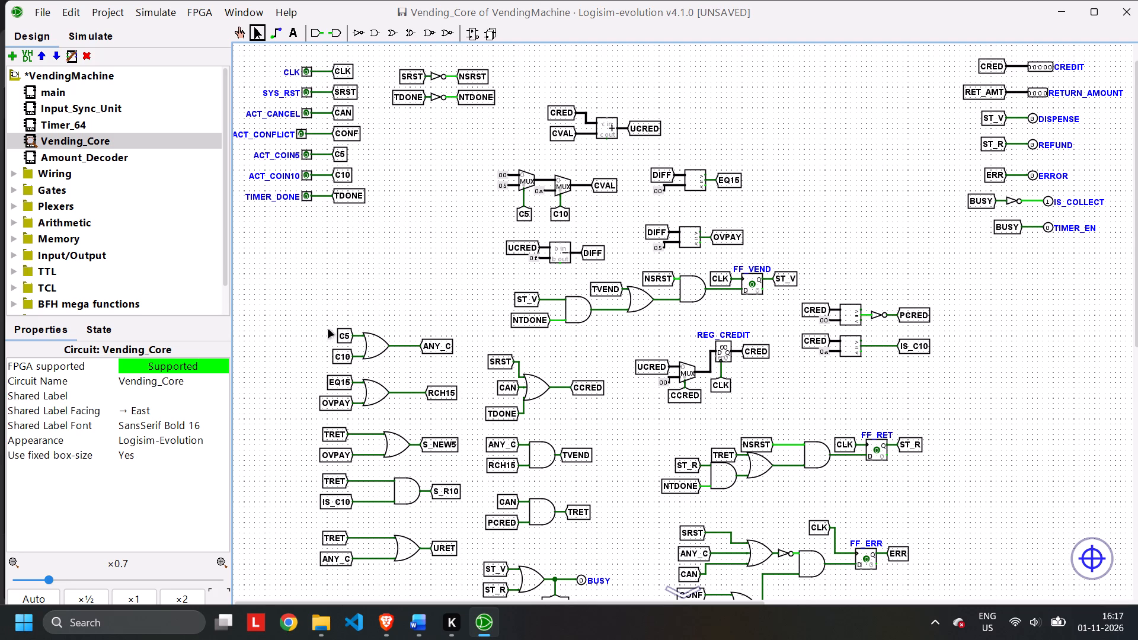
Move the OR gate combining C5 and C10 into ANY_C, with its tunnels, up directly below the two inverter rows.
left_click_drag(323, 316, 468, 372)
left_click_drag(338, 330, 380, 171)
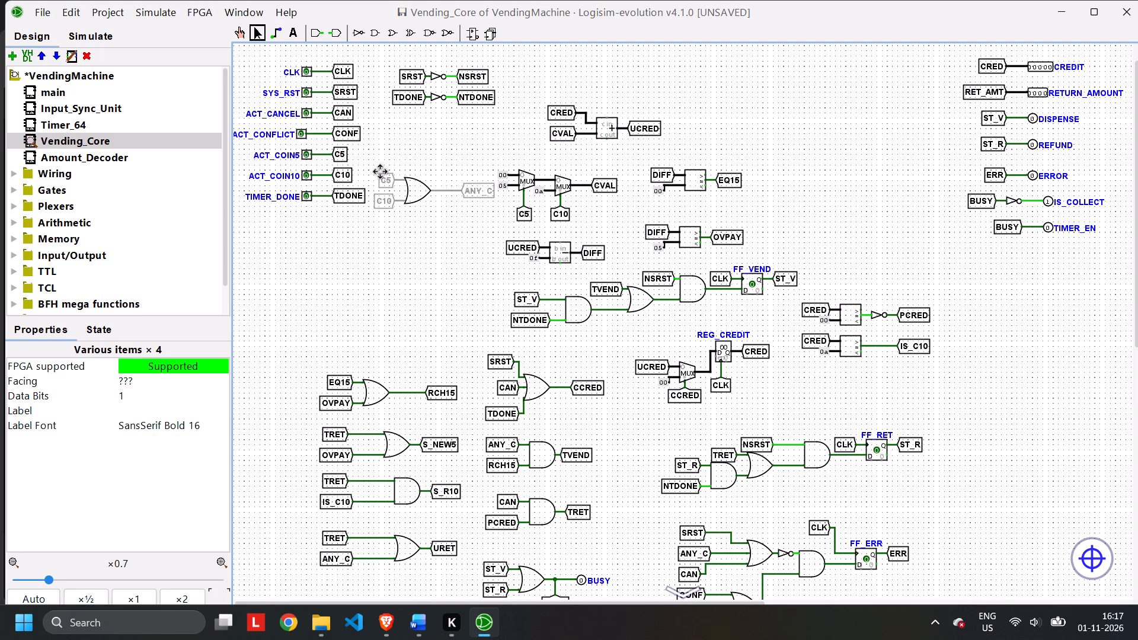
left_click_drag(380, 171, 393, 128)
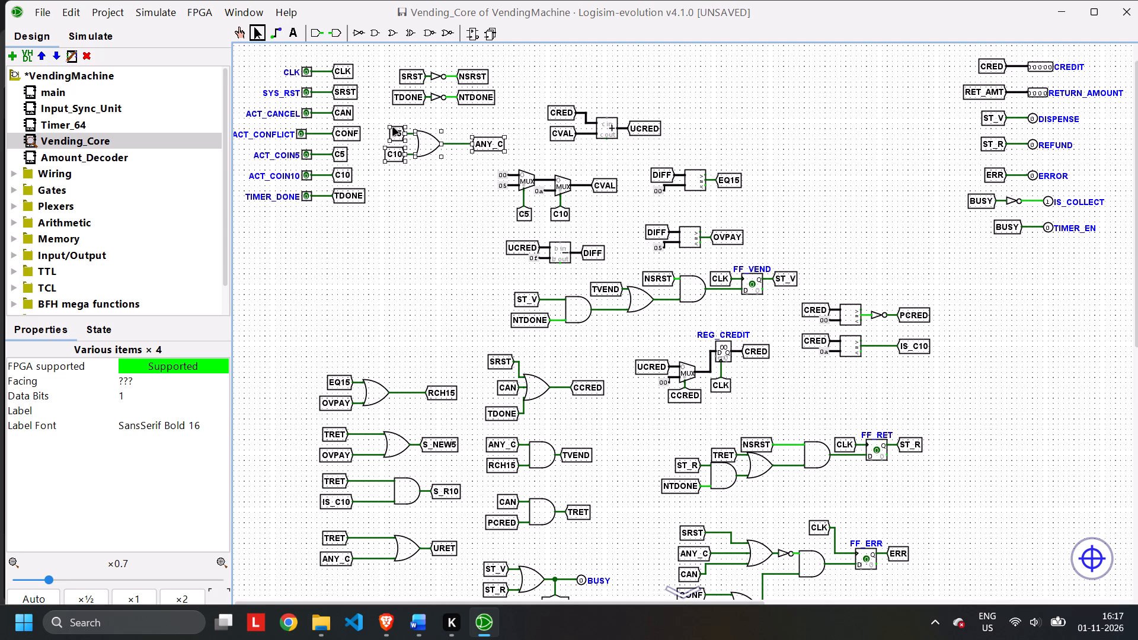
left_click(398, 297)
Move the OR gate combining EQ15 and OVPAY into RCH15, with its tunnels, up below the ANY_C gate.
left_click_drag(304, 369, 379, 447)
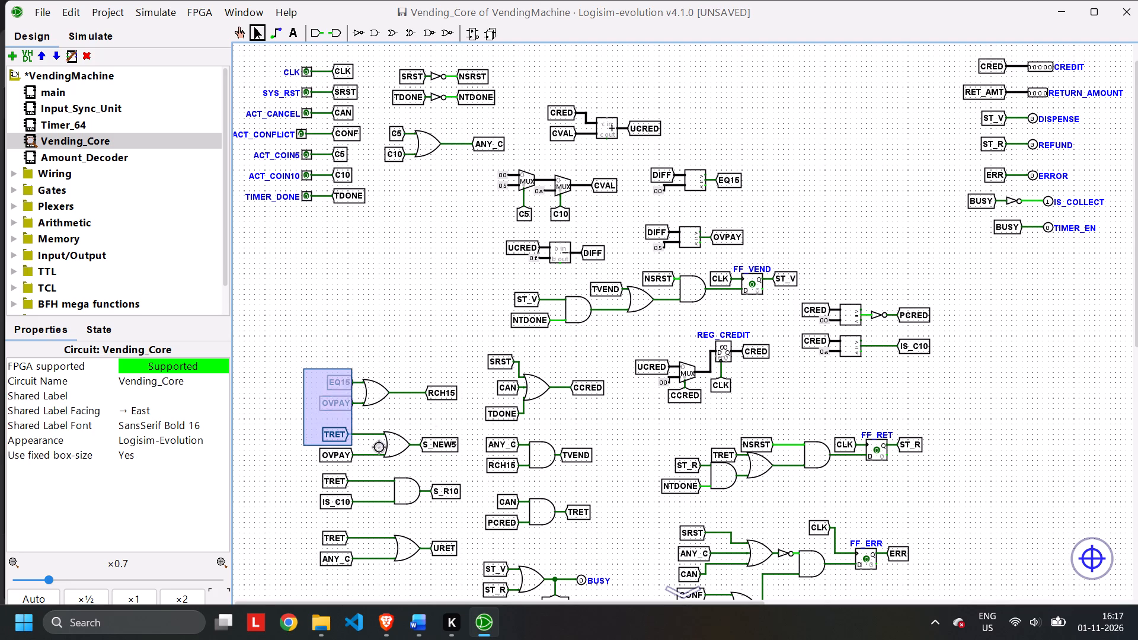
left_click_drag(379, 447, 477, 422)
left_click_drag(328, 376, 385, 184)
left_click(411, 278)
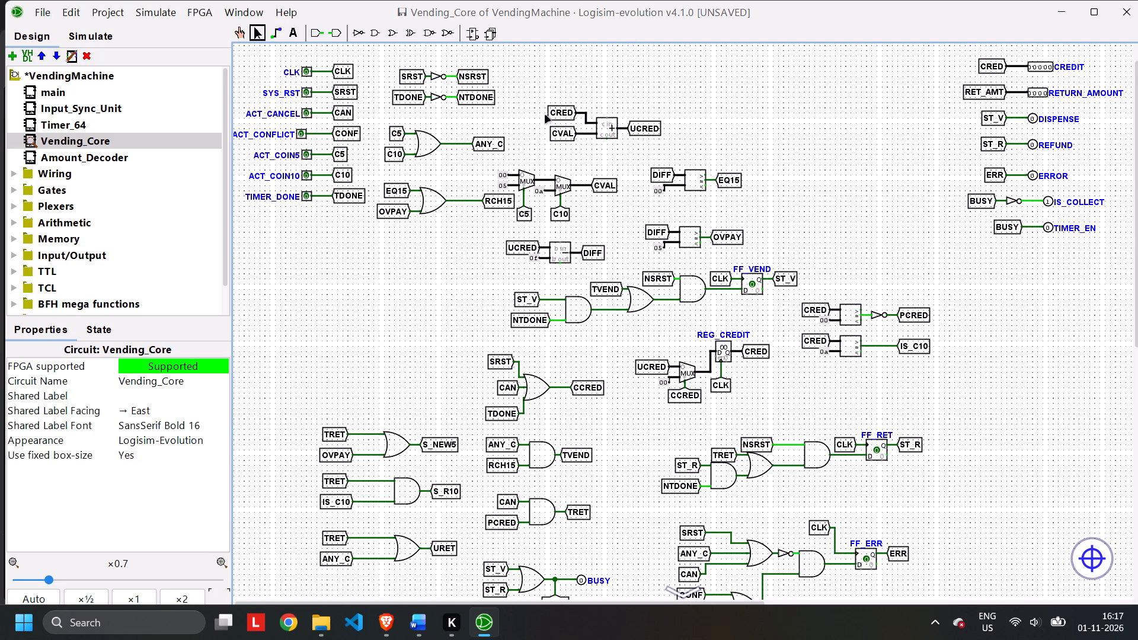
Move the adder block, CRED and CVAL to UCRED, up and slightly left, level with the inverter rows.
left_click_drag(539, 104, 680, 155)
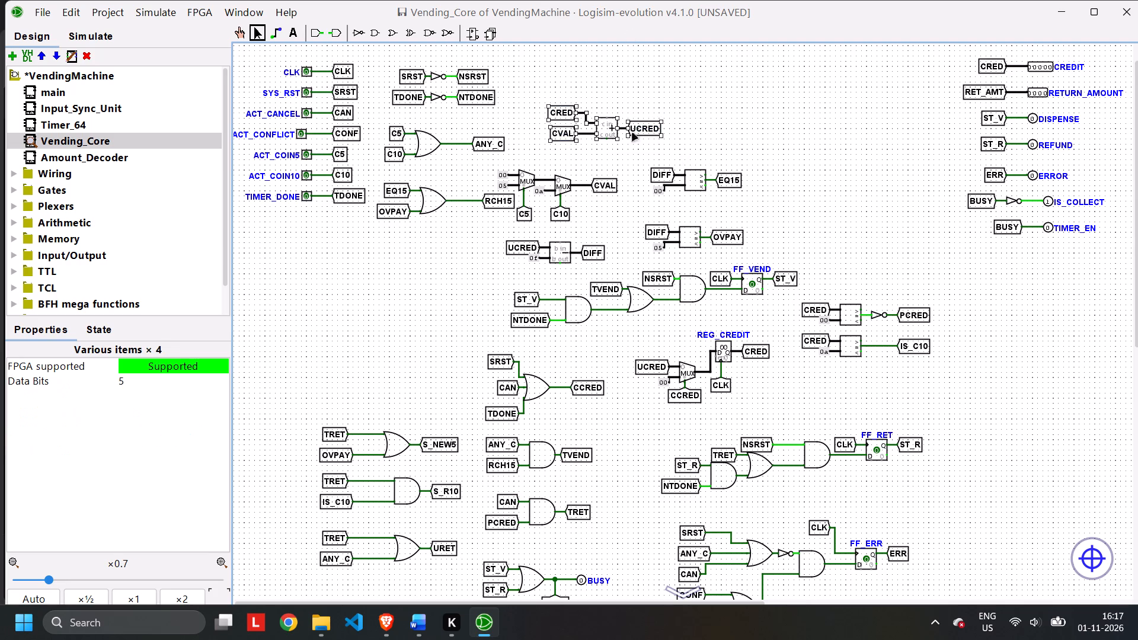
left_click_drag(549, 107, 533, 75)
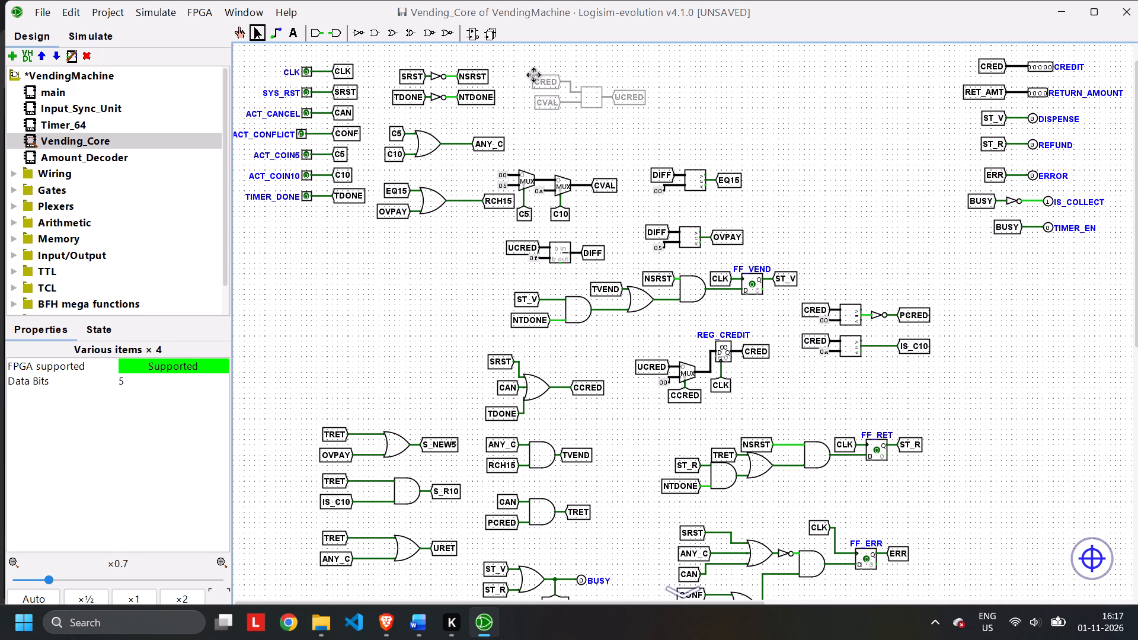
left_click_drag(533, 75, 536, 73)
left_click(557, 140)
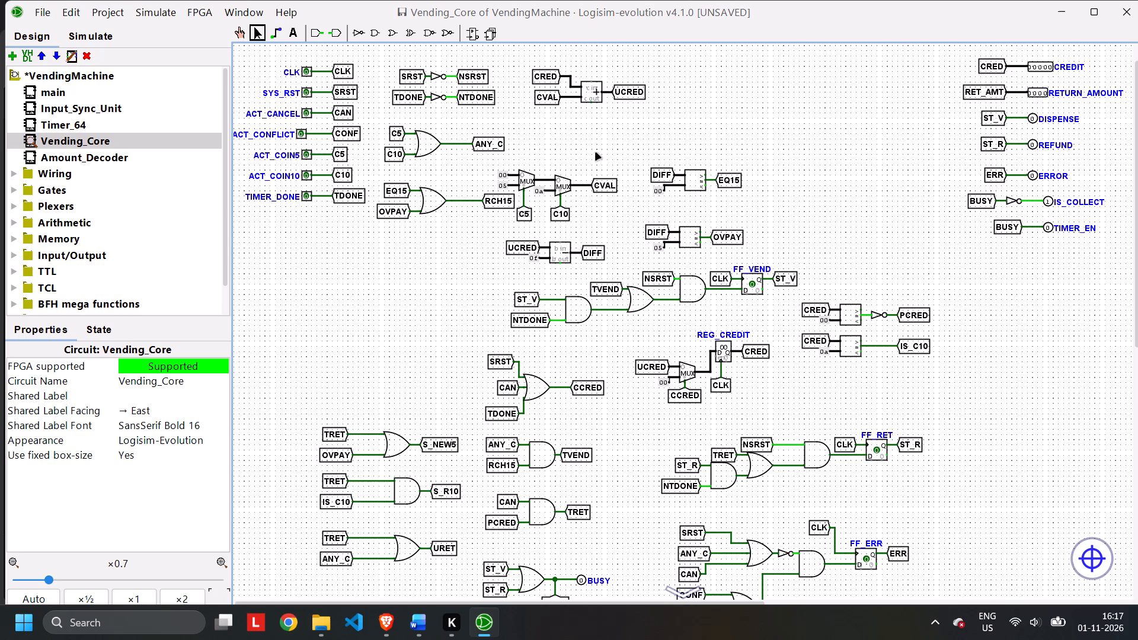
Move the EQ15 comparator block, with its DIFF tunnel and constant, up and right beside the CREDIT output row.
left_click_drag(641, 164, 775, 216)
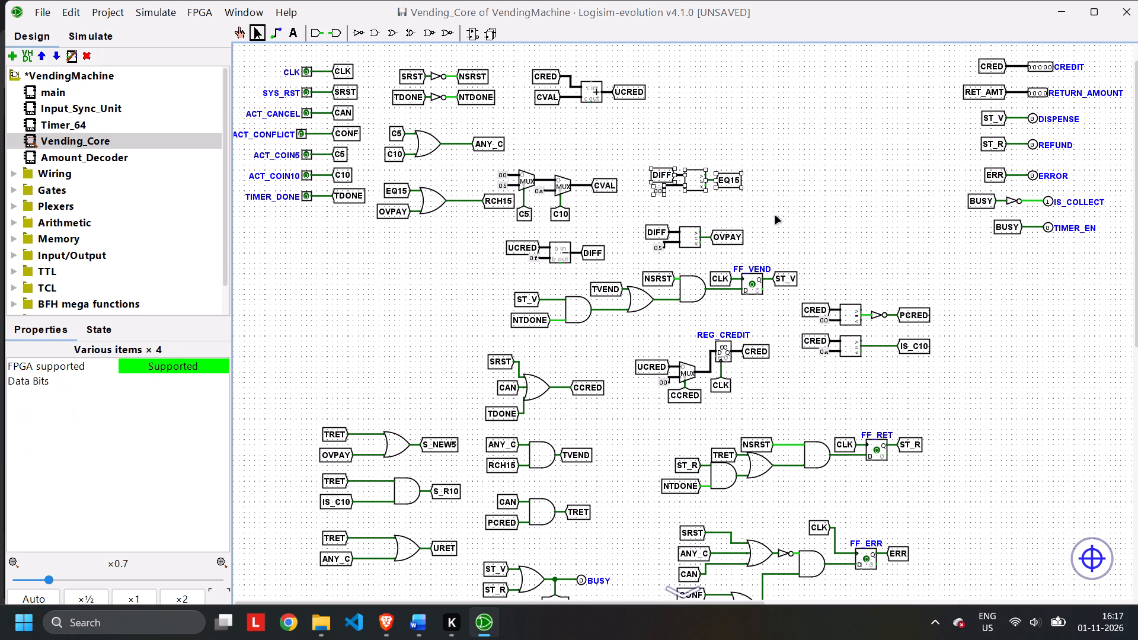
left_click_drag(741, 173, 793, 78)
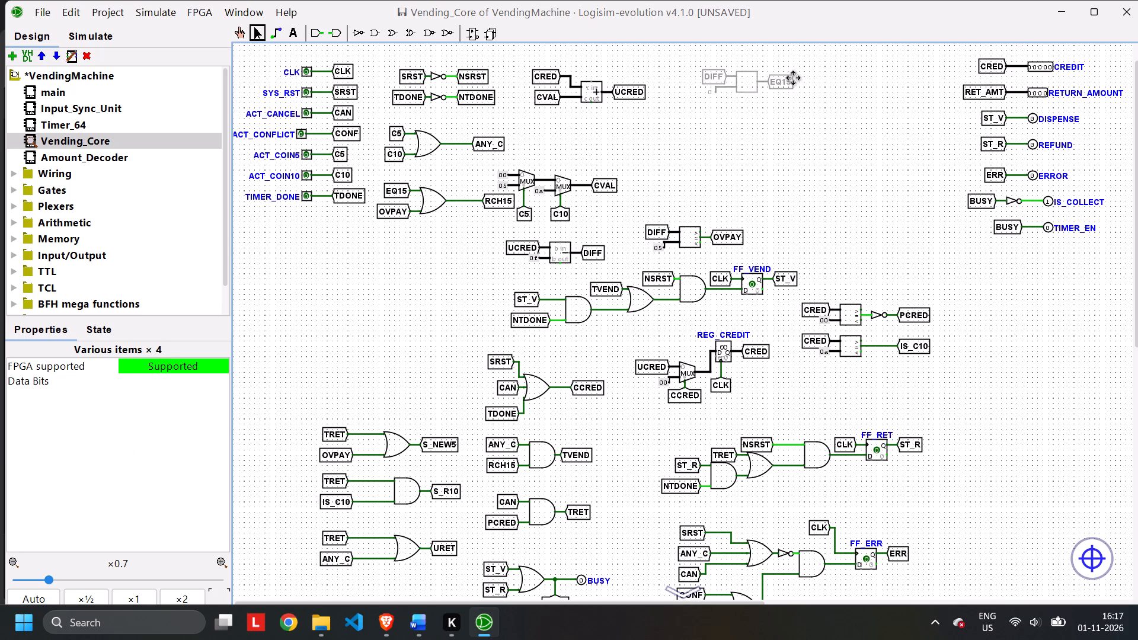
left_click_drag(793, 78, 787, 79)
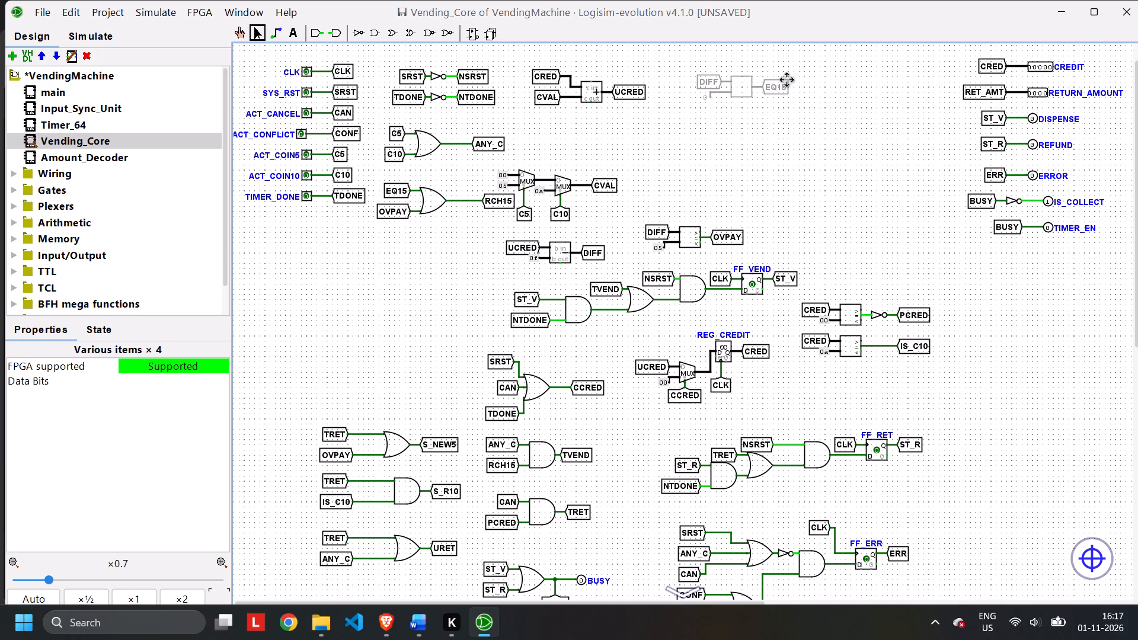
left_click_drag(787, 79, 889, 79)
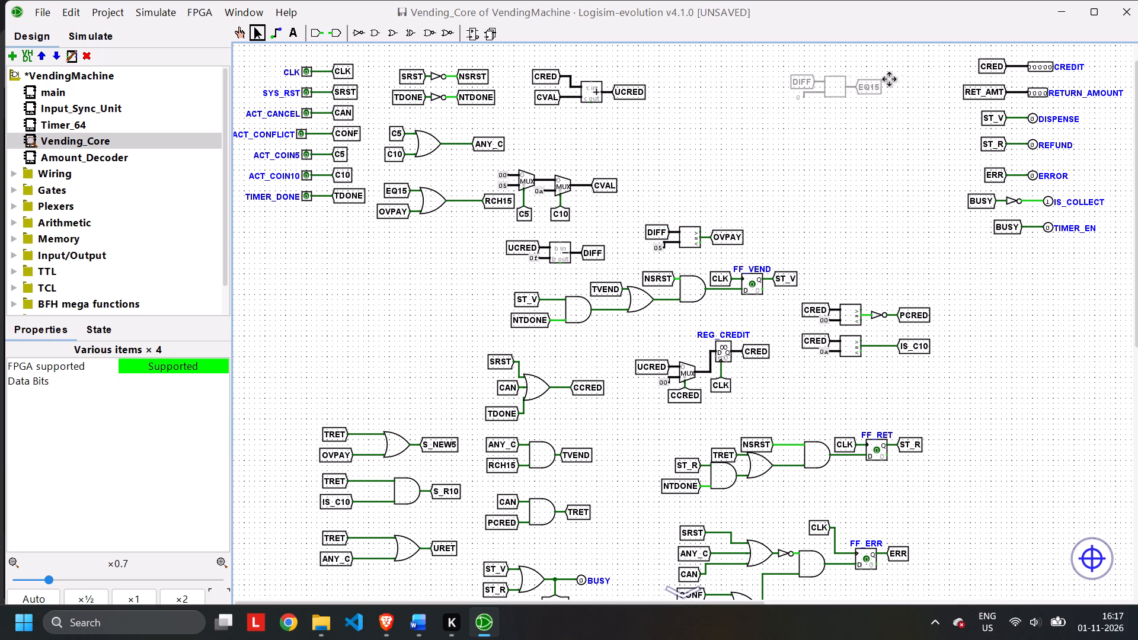
left_click_drag(889, 79, 920, 79)
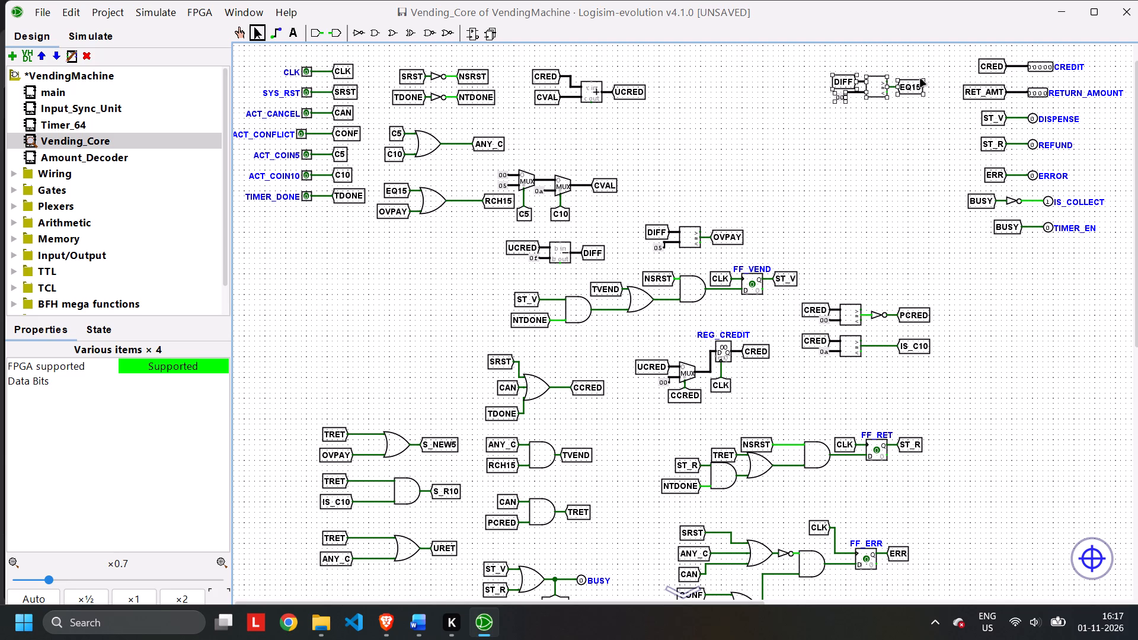
left_click(807, 171)
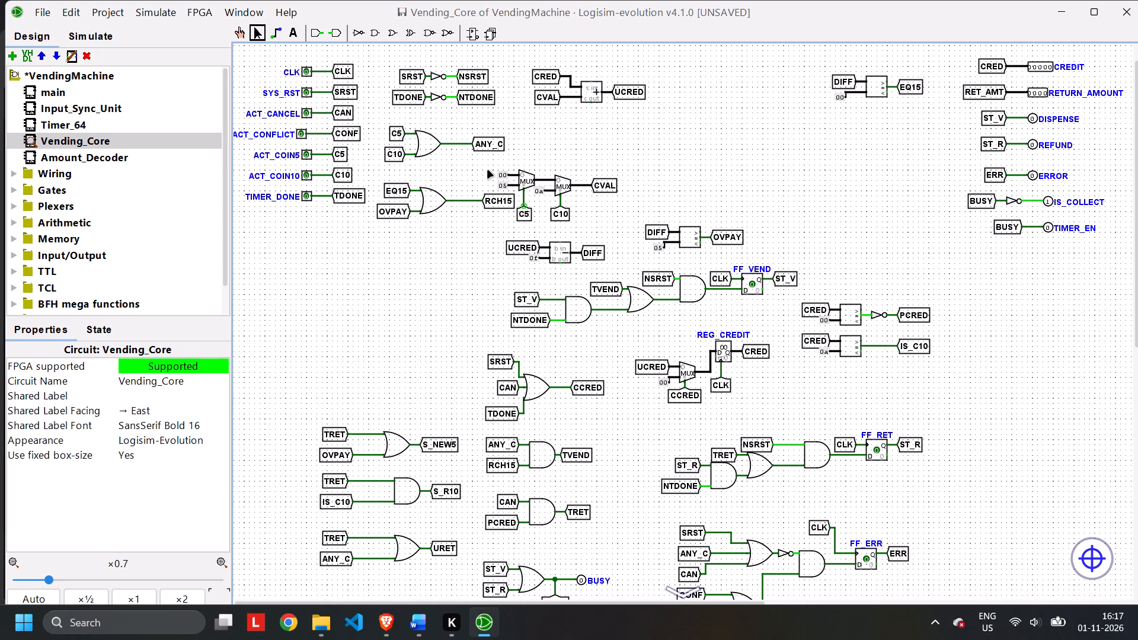
Move the two-multiplexer CVAL block, with its constants and C5 and C10 tunnels, into the top row between the adder and EQ15 comparator.
left_click_drag(488, 172, 578, 215)
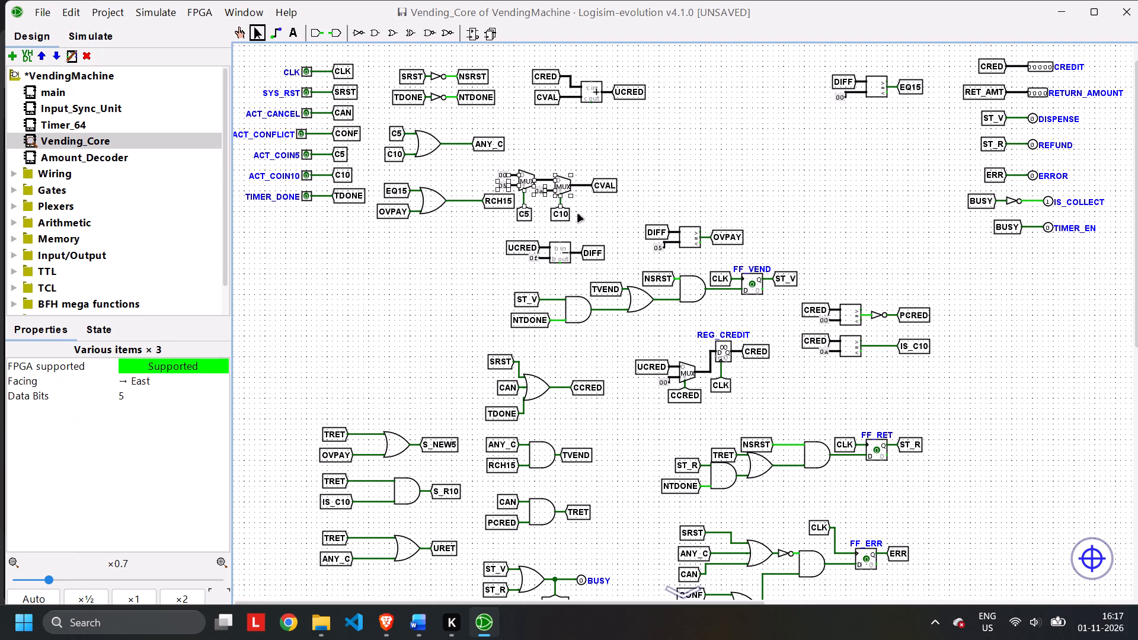
left_click(488, 175)
left_click_drag(490, 169, 628, 228)
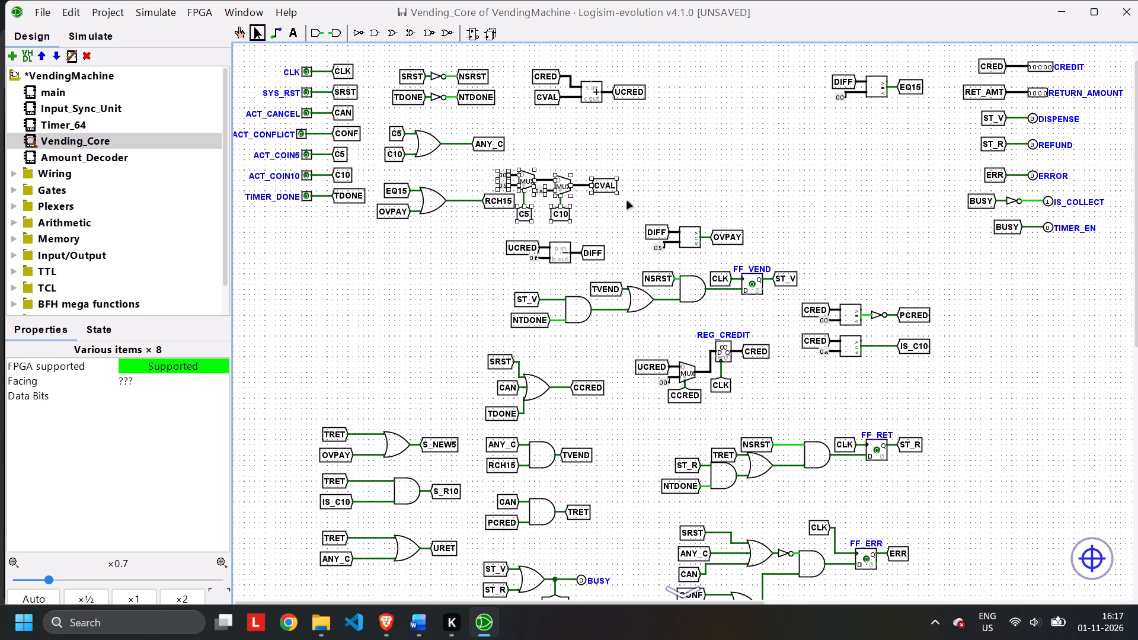
left_click_drag(616, 179, 764, 91)
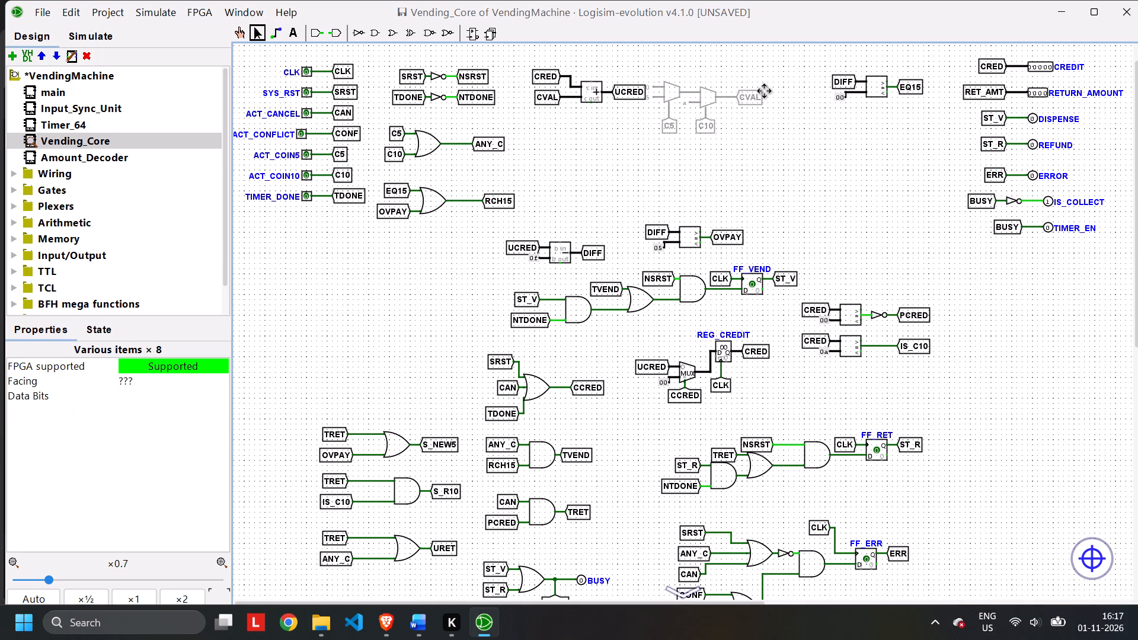
left_click_drag(764, 91, 808, 81)
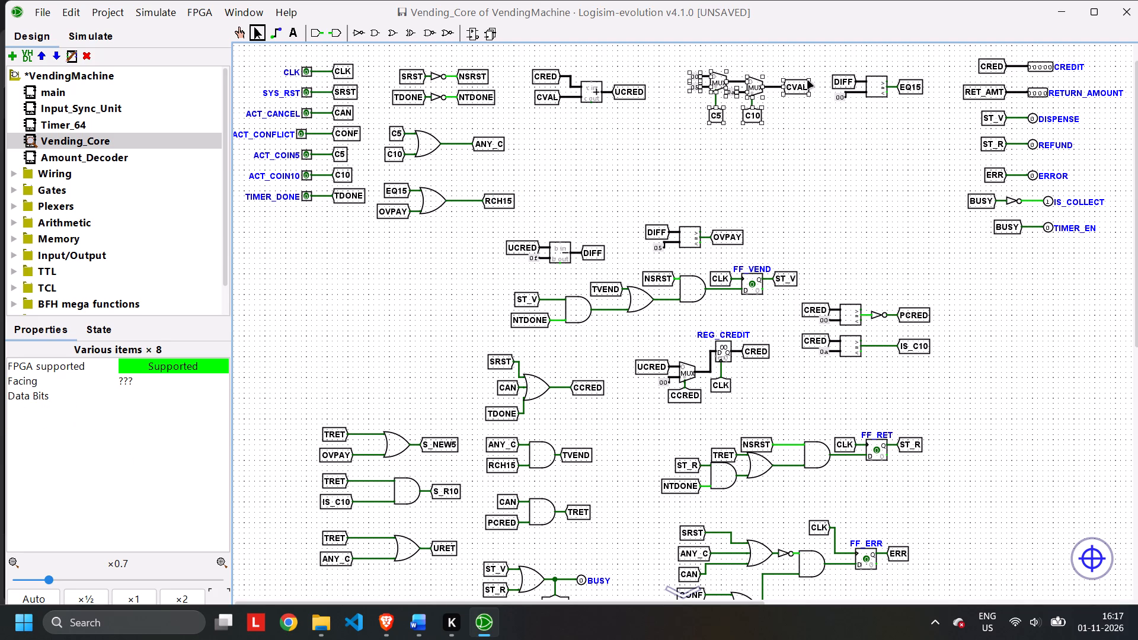
left_click(798, 141)
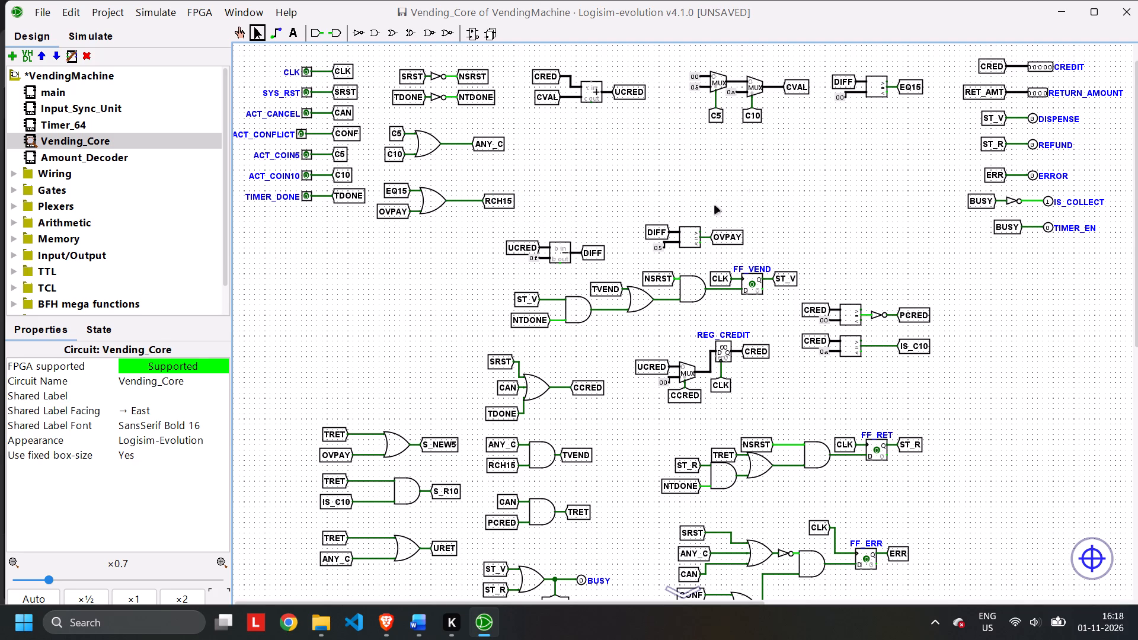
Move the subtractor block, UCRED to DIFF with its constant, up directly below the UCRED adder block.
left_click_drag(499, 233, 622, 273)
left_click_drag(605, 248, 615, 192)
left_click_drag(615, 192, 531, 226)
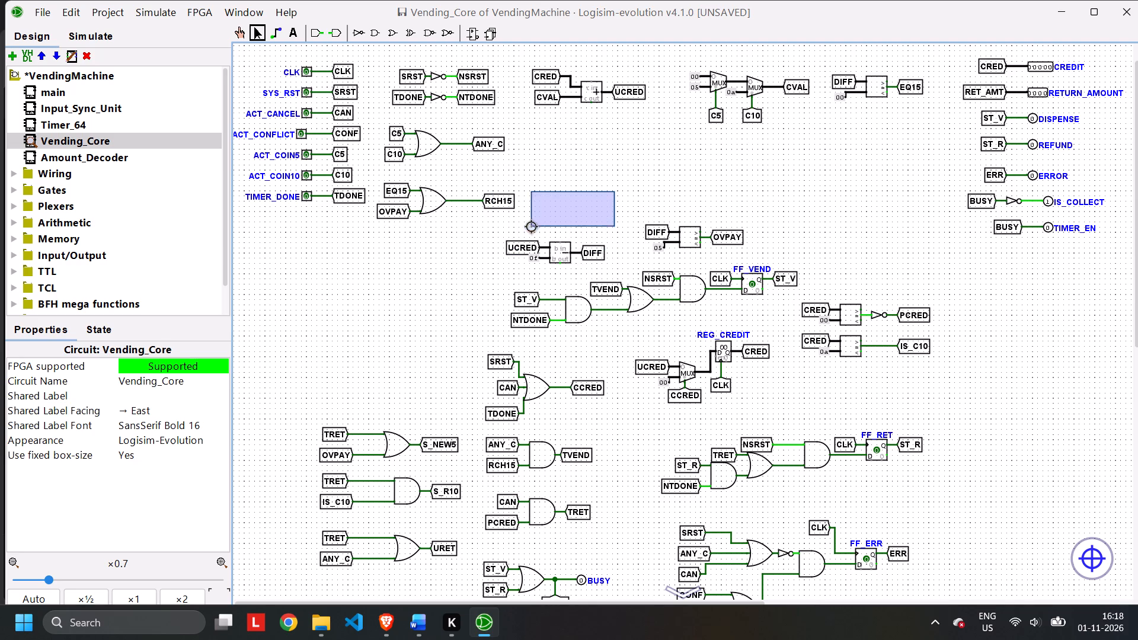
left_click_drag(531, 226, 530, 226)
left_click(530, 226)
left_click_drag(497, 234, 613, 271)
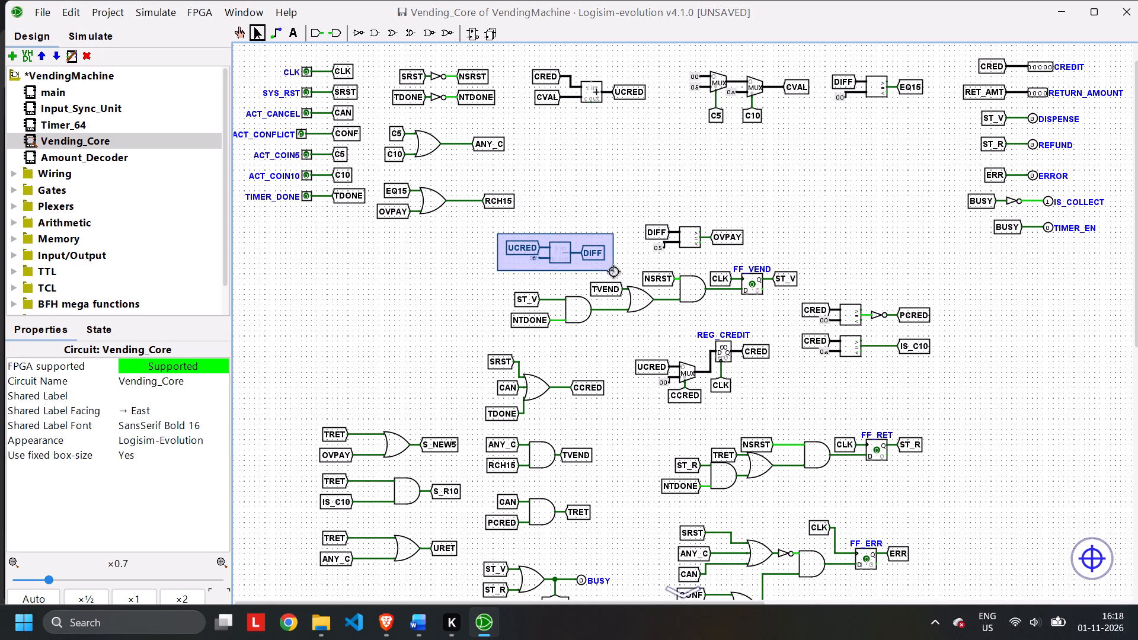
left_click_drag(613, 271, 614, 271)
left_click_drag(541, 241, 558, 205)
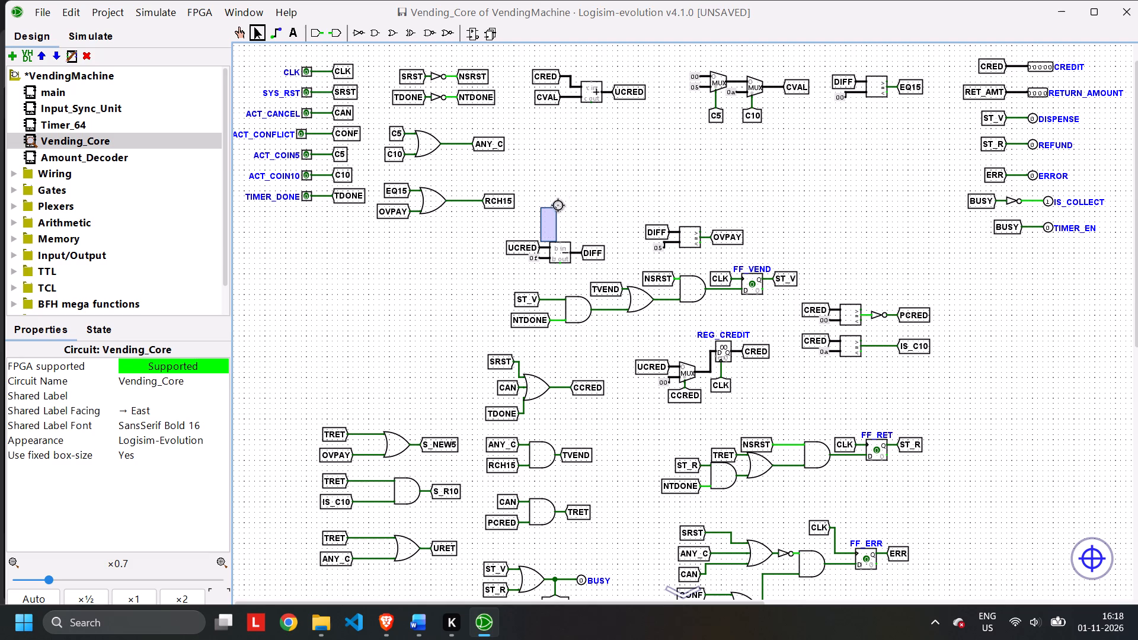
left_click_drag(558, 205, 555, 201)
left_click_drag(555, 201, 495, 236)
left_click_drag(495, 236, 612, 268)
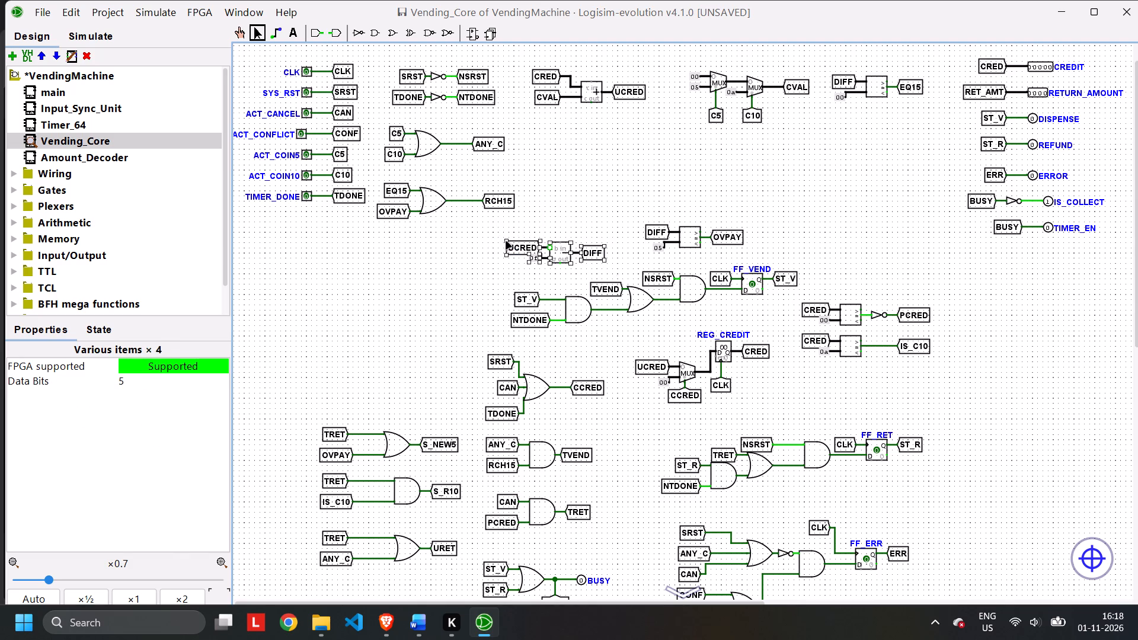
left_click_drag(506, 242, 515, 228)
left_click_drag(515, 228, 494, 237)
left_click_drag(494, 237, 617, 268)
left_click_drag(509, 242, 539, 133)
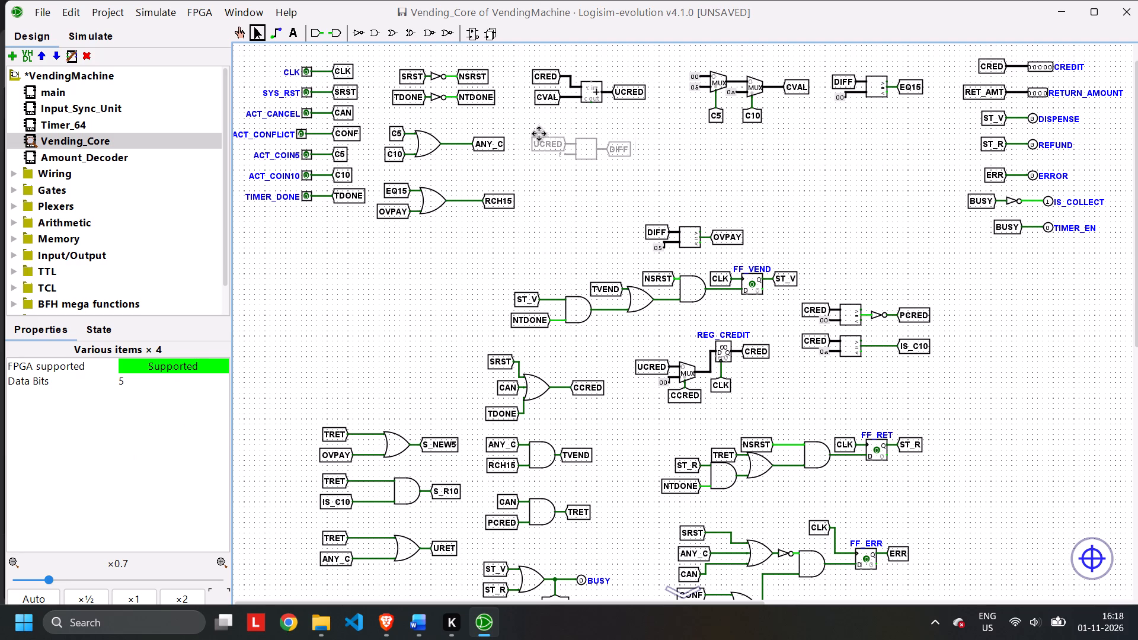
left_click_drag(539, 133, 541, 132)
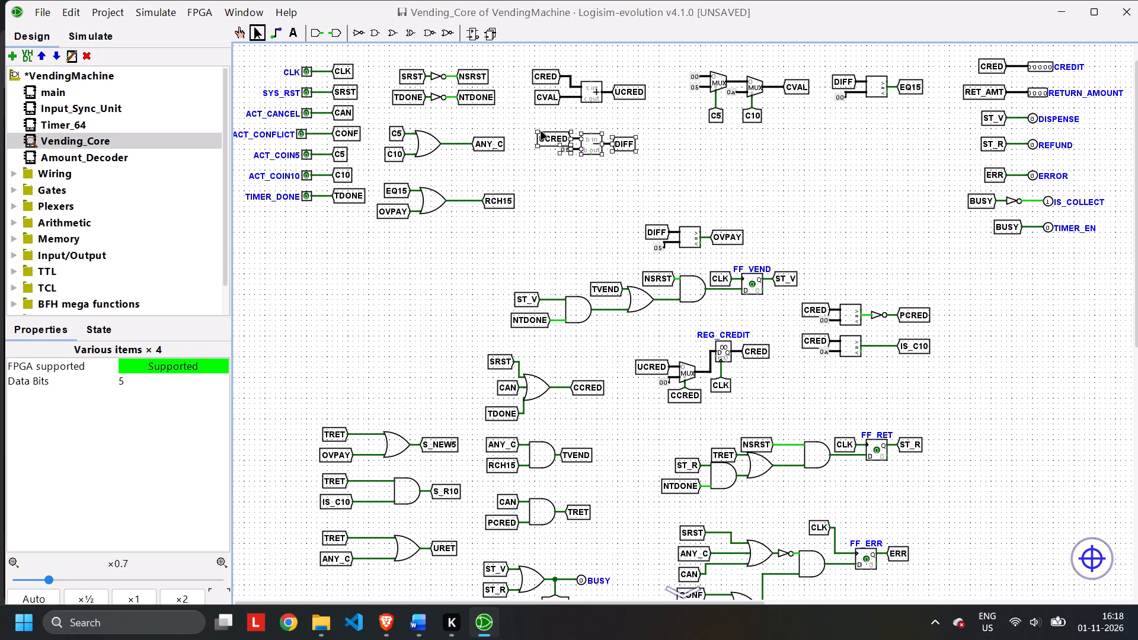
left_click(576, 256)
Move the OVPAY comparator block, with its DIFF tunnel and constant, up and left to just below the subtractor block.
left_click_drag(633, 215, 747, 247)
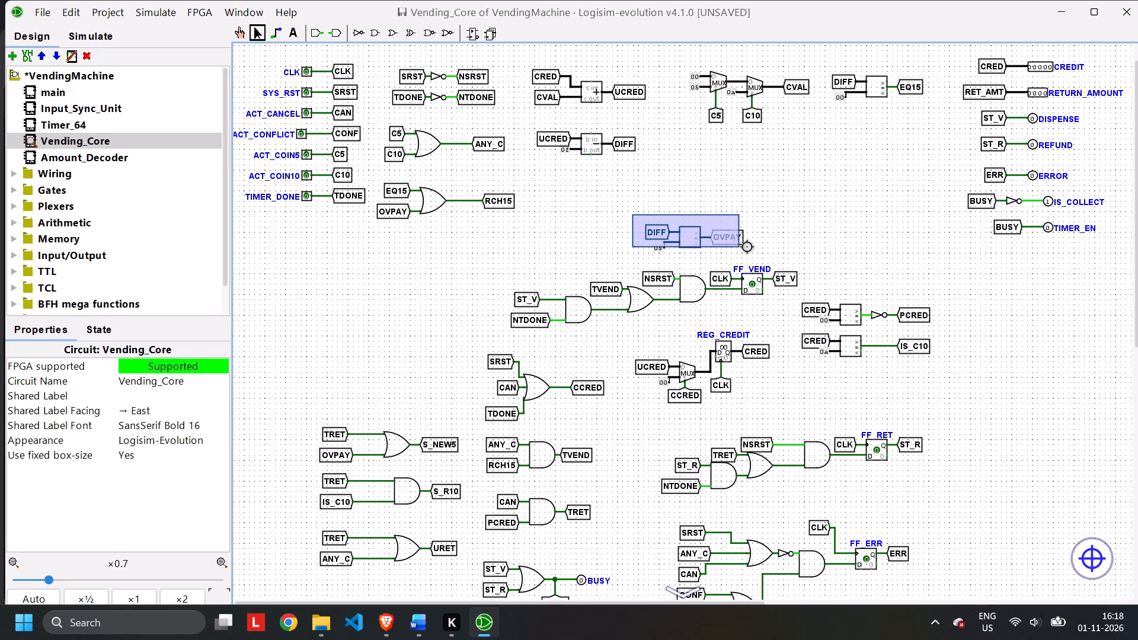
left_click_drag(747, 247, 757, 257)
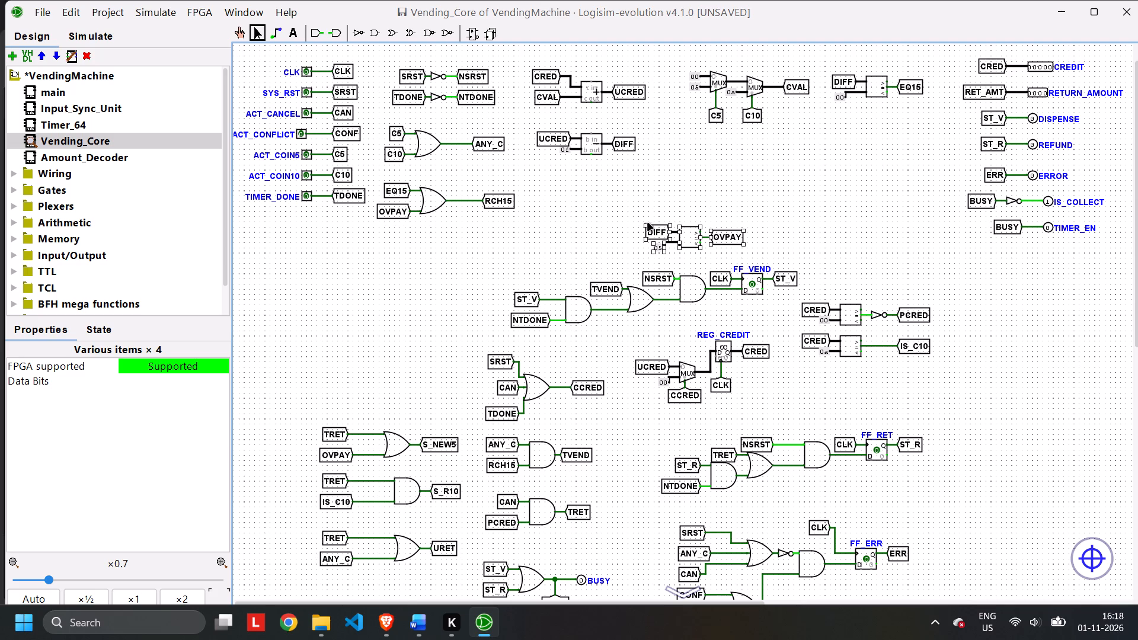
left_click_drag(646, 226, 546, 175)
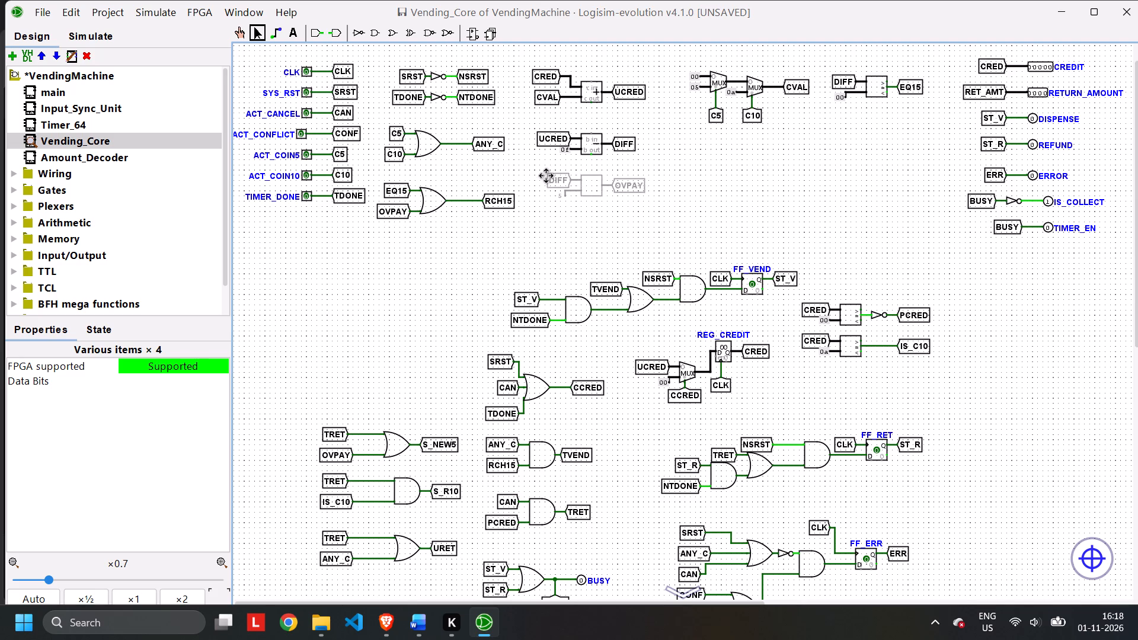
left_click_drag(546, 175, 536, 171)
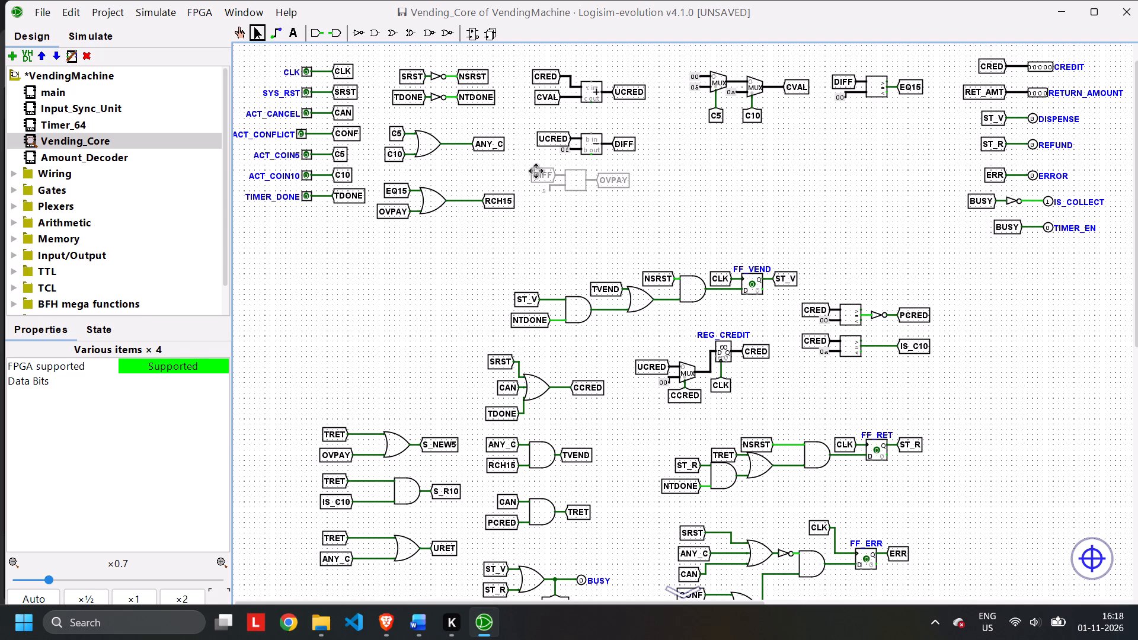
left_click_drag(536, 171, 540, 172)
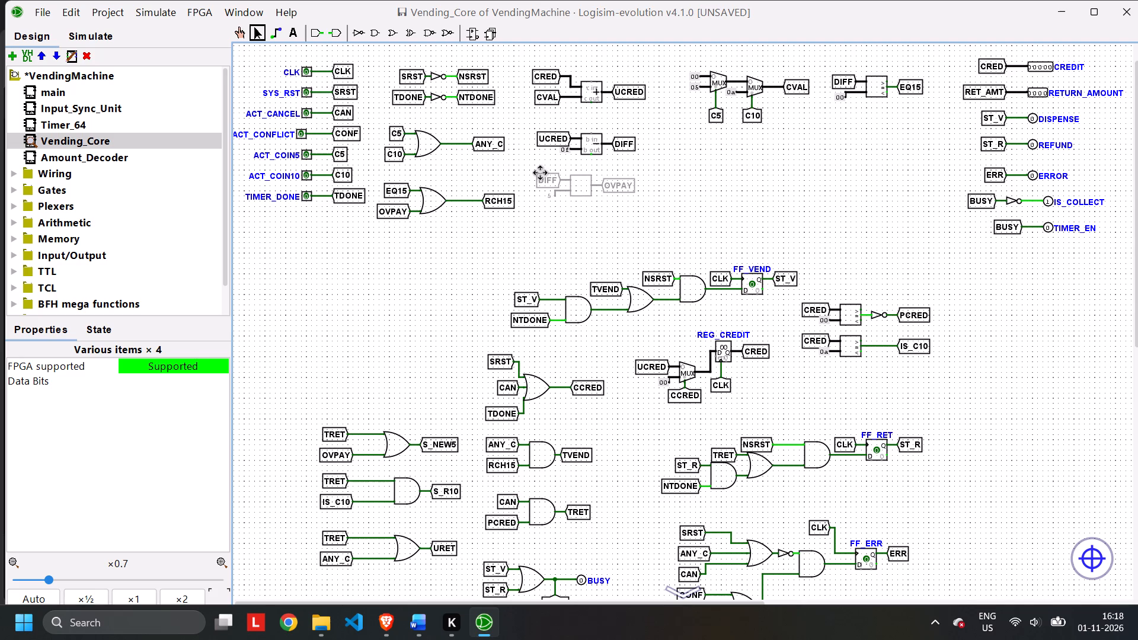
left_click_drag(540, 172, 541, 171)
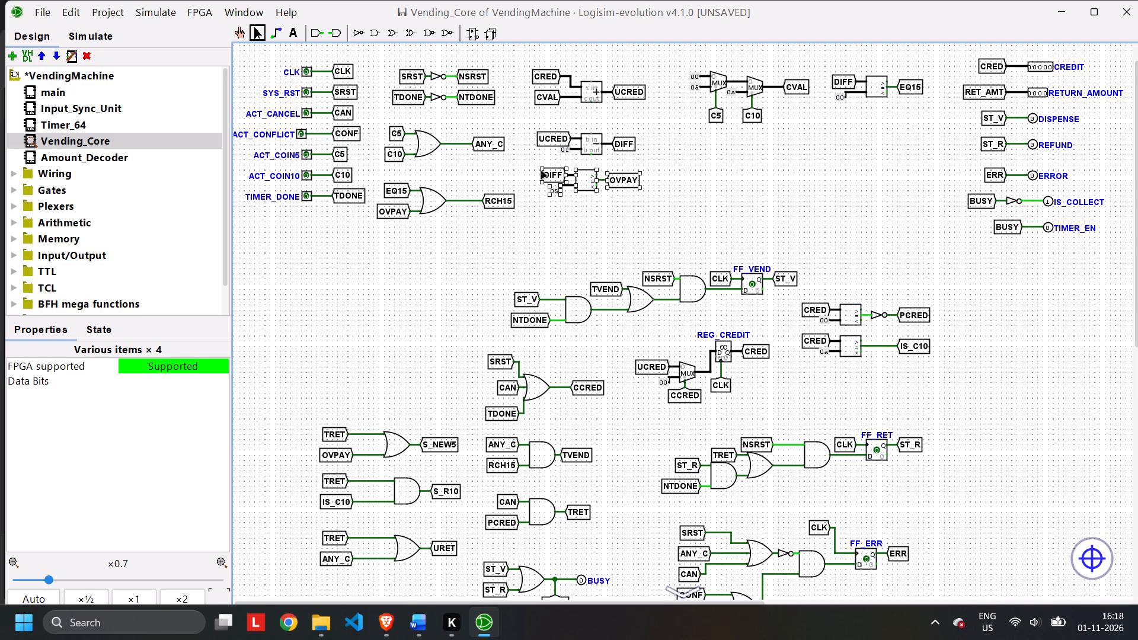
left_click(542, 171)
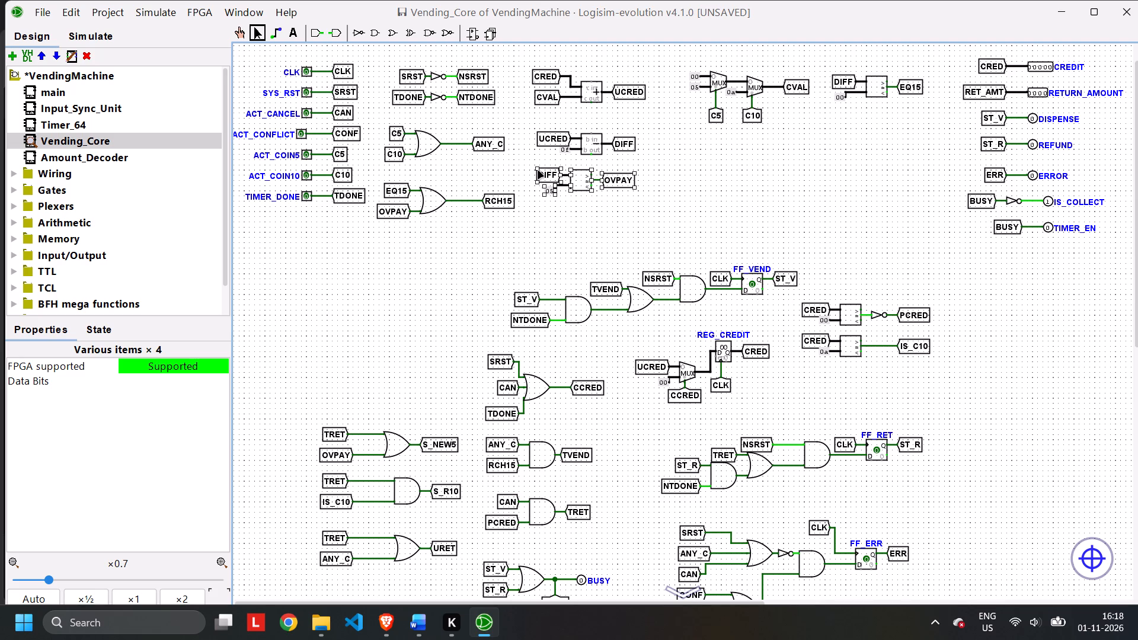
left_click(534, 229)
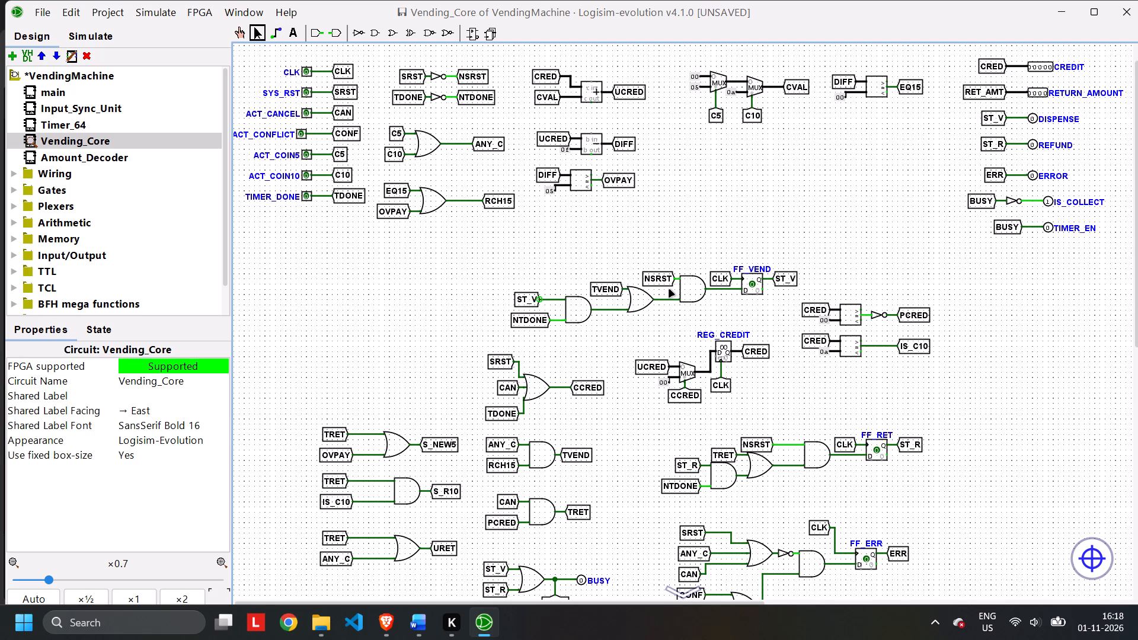
Move the OVPAY comparator block, with its DIFF tunnel and constant, down and left to beneath the RCH15 OR gate.
left_click_drag(530, 161, 651, 205)
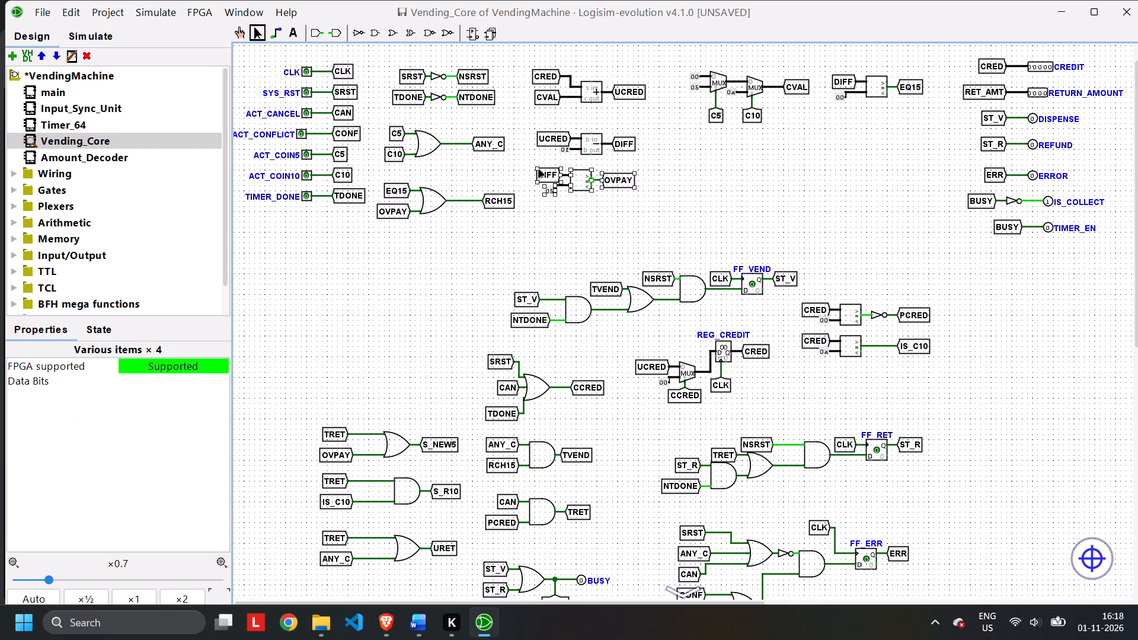
left_click_drag(539, 170, 384, 229)
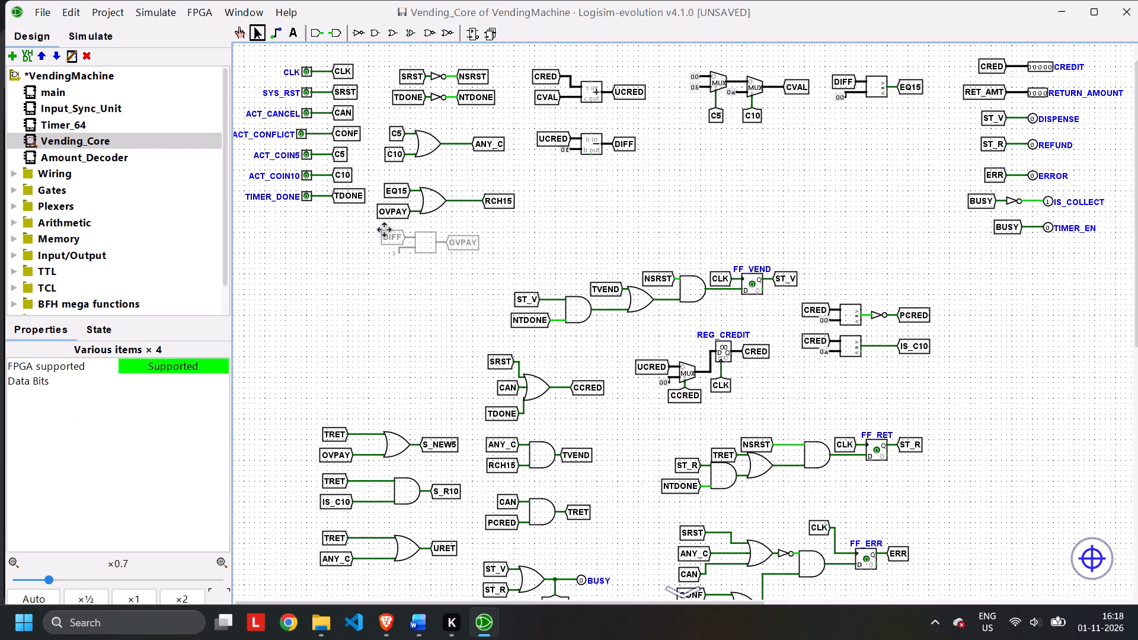
left_click_drag(384, 229, 384, 229)
left_click(353, 305)
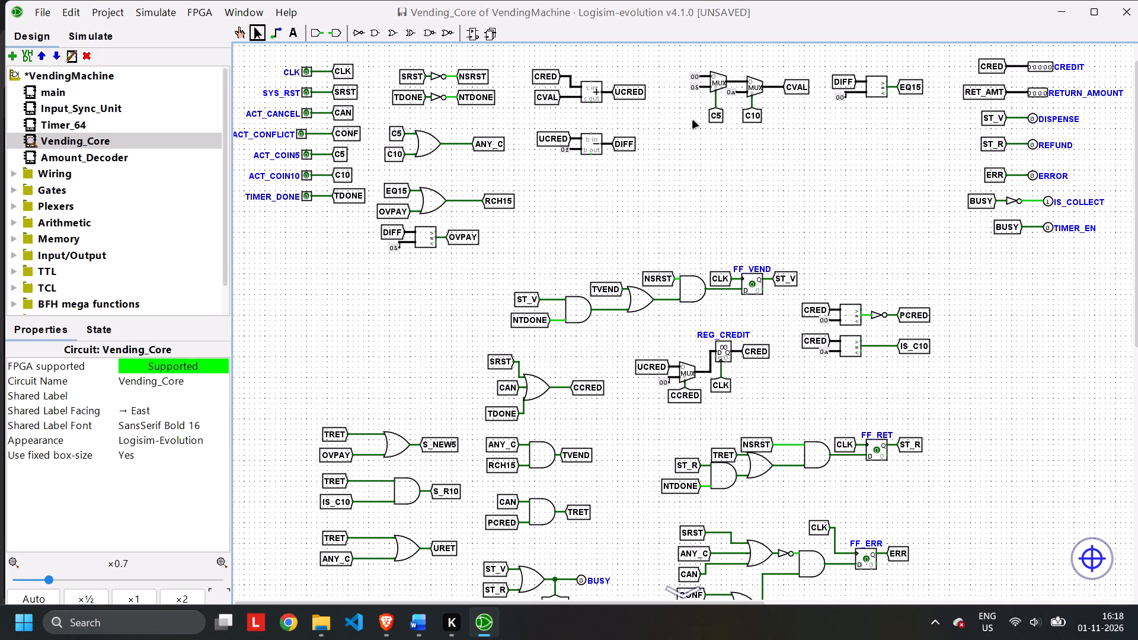
Move the subtractor block, UCRED to DIFF with its constant, down and left to beneath the OVPAY comparator.
left_click_drag(528, 123, 660, 172)
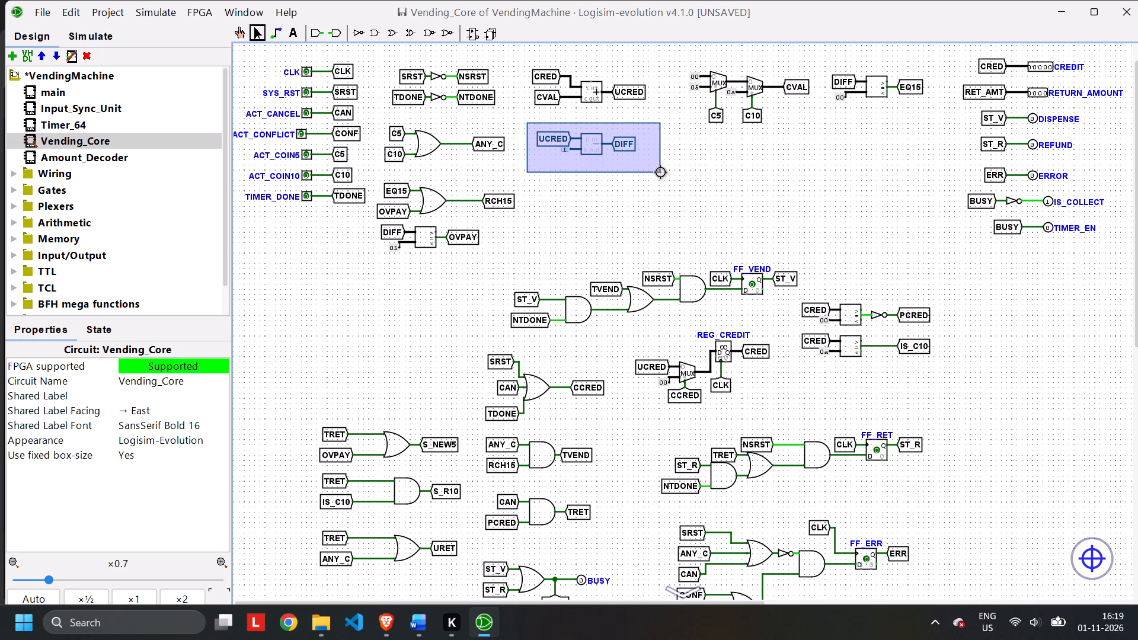
left_click_drag(660, 172, 661, 171)
left_click_drag(538, 133, 429, 279)
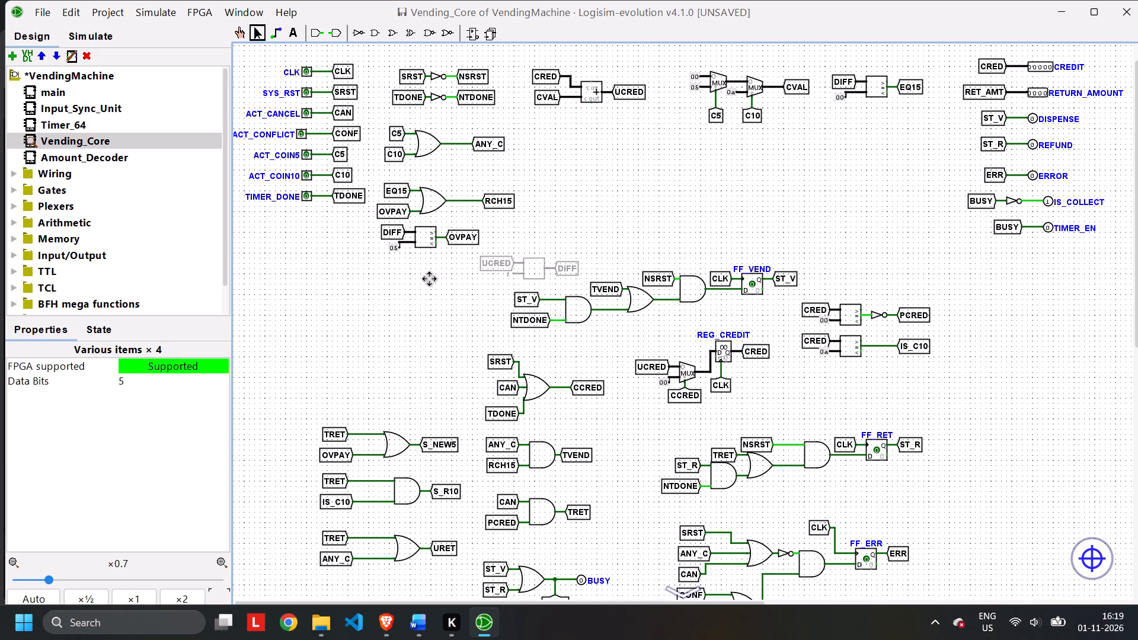
left_click_drag(429, 279, 381, 264)
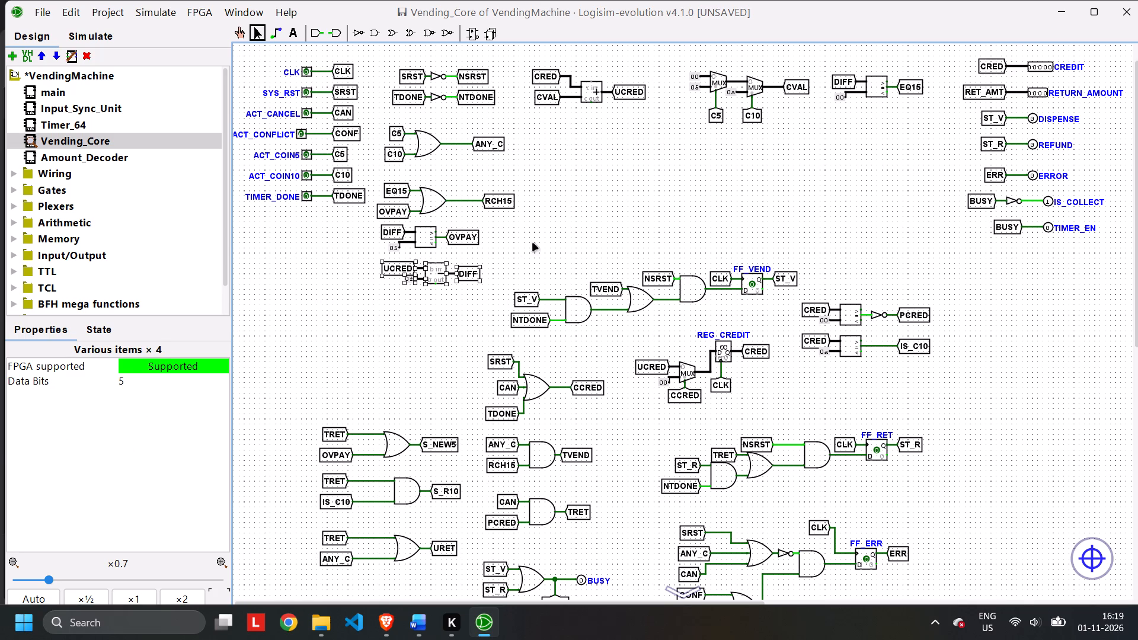
left_click(554, 234)
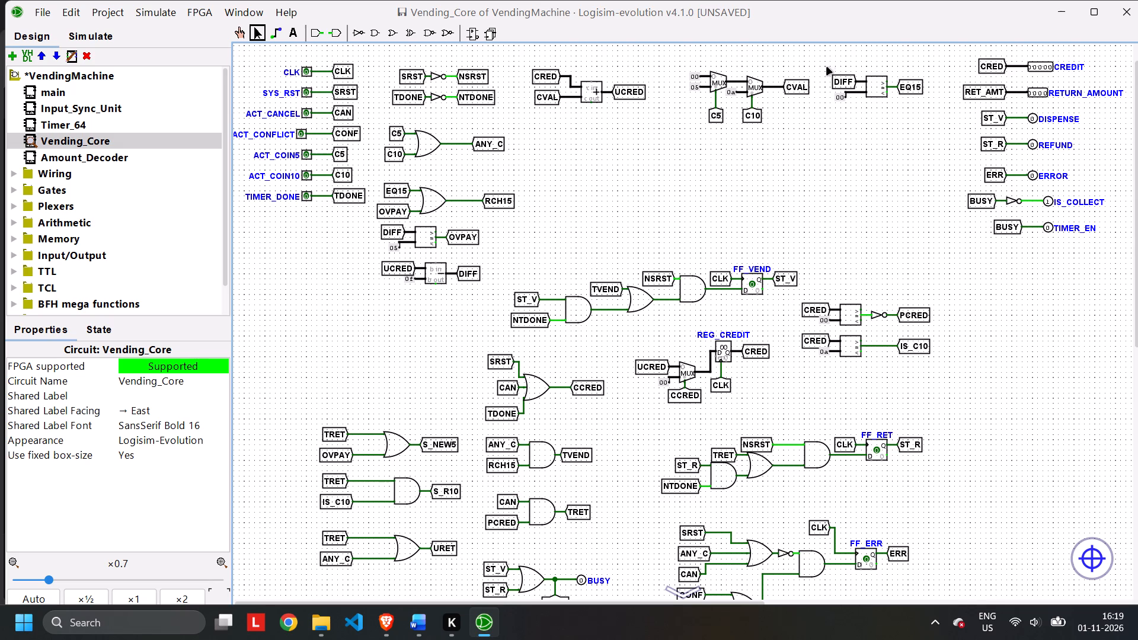
Move the EQ15 comparator block, with its DIFF tunnel and constant, from the top row to beneath the DIFF subtractor block.
left_click_drag(827, 68, 936, 110)
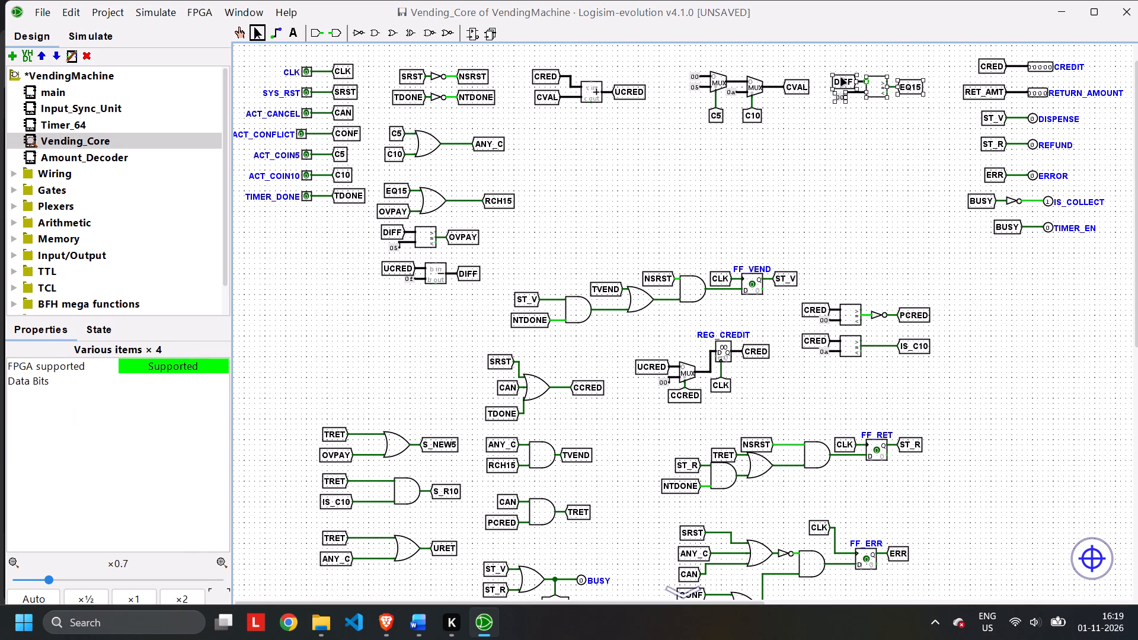
left_click_drag(833, 76, 423, 308)
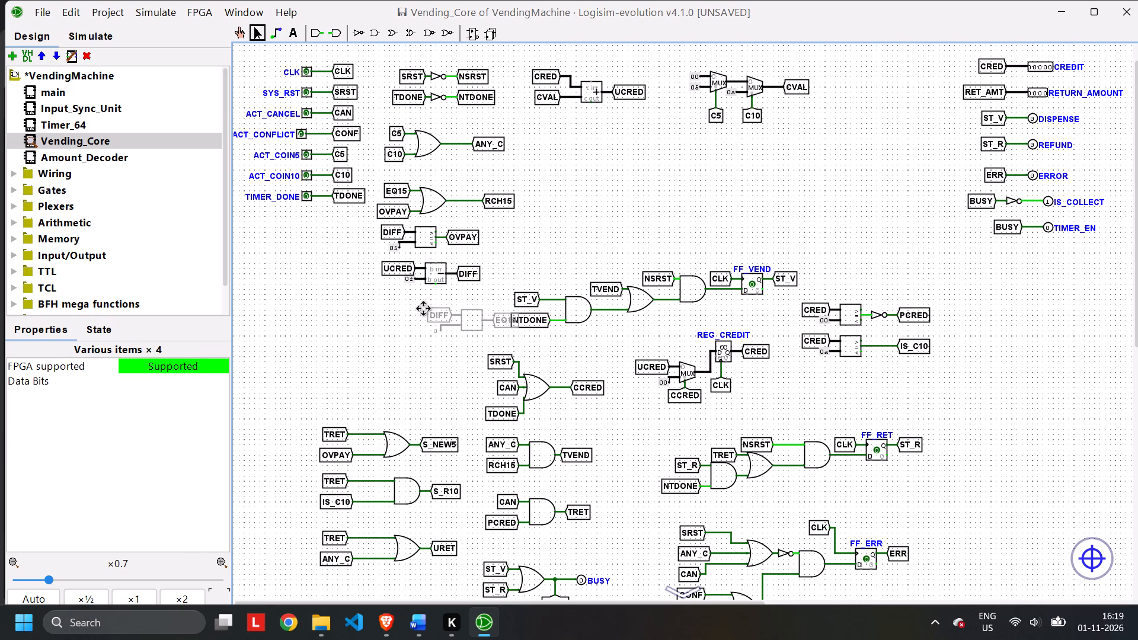
left_click_drag(423, 308, 382, 296)
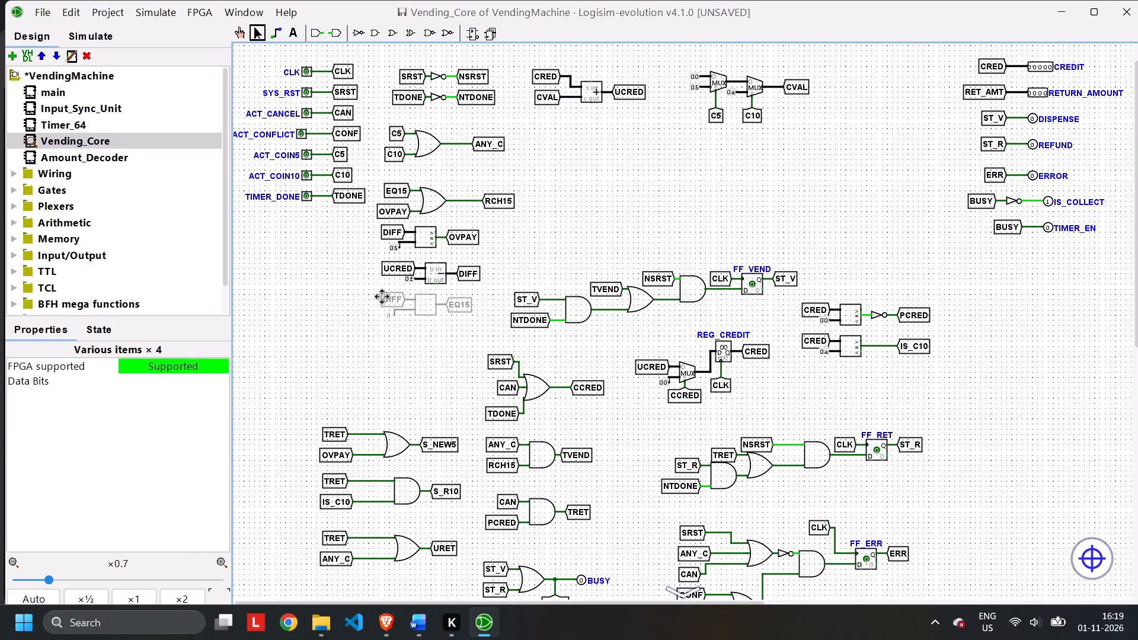
left_click_drag(382, 296, 382, 298)
left_click(347, 285)
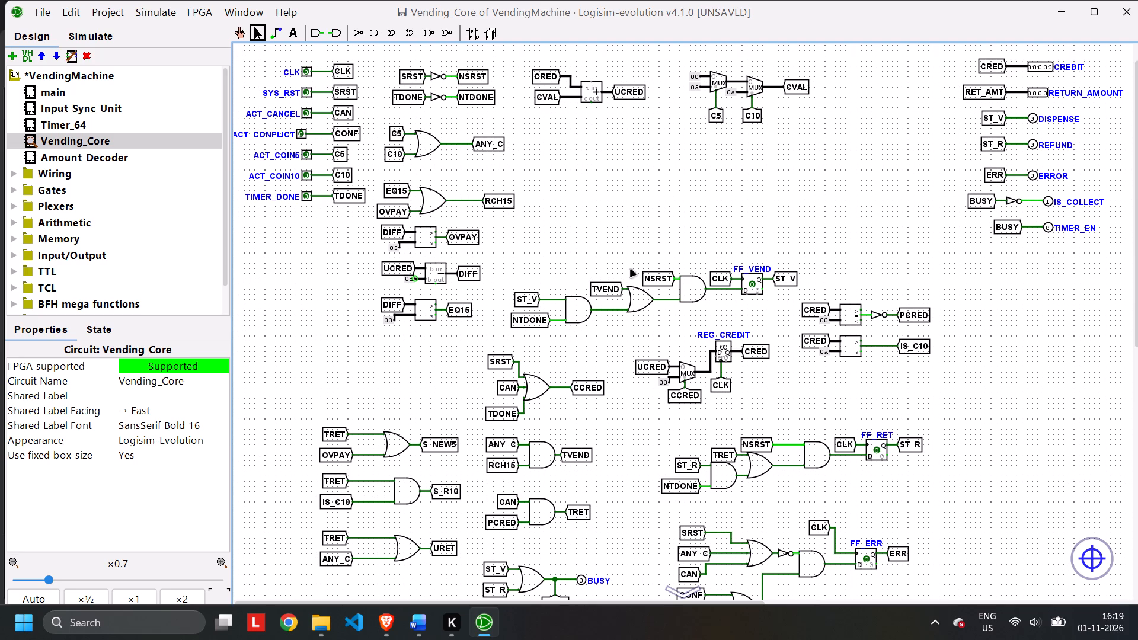
Switch to the Brave browser, reload the Codeforces CODESSEY 3.0 2026 DIV-B group standings and examine the full ranking table.
left_click(372, 636)
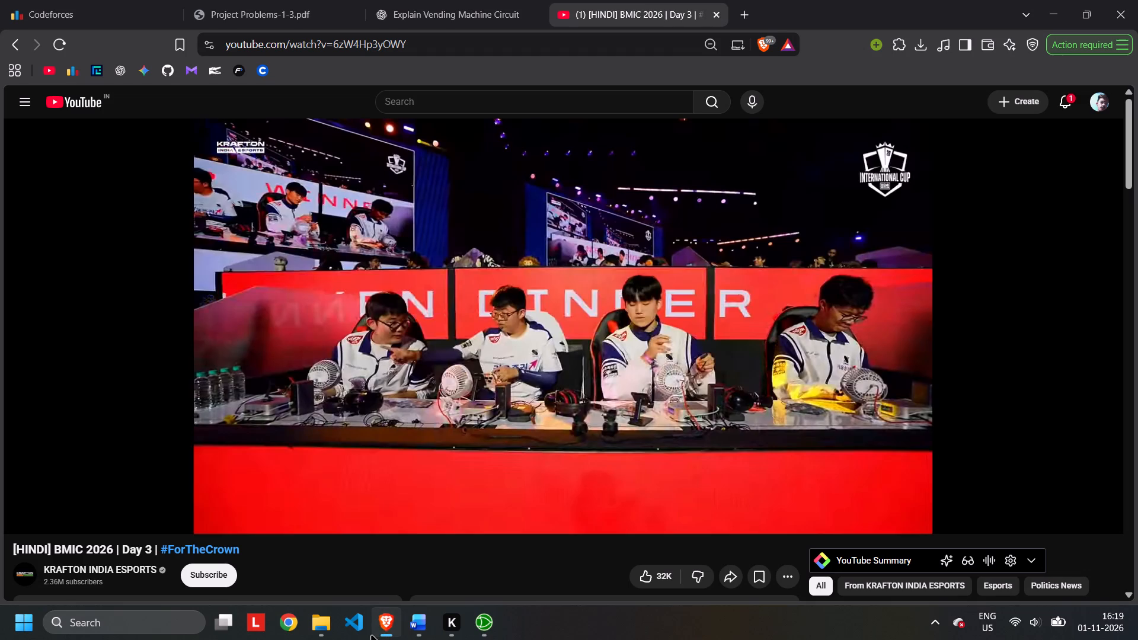
left_click(739, 20)
left_click(50, 0)
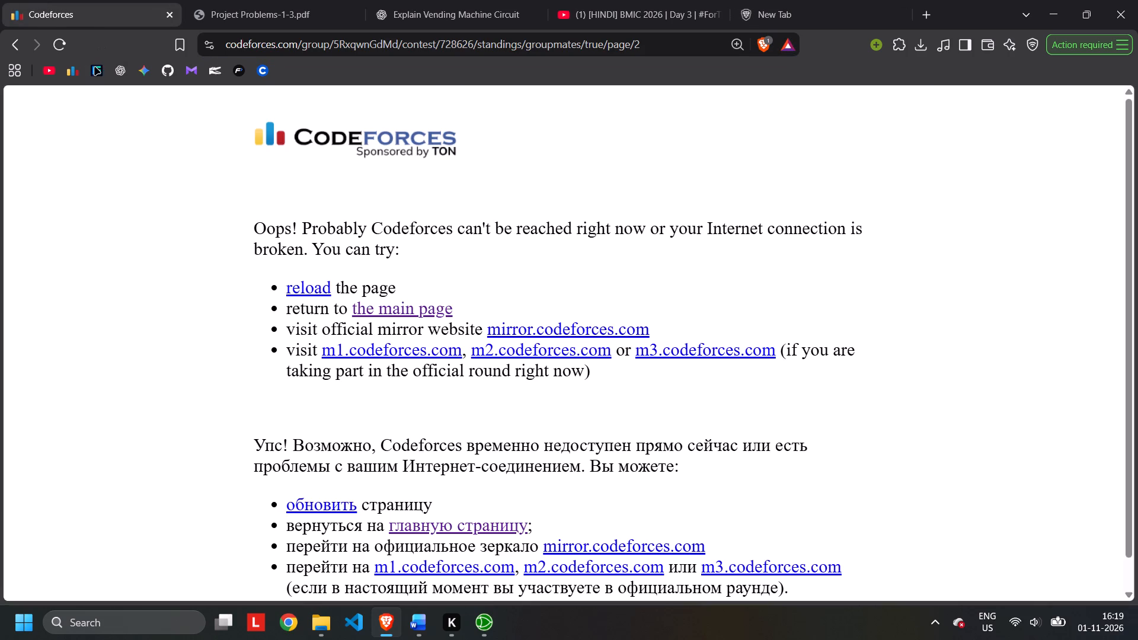
left_click(57, 47)
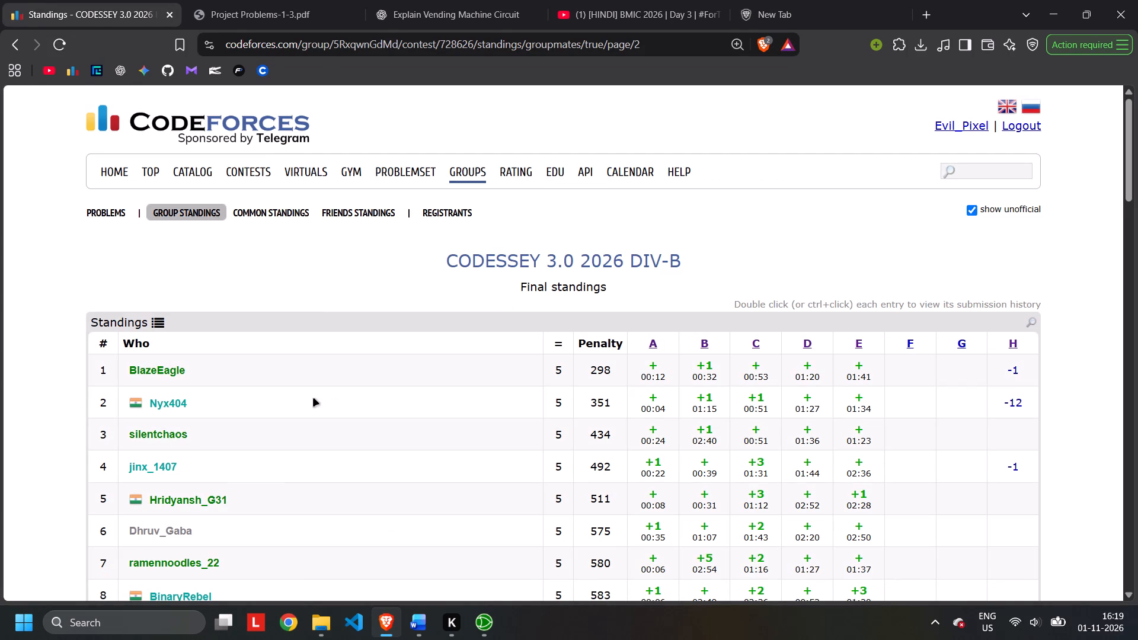
scroll(314, 399, "down", 6)
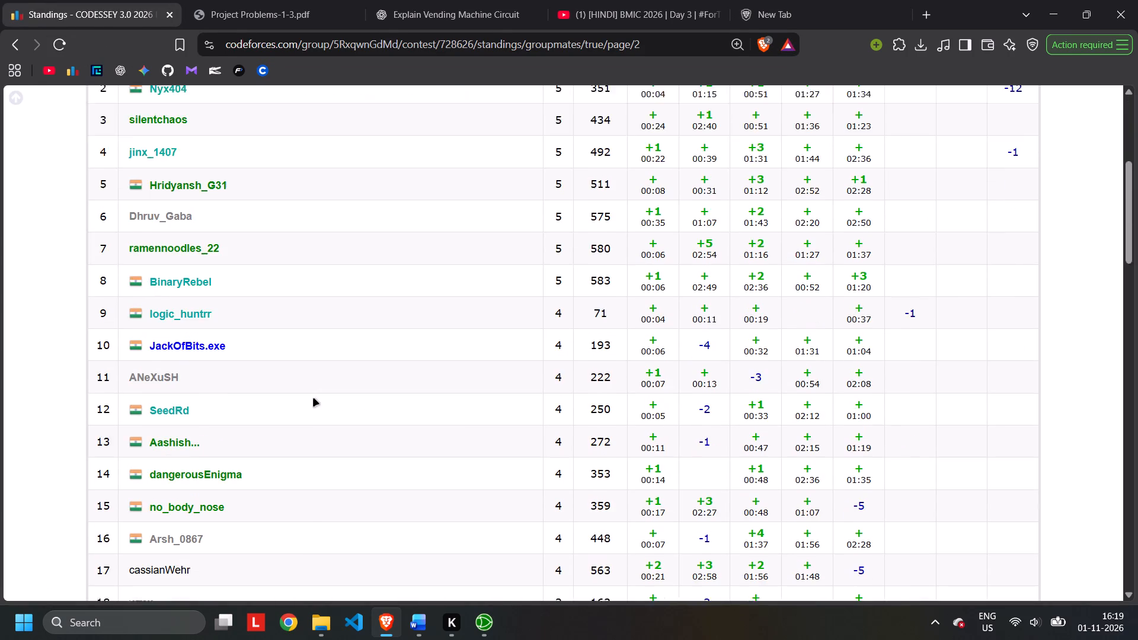
scroll(314, 399, "right", 5)
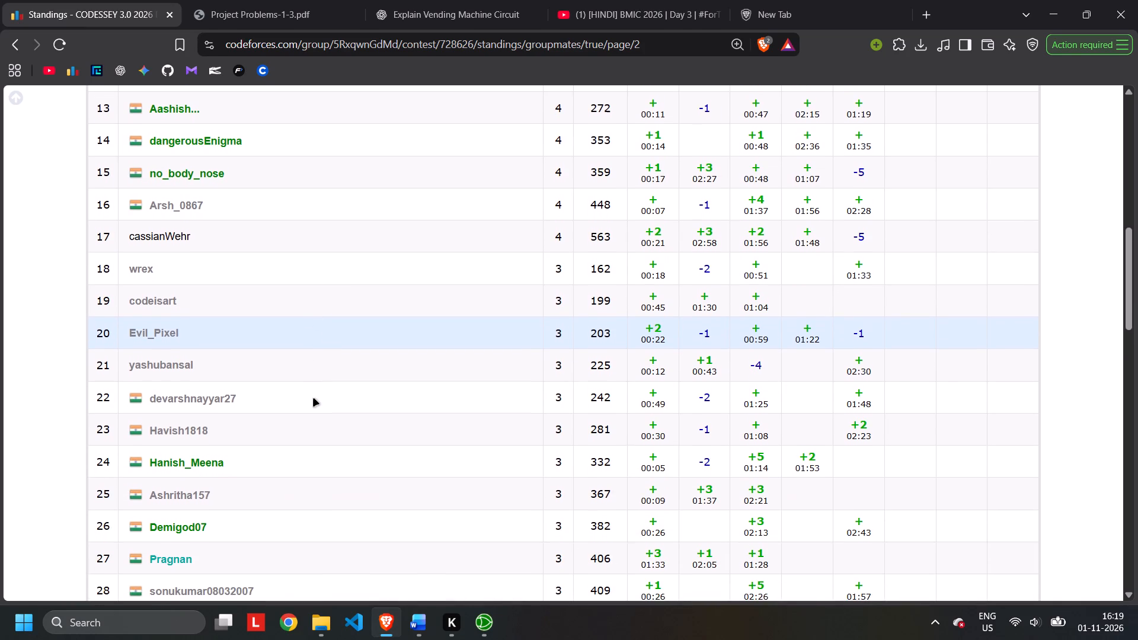
scroll(314, 399, "right", 8)
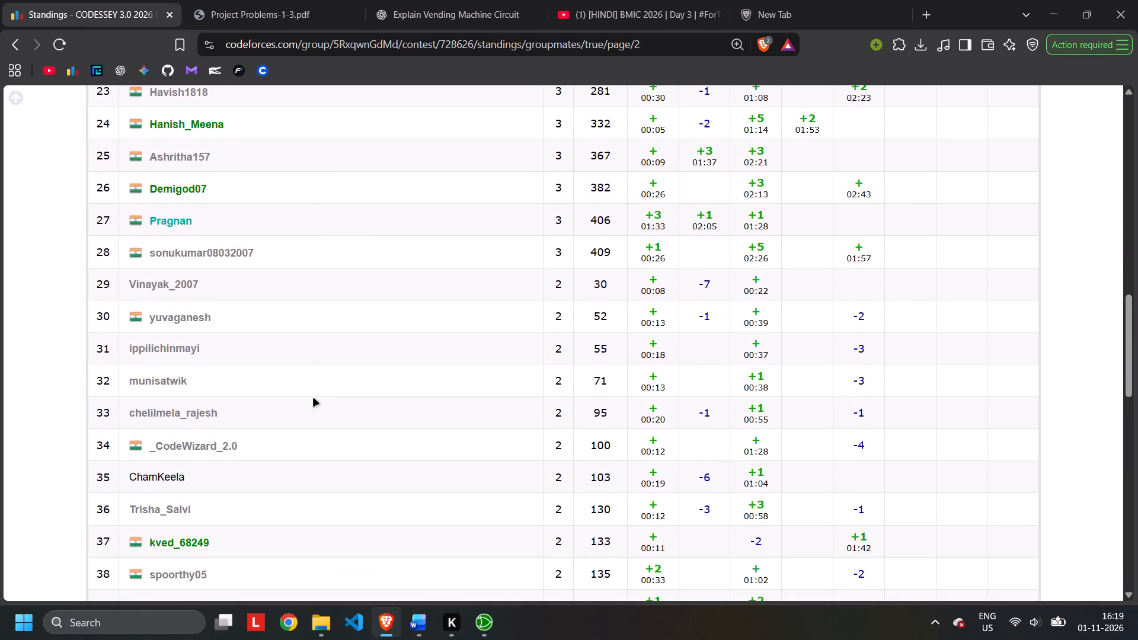
scroll(314, 399, "right", 9)
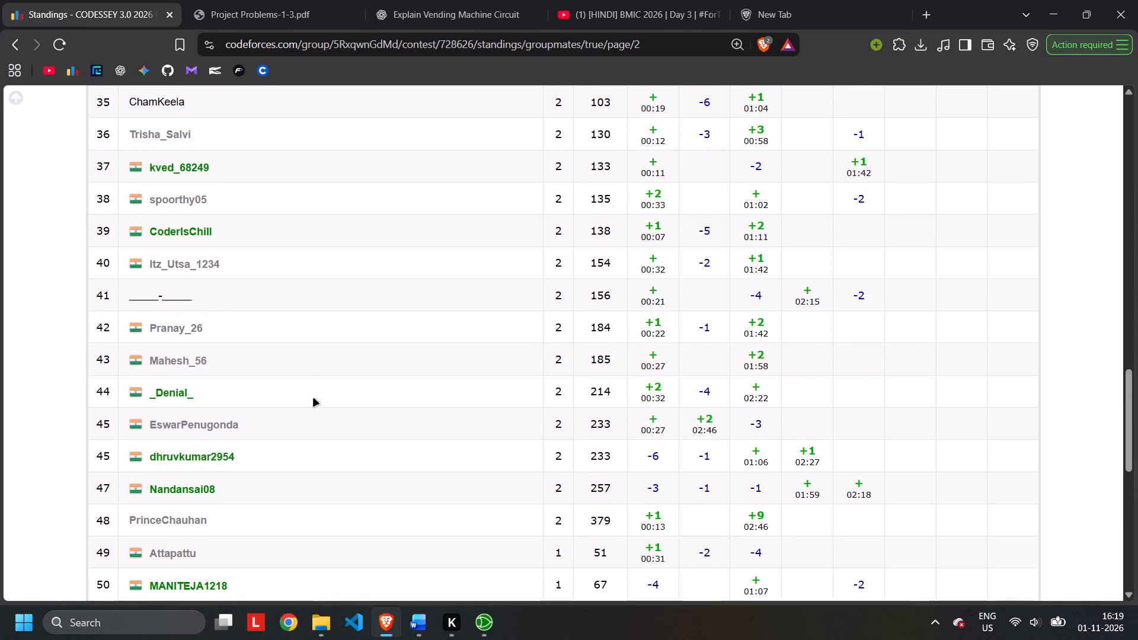
scroll(314, 399, "right", 6)
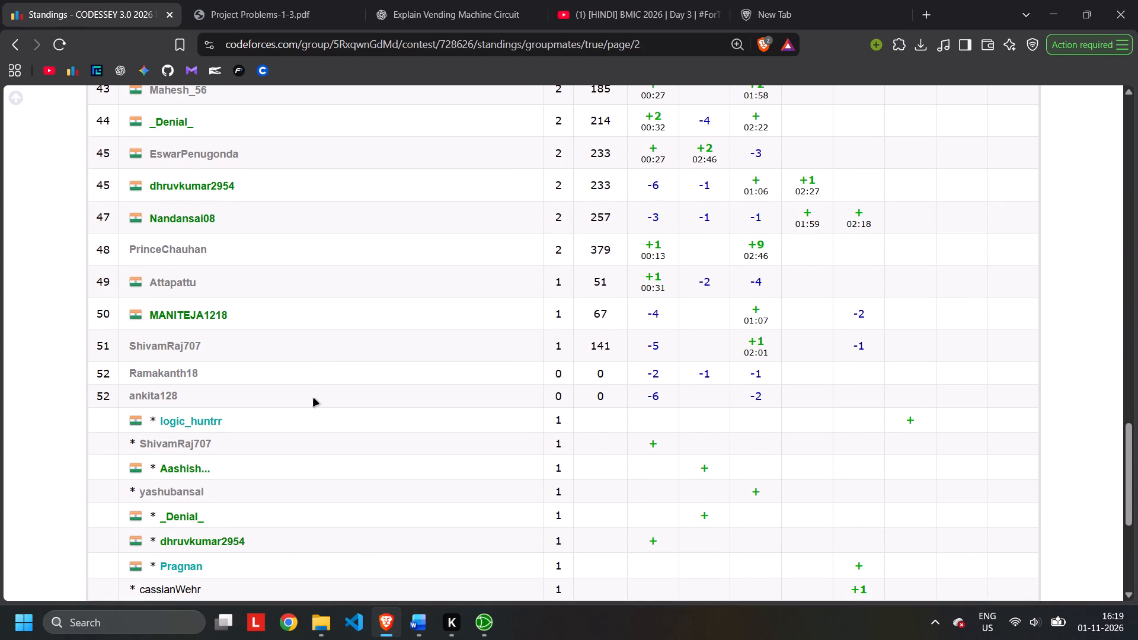
scroll(314, 399, "right", 2)
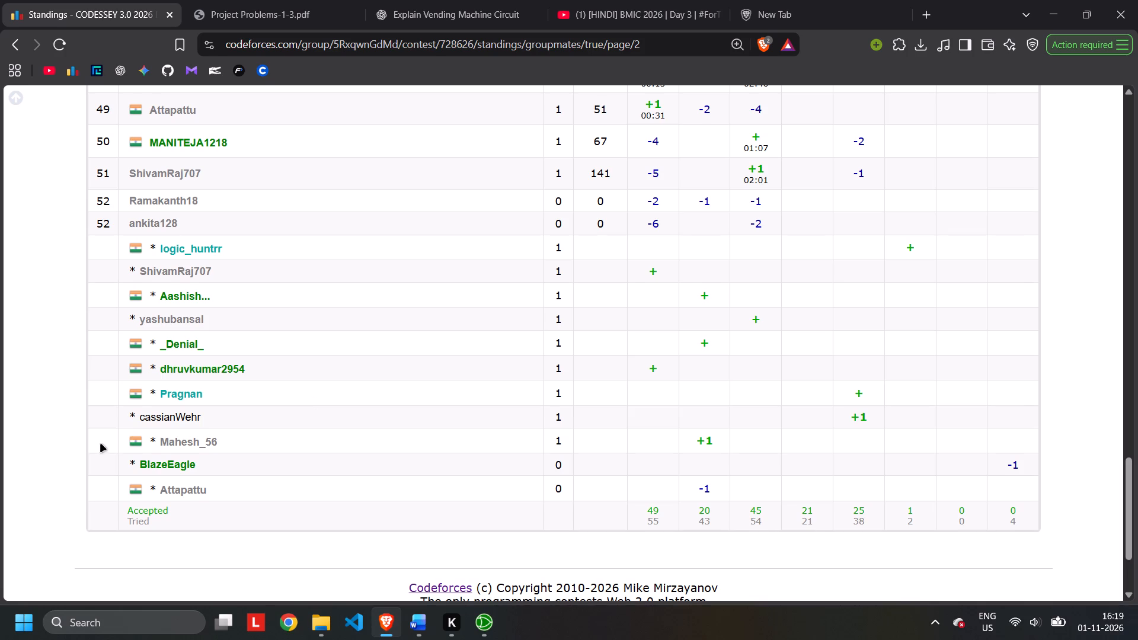
Examine the unrated participant's Codeforces profile and solving activity from the unofficial standings rows, and return to the standings.
left_click(157, 415)
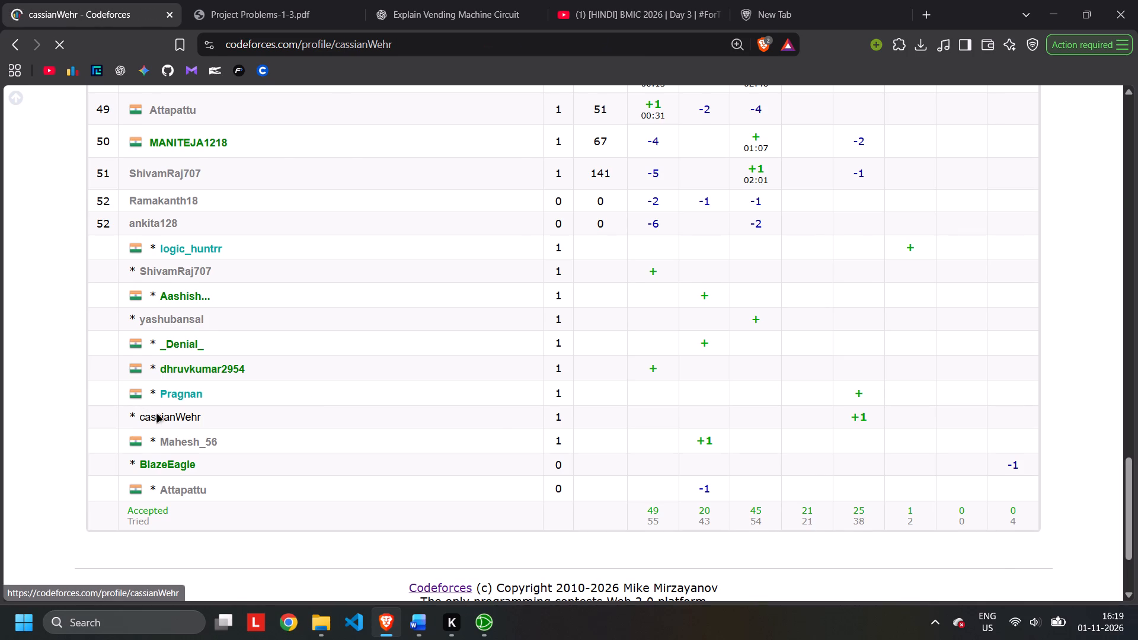
scroll(281, 418, "down", 4)
scroll(281, 418, "right", 3)
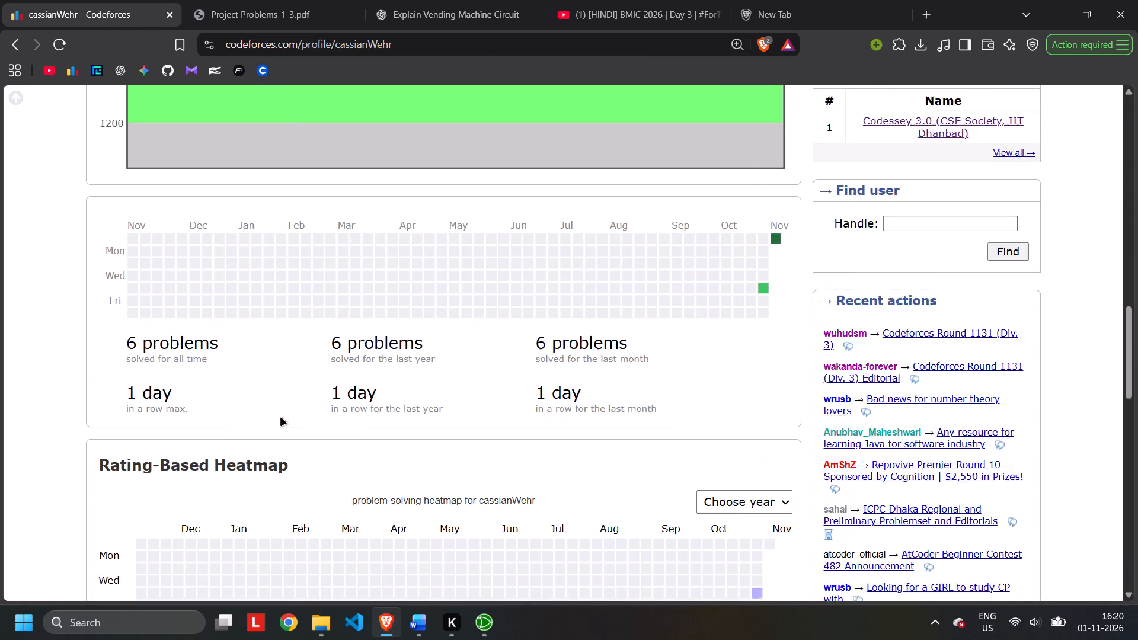
scroll(281, 418, "down", 3)
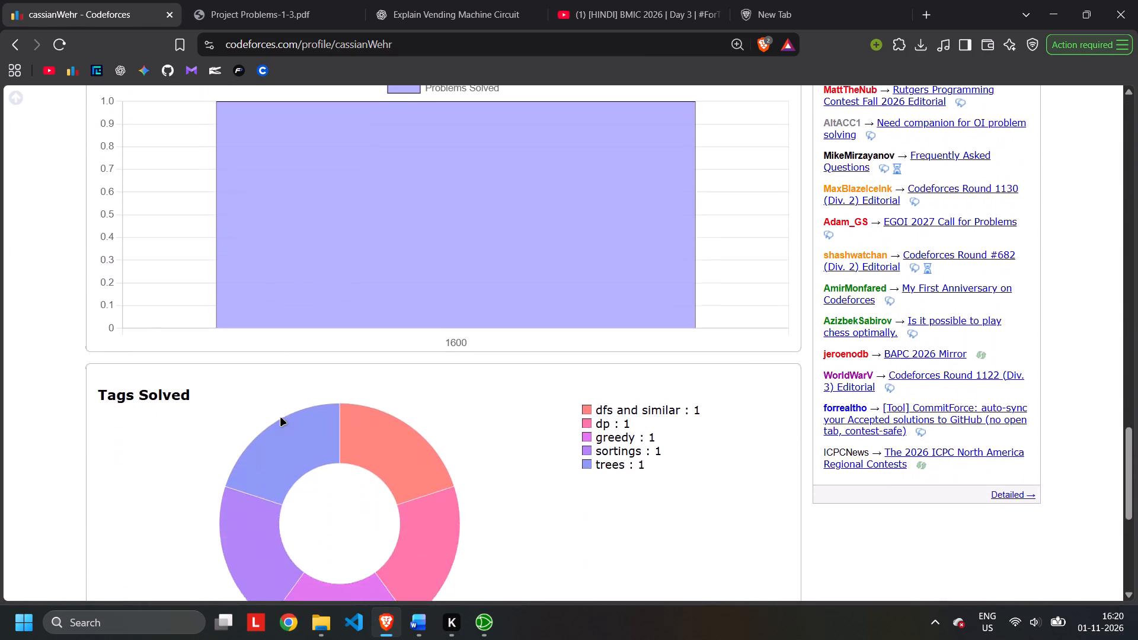
scroll(281, 418, "up", 15)
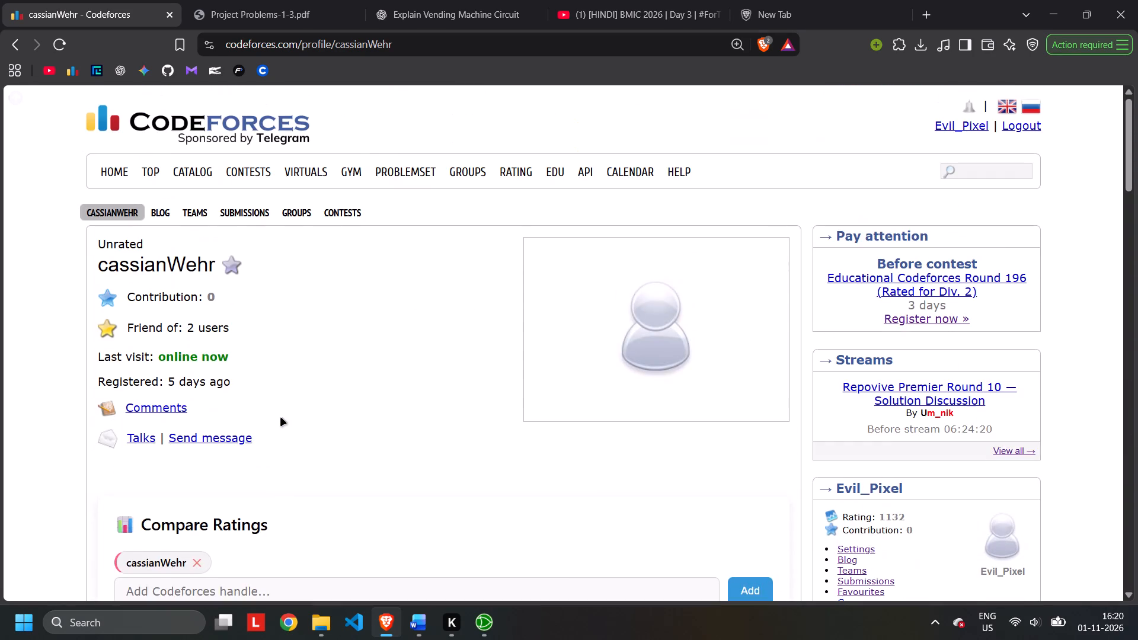
left_click(11, 39)
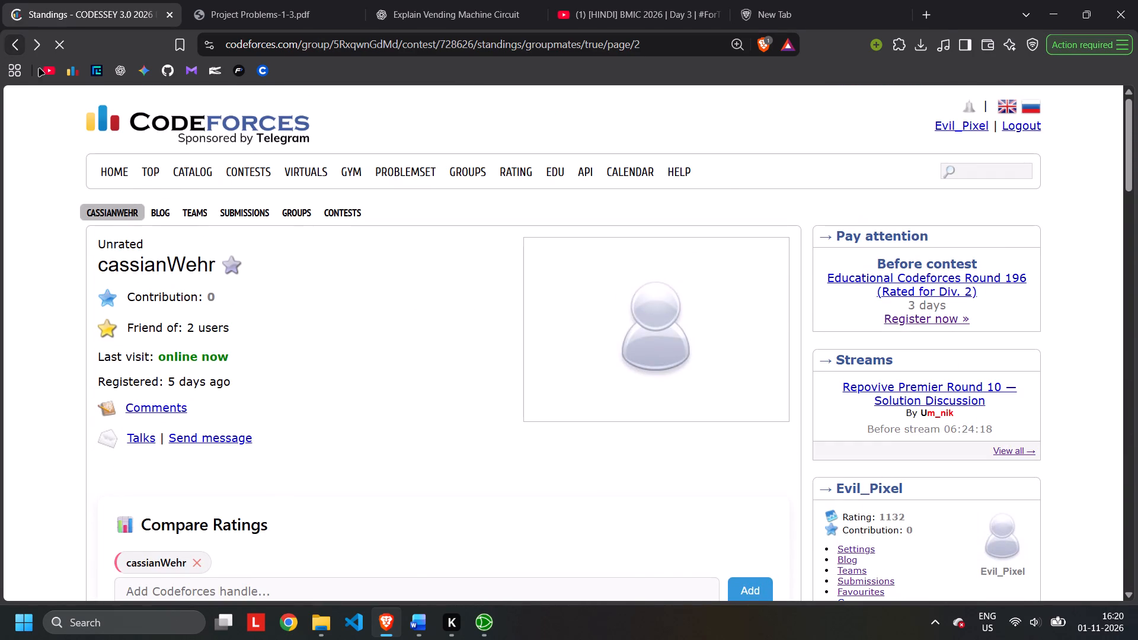
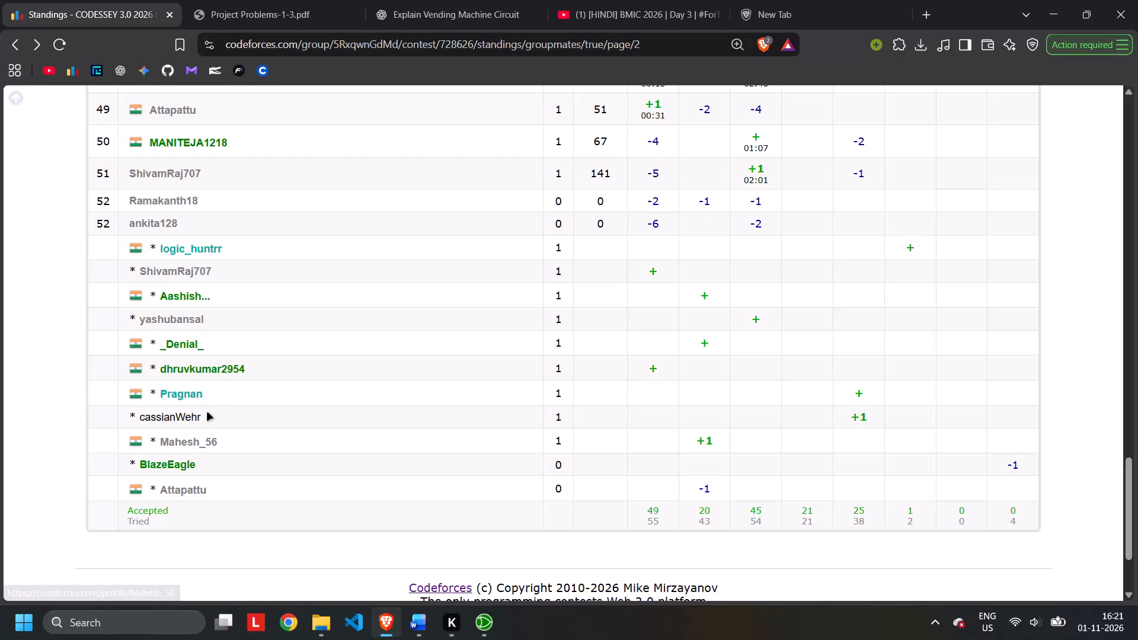
Examine the Codeforces group standings from the unofficial rows at the bottom back up to the leading ranks.
left_click(207, 413)
scroll(225, 392, "up", 2)
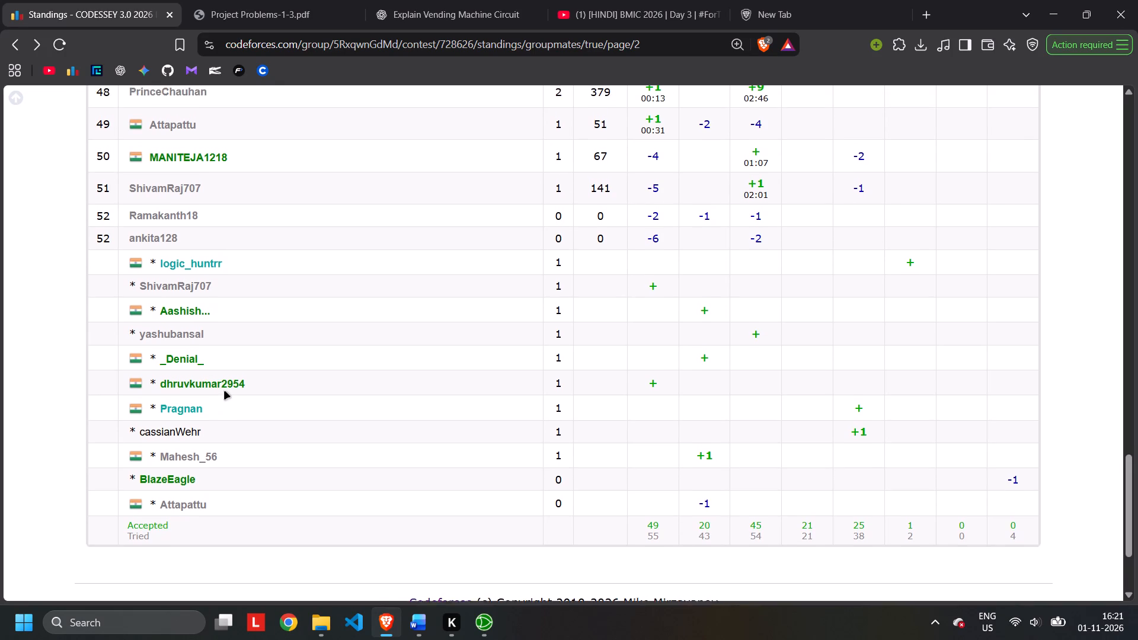
scroll(225, 392, "up", 4)
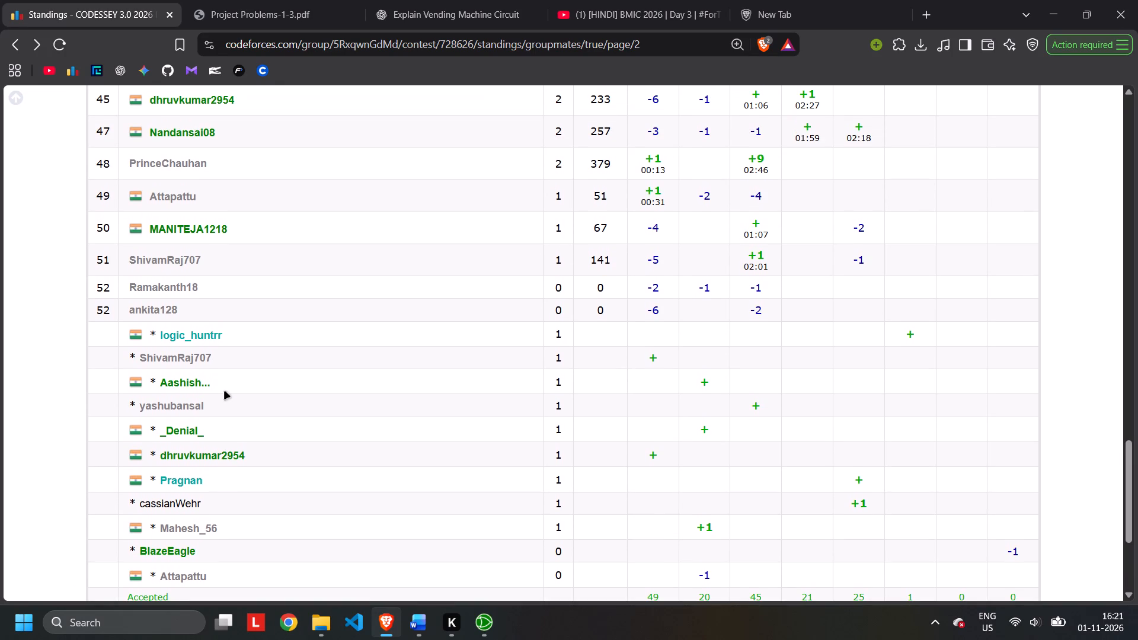
scroll(225, 392, "up", 2)
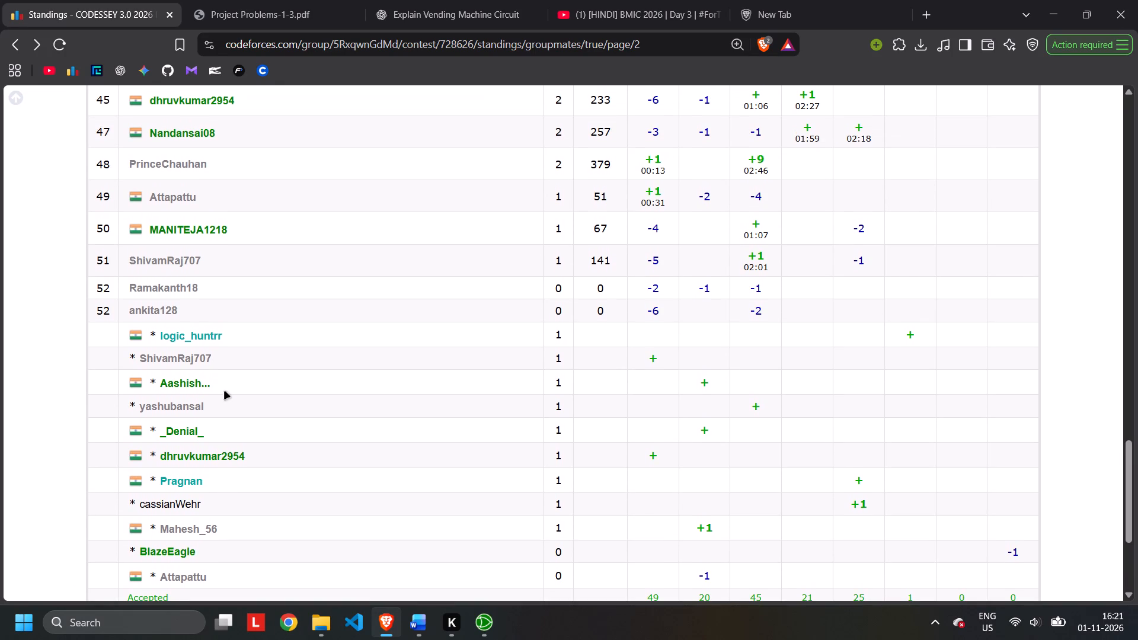
scroll(225, 392, "up", 2)
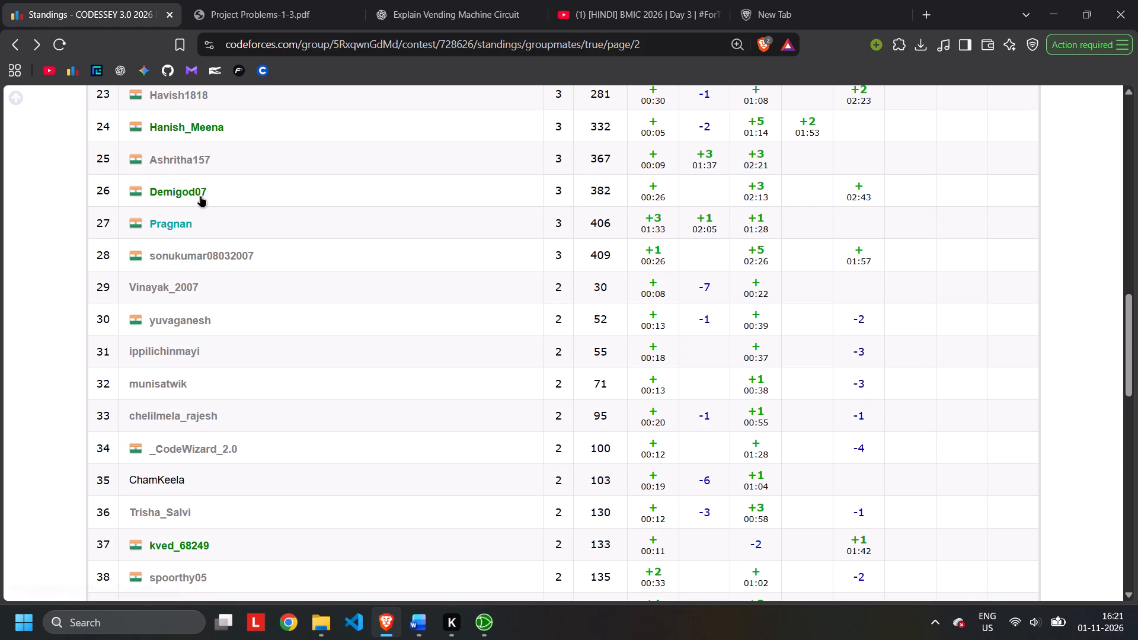
scroll(200, 196, "up", 1)
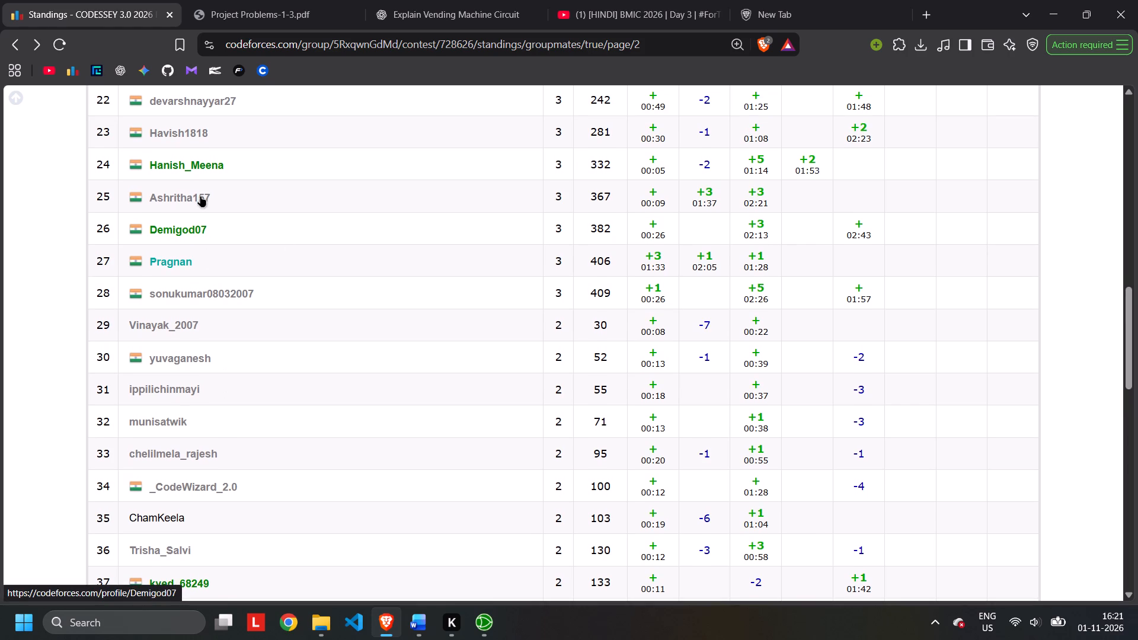
scroll(200, 196, "up", 7)
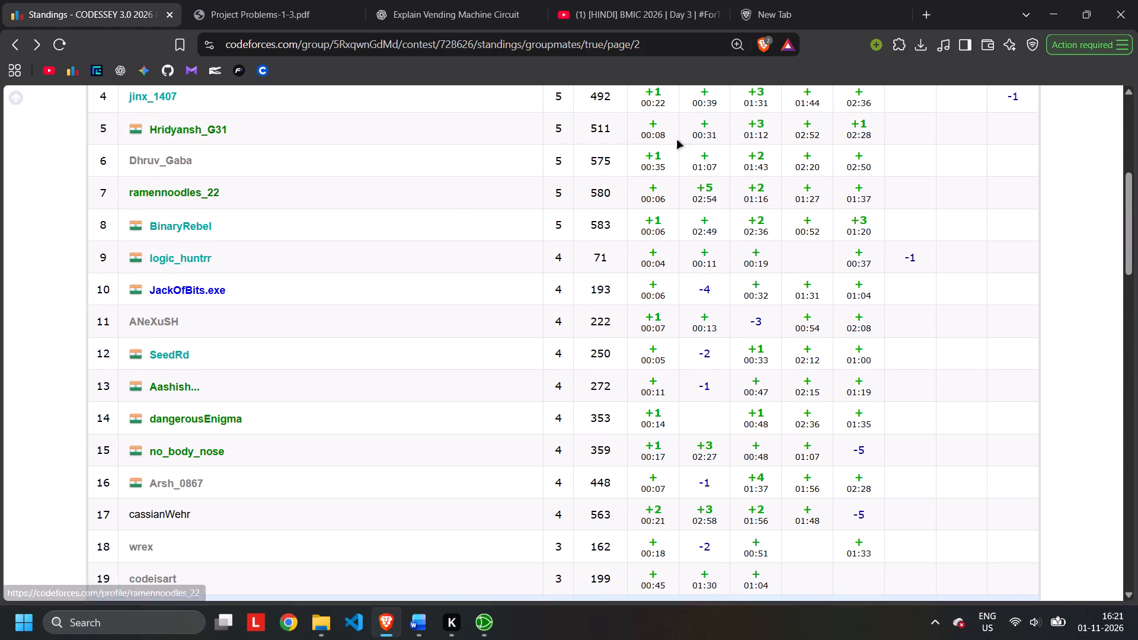
Try to view the fifth-ranked participant's accepted submission for the second problem, and close the submission details.
double_click(705, 129)
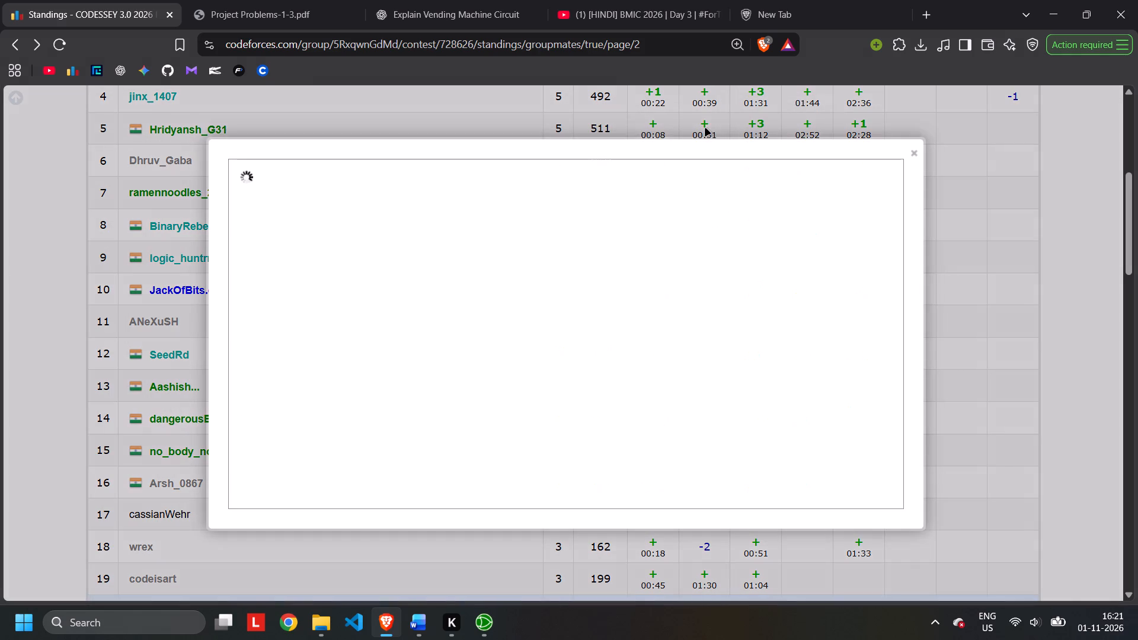
left_click(410, 175)
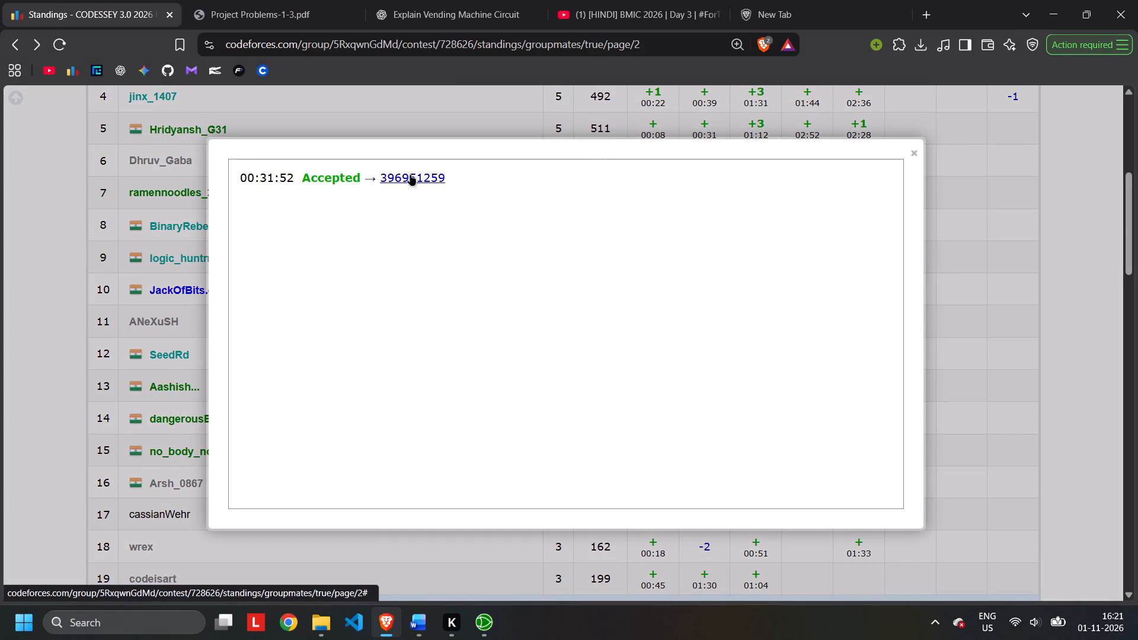
left_click(410, 175)
triple_click(410, 175)
triple_click(410, 175)
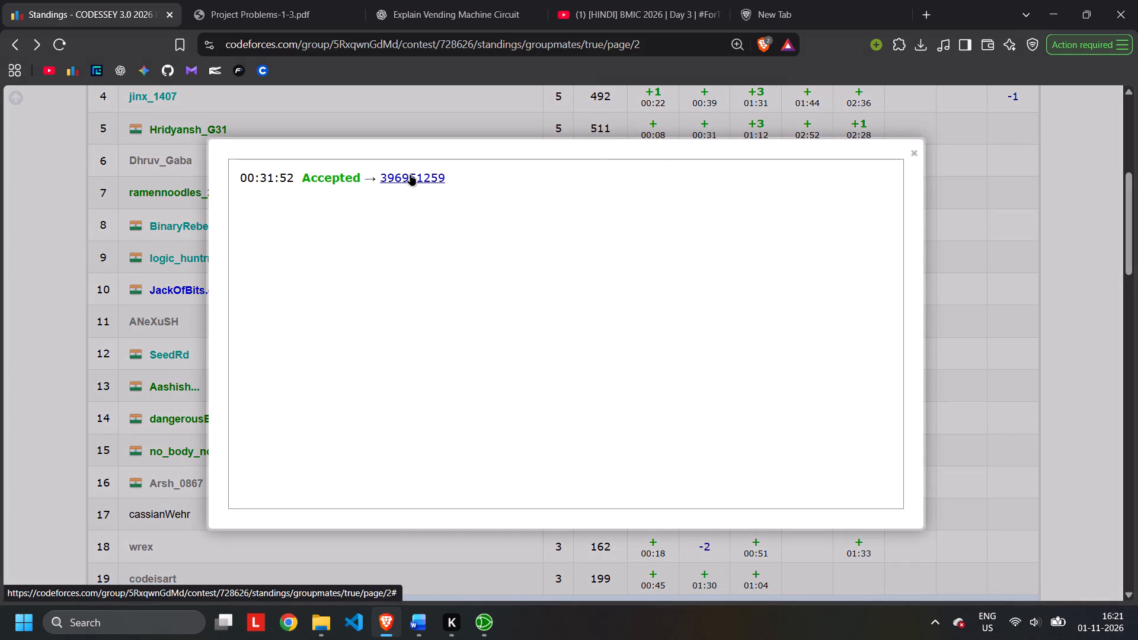
left_click(405, 195)
left_click(416, 171)
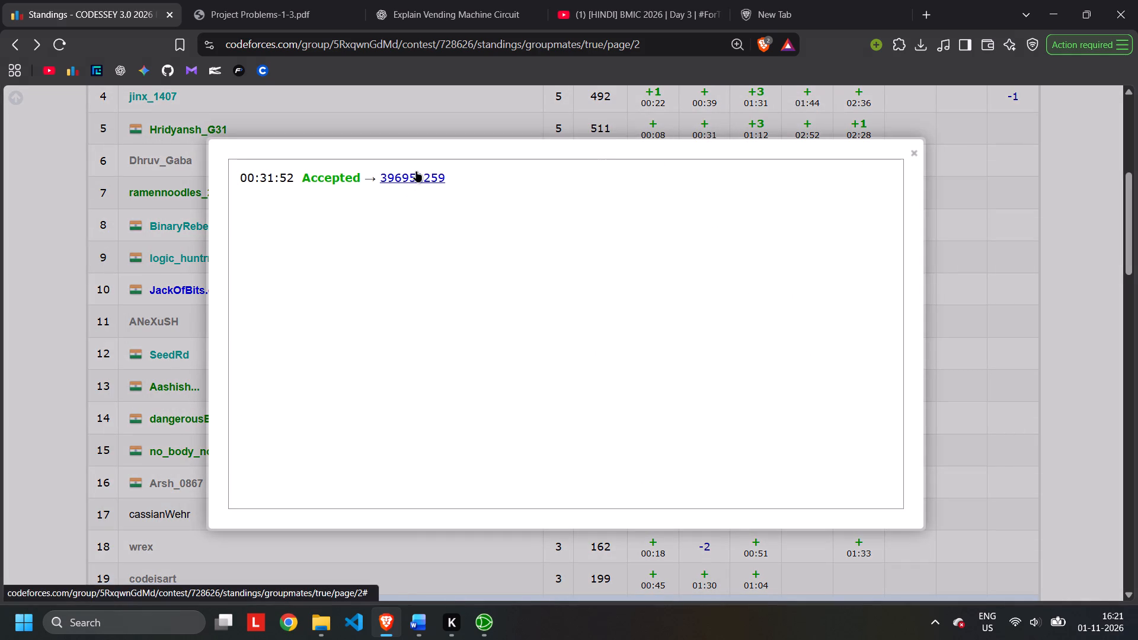
left_click(910, 151)
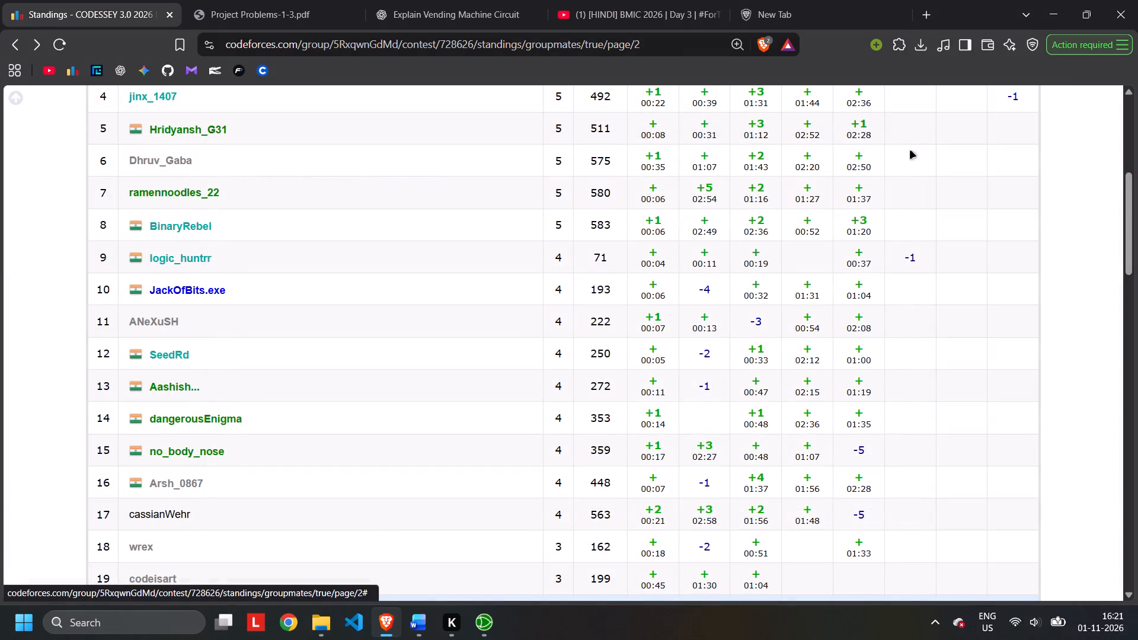
Check the BMIC 2026 Day 3 YouTube stream at its live point and pause it.
left_click(651, 0)
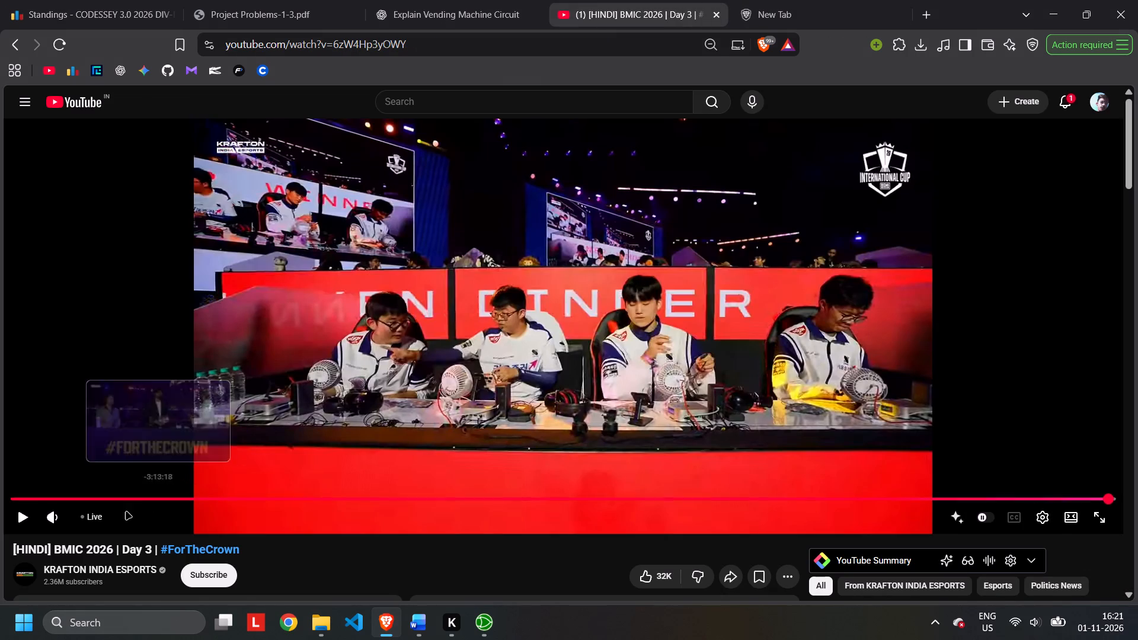
left_click(94, 519)
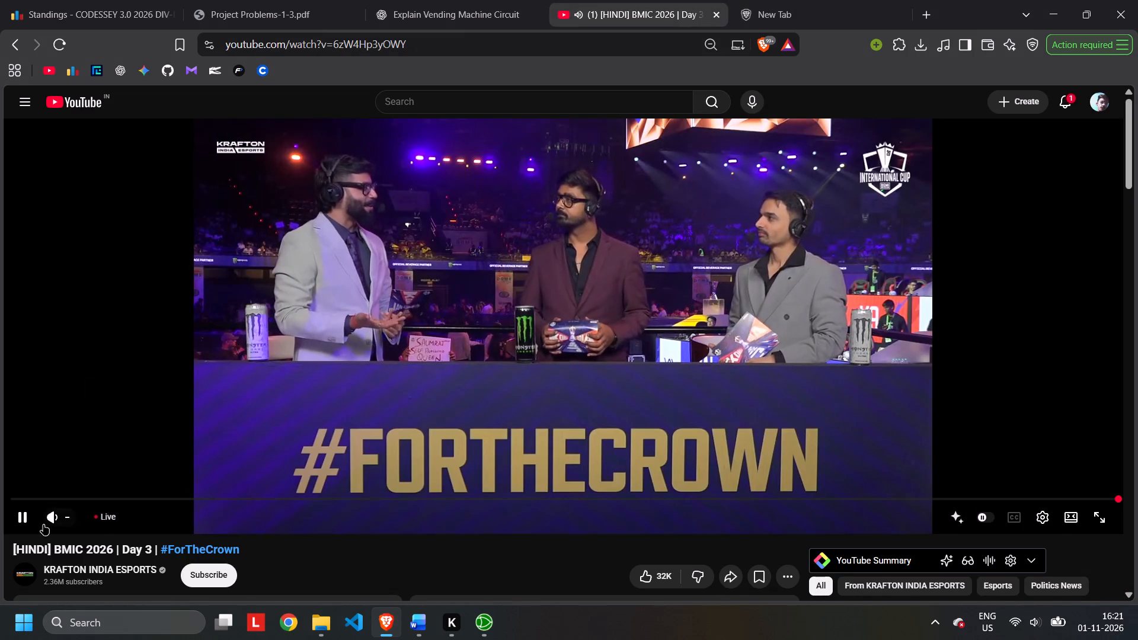
left_click(23, 520)
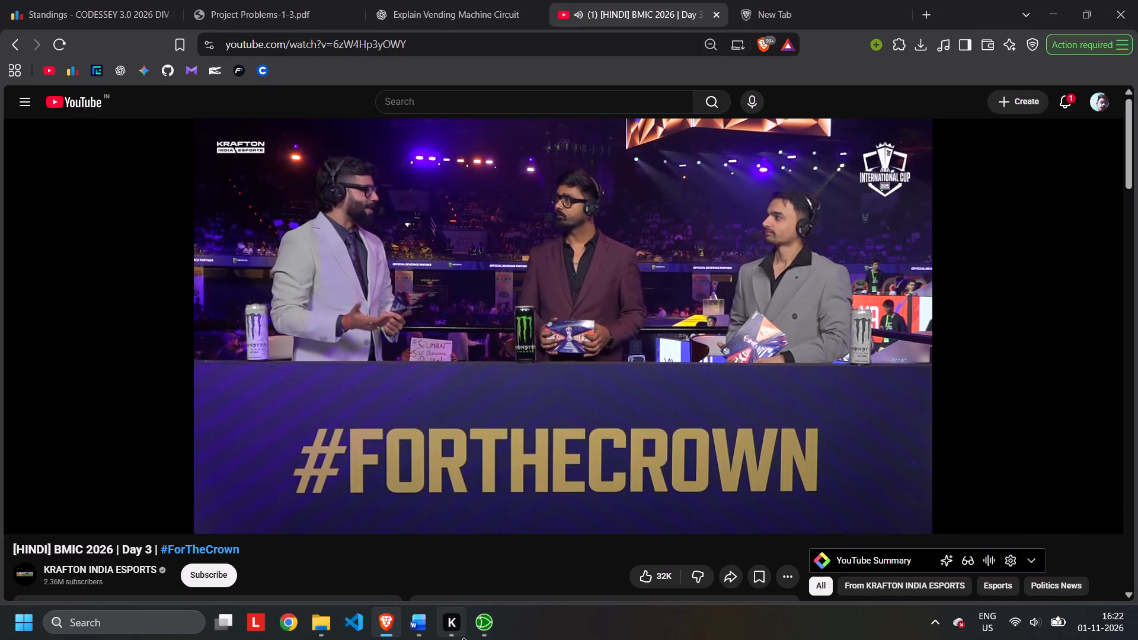
Switch to Logisim-evolution and move the S_NEW5 OR gate block, with its TRET and OVPAY tunnels, up to beneath the EQ15 comparator block.
left_click(485, 638)
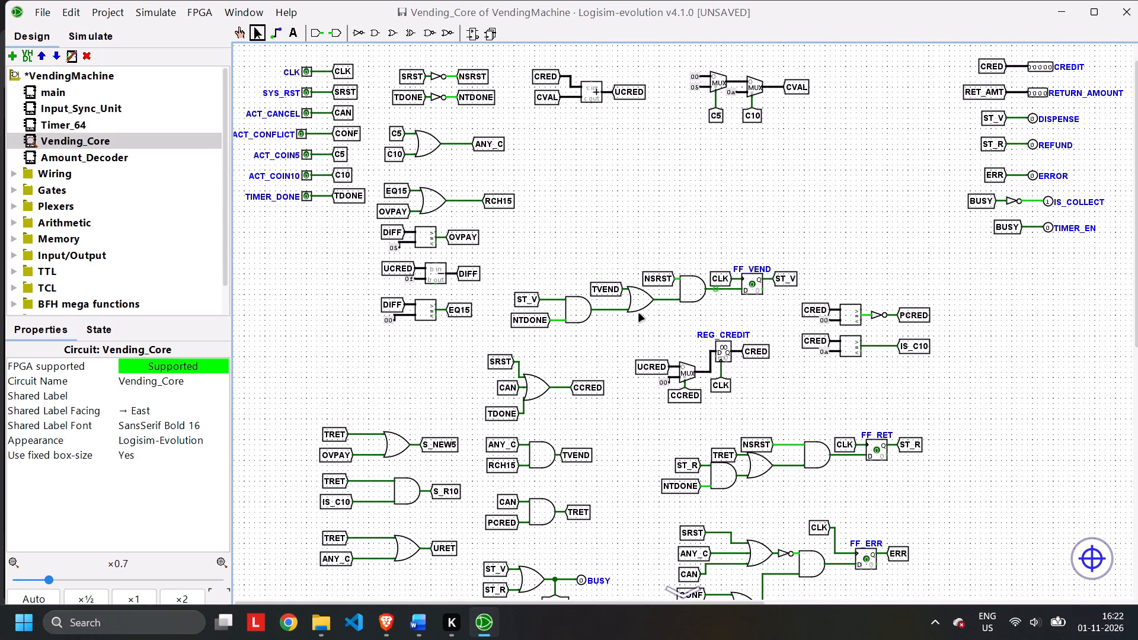
scroll(639, 314, "down", 1)
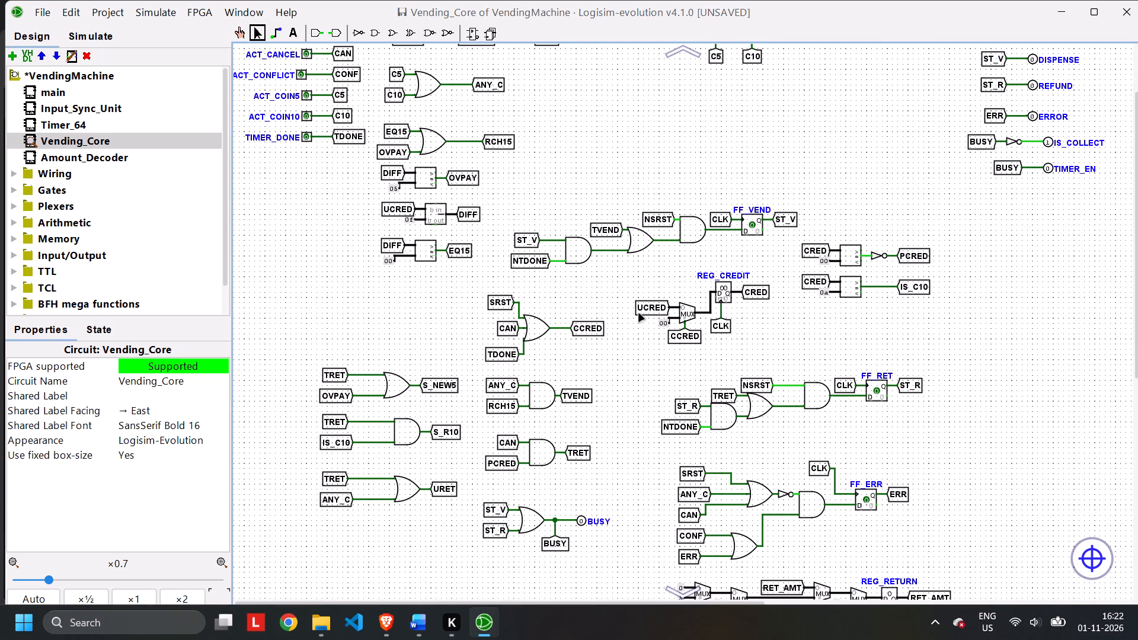
scroll(639, 314, "down", 1)
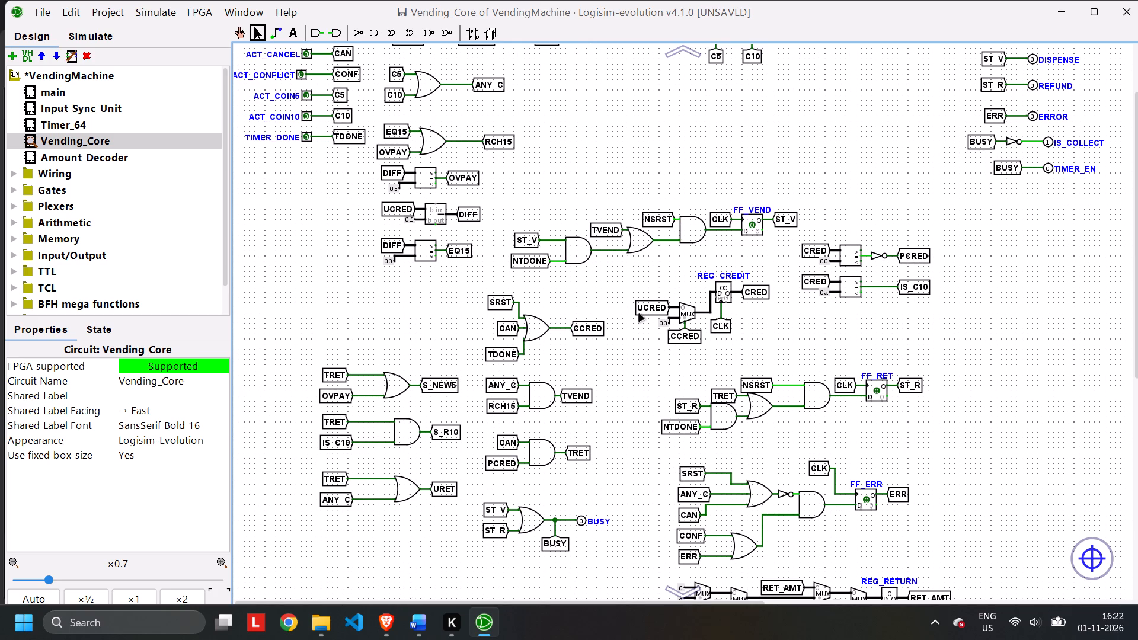
left_click_drag(306, 364, 328, 409)
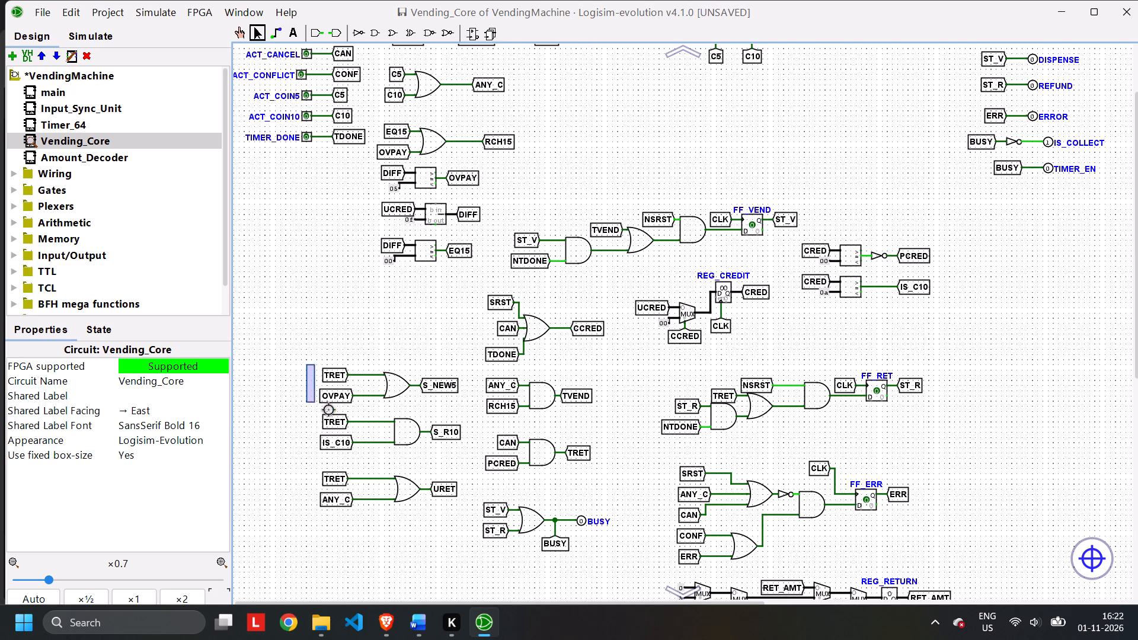
left_click_drag(328, 409, 464, 408)
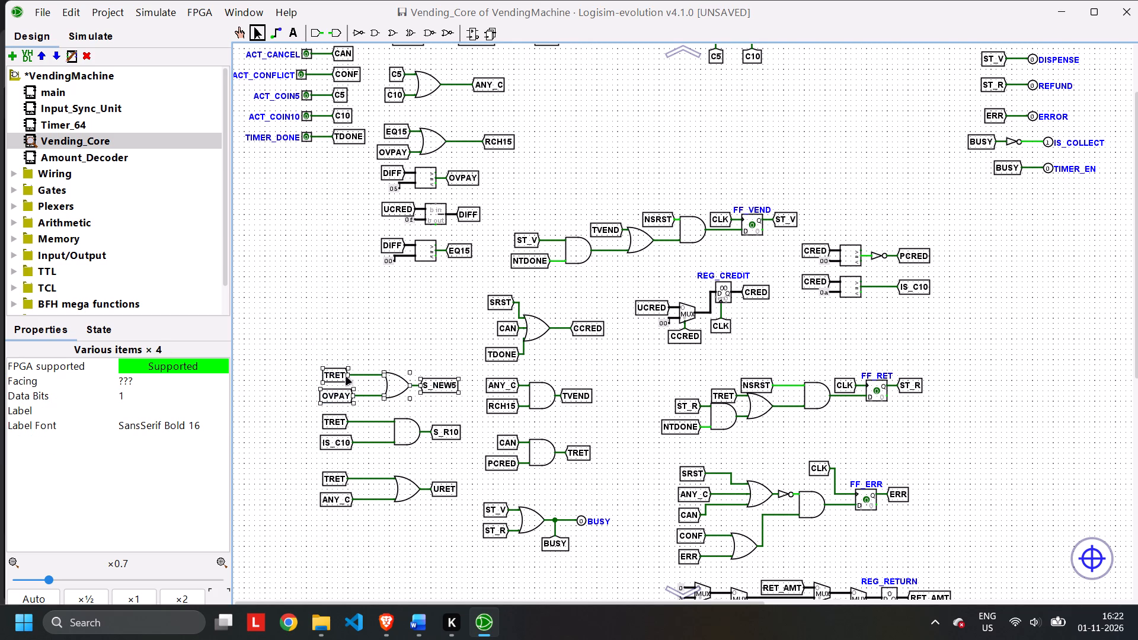
left_click_drag(322, 367, 344, 335)
left_click_drag(344, 335, 317, 358)
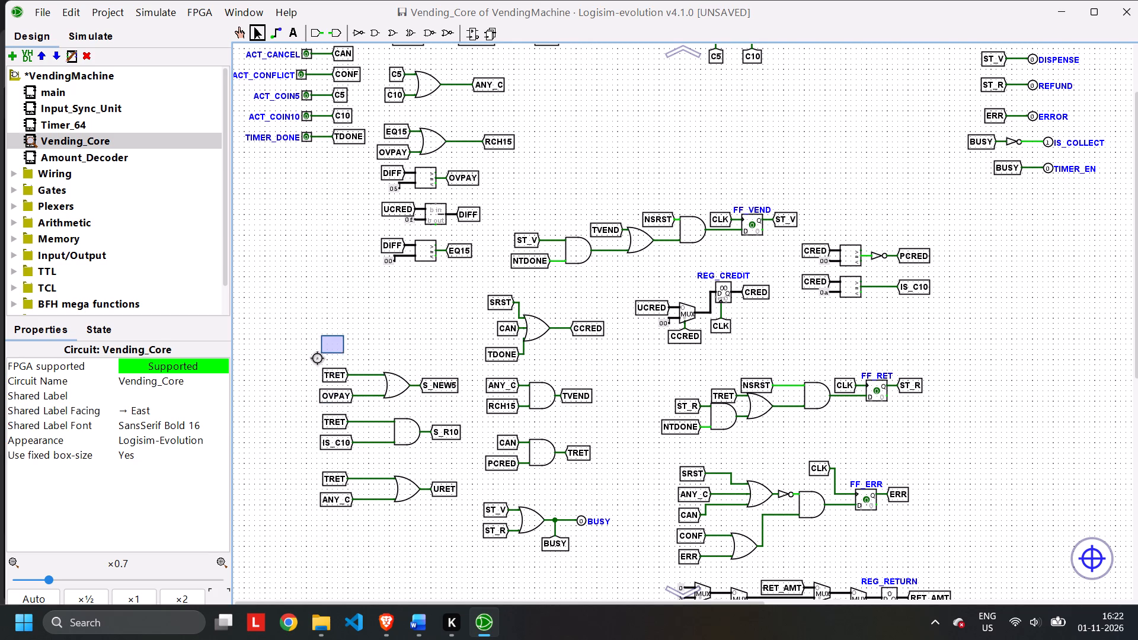
left_click_drag(317, 358, 309, 363)
left_click_drag(309, 363, 463, 409)
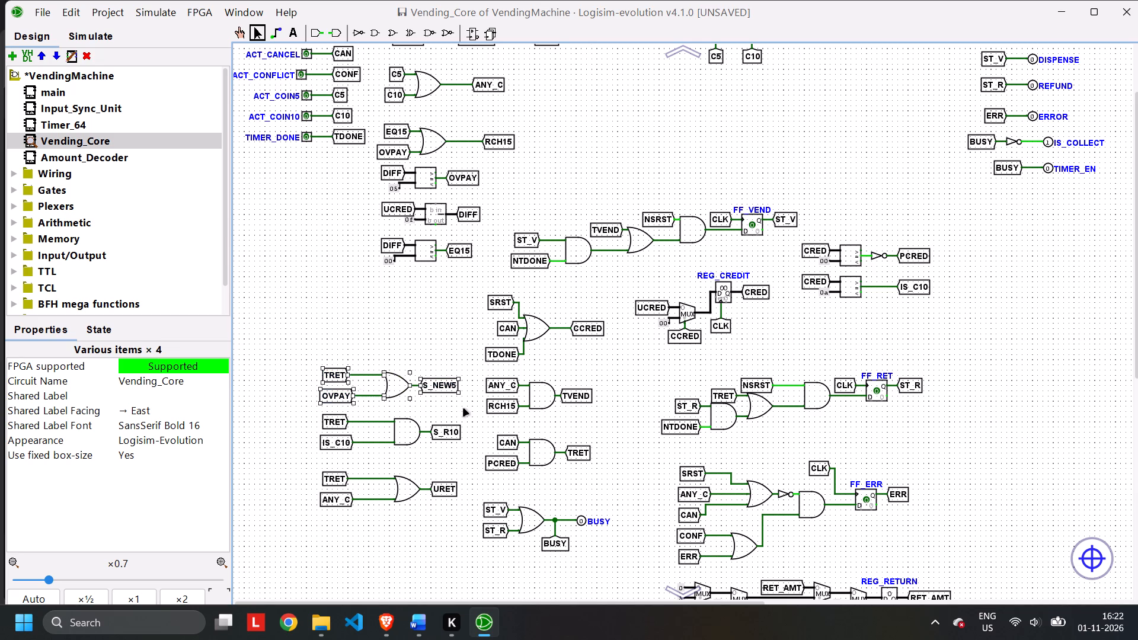
left_click_drag(324, 369, 376, 287)
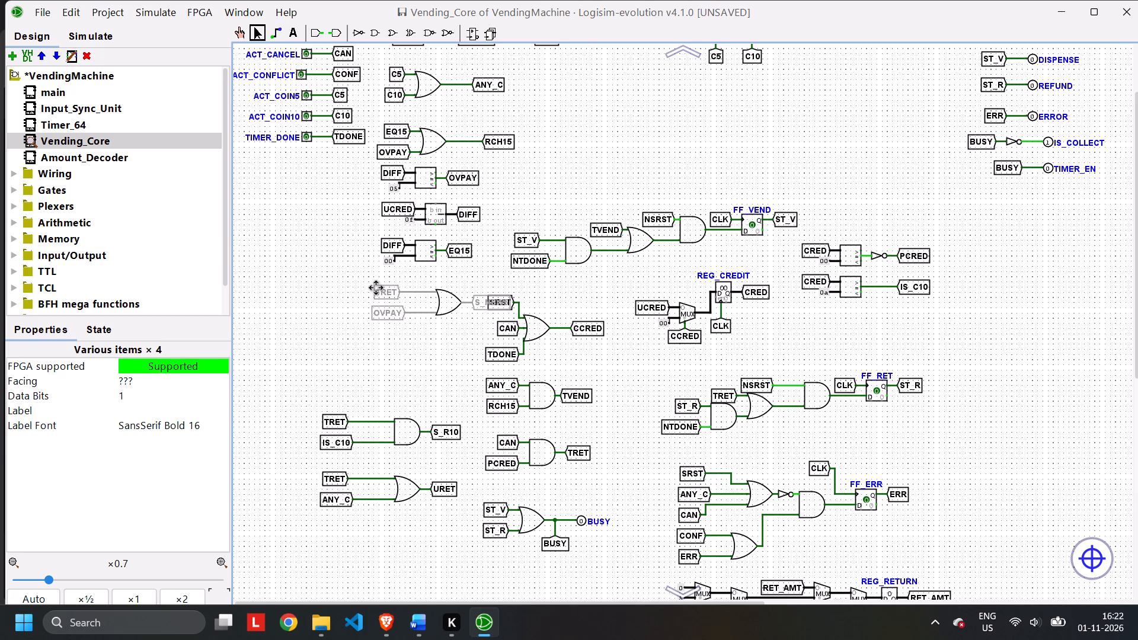
left_click_drag(376, 287, 372, 281)
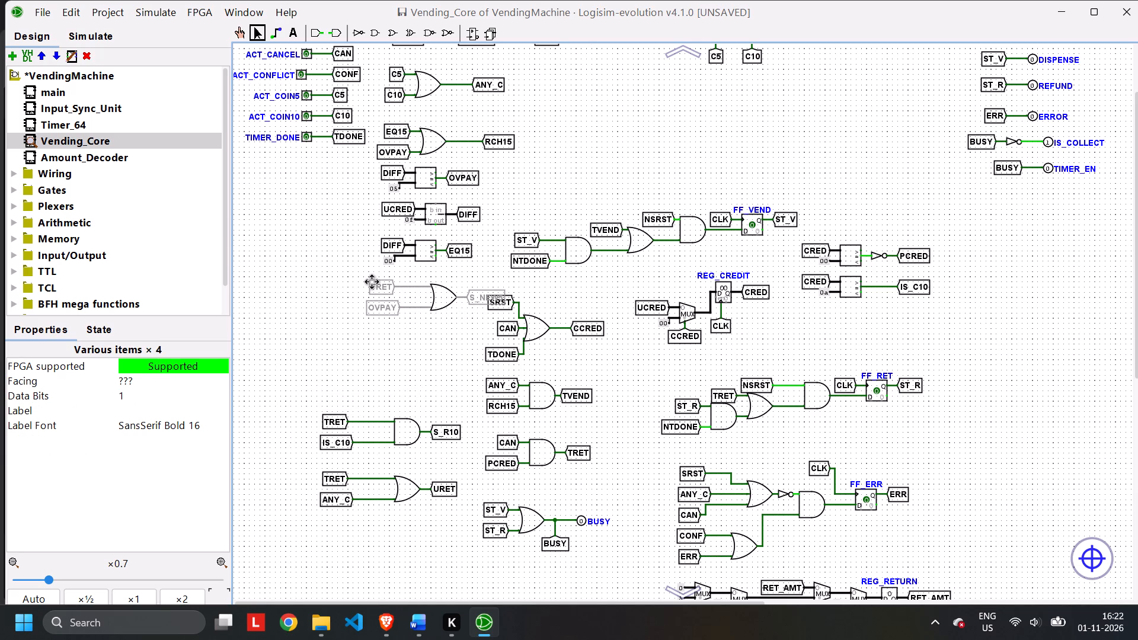
left_click_drag(372, 281, 372, 283)
left_click(383, 354)
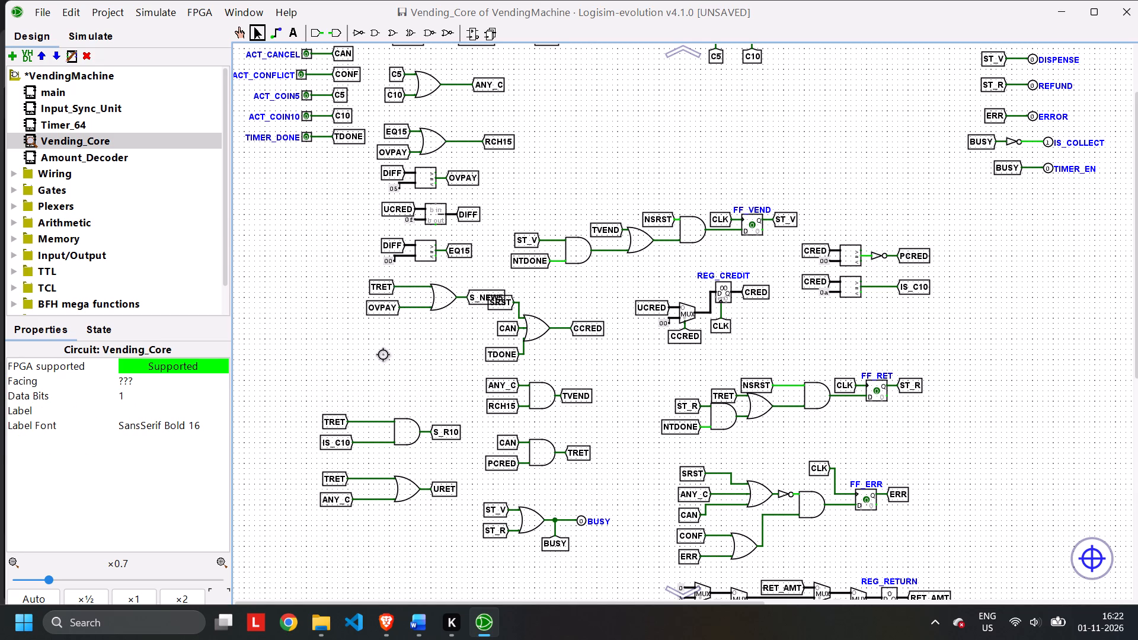
Move the S_R10 AND gate block, with its TRET and IS_C10 tunnels, up to beneath the S_NEW5 block.
left_click_drag(311, 407, 461, 450)
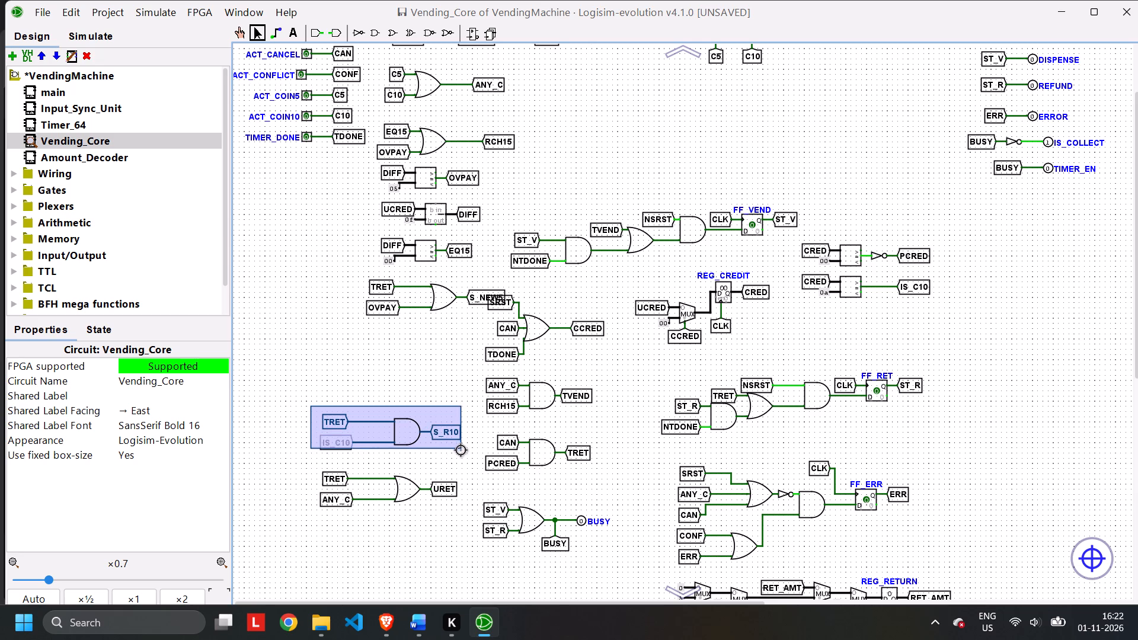
left_click_drag(461, 450, 471, 456)
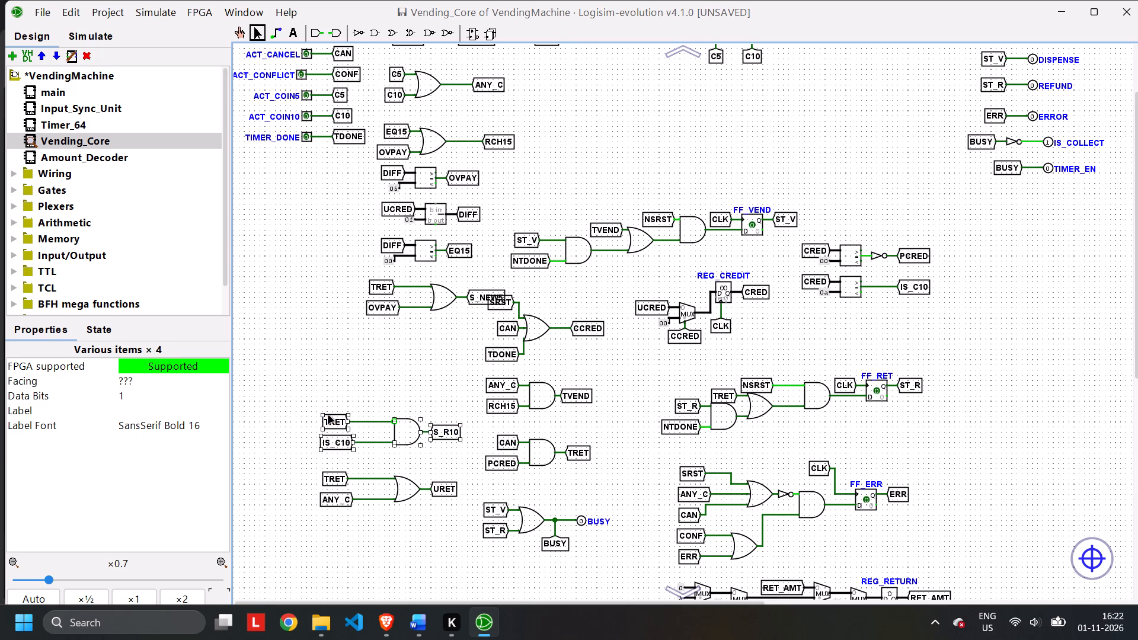
left_click_drag(327, 414, 356, 366)
left_click(356, 366)
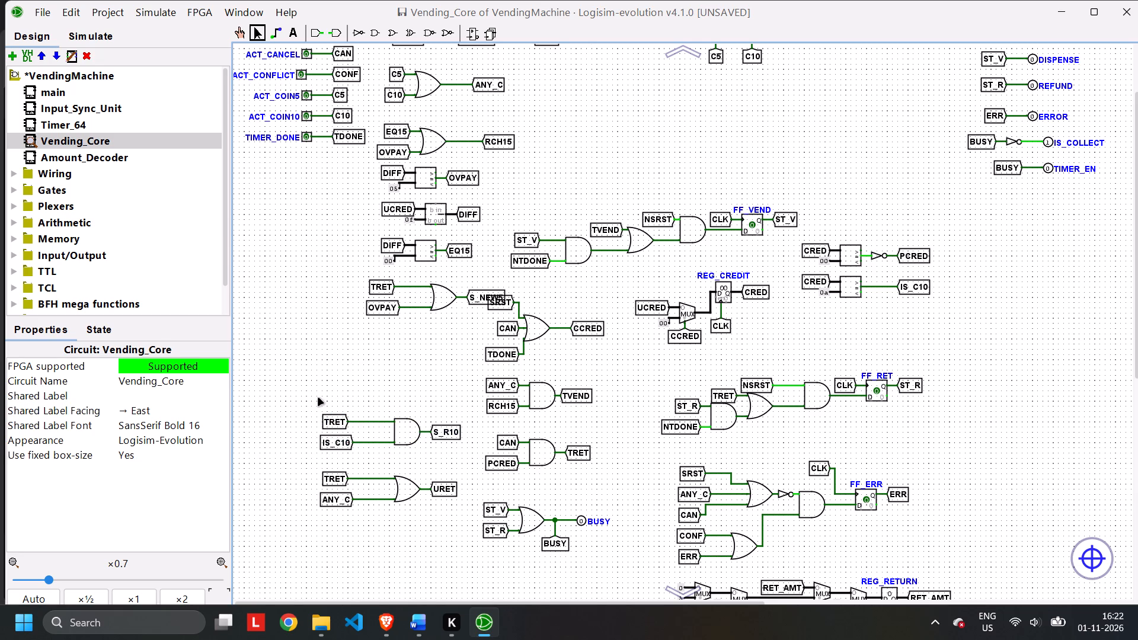
left_click_drag(309, 405, 465, 457)
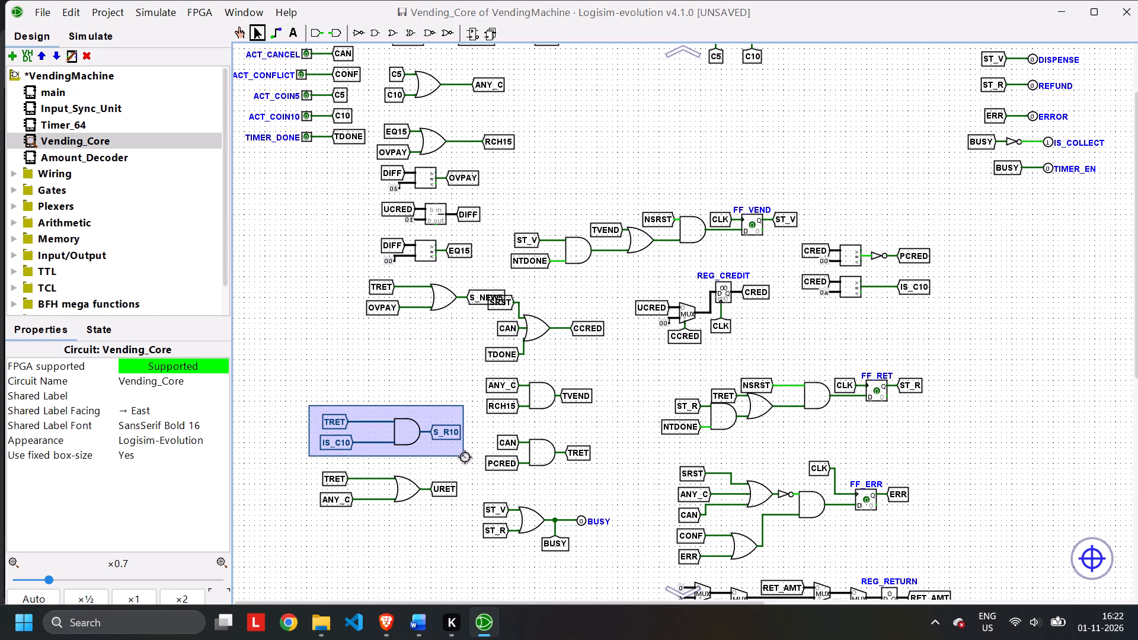
left_click_drag(465, 457, 468, 460)
left_click_drag(323, 418, 325, 409)
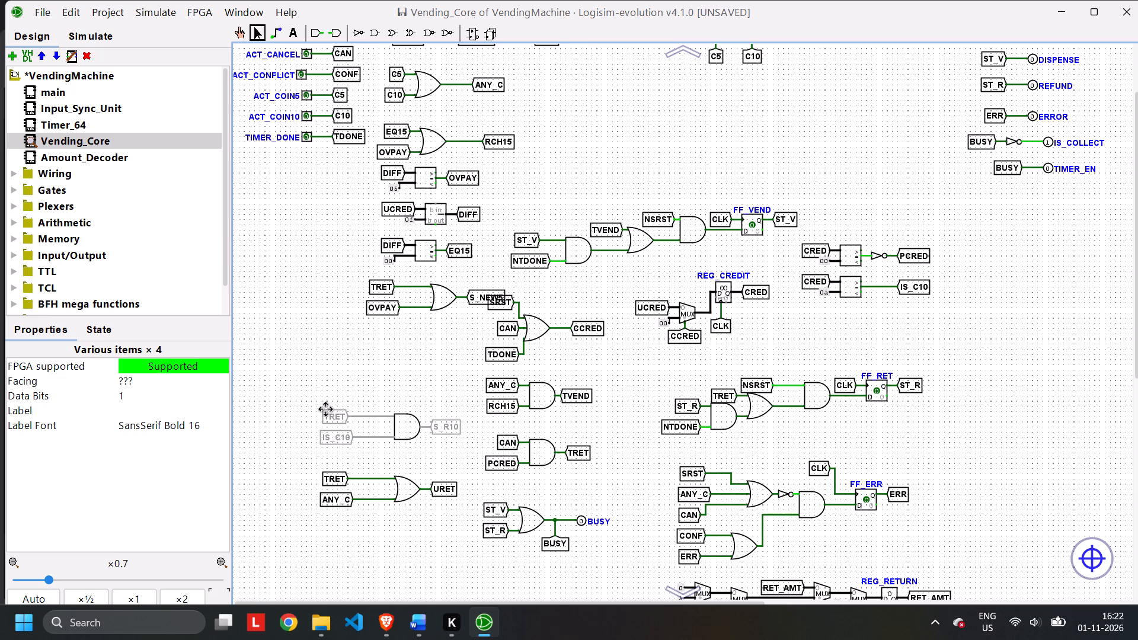
left_click_drag(325, 409, 367, 330)
left_click(380, 404)
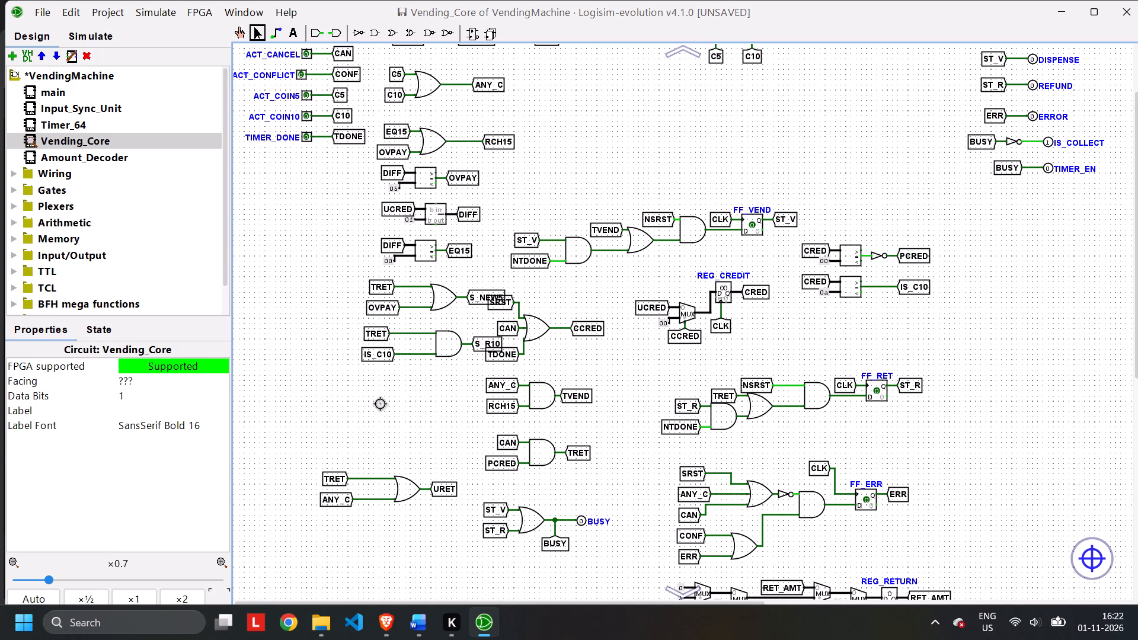
Move the URET OR gate block, with its TRET and ANY_C tunnels, up to beneath the S_R10 block.
left_click_drag(315, 460, 462, 517)
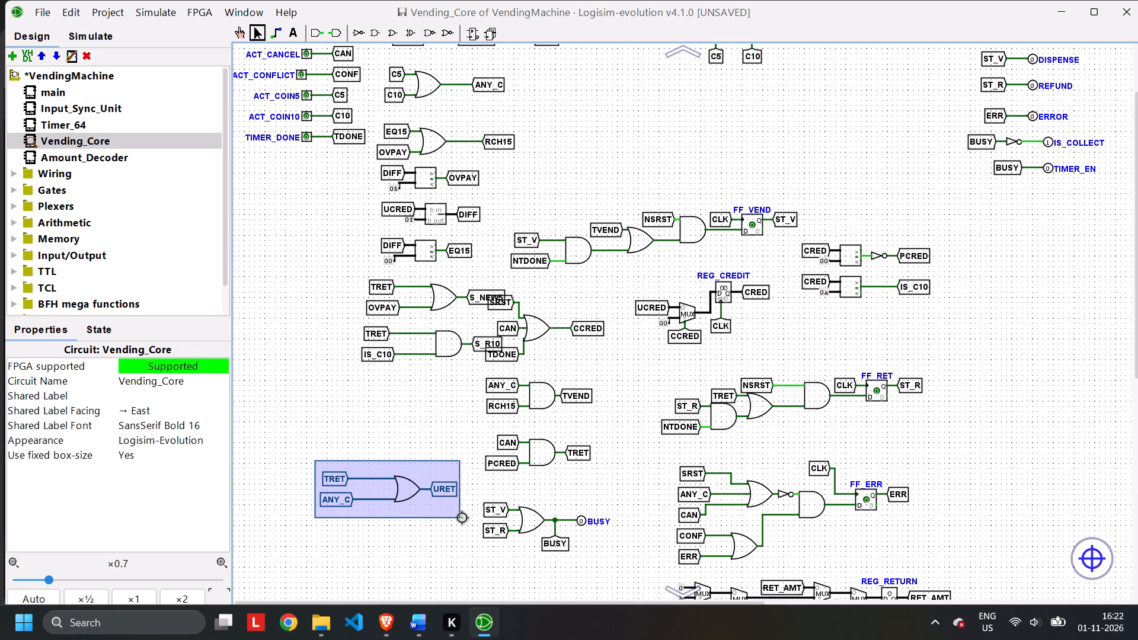
left_click_drag(462, 517, 464, 517)
left_click_drag(324, 471, 339, 435)
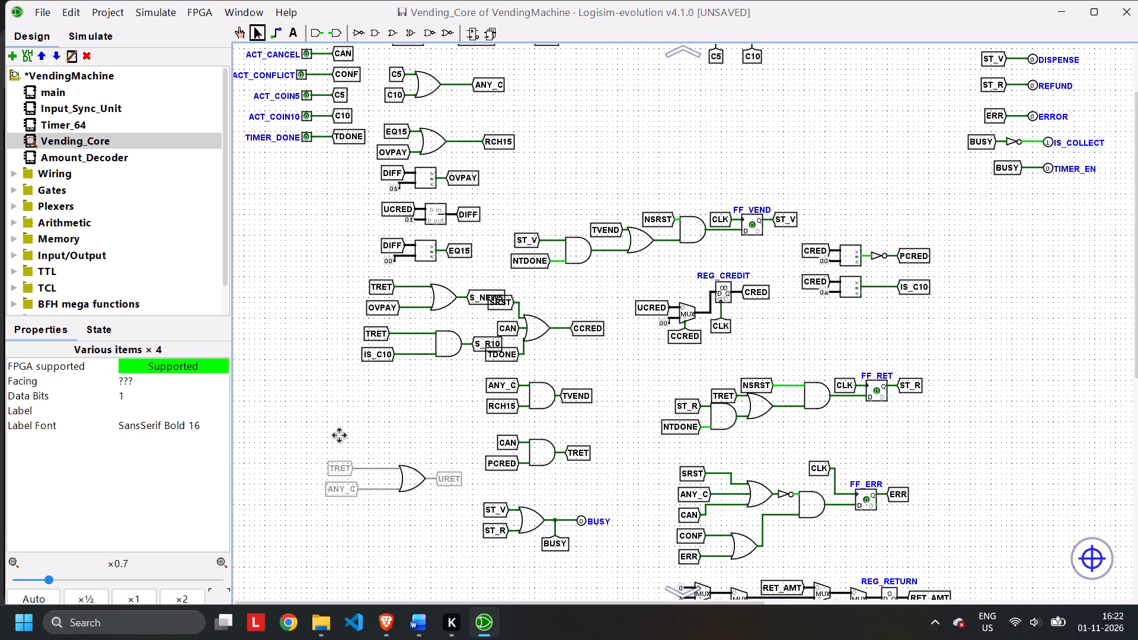
left_click_drag(339, 435, 367, 378)
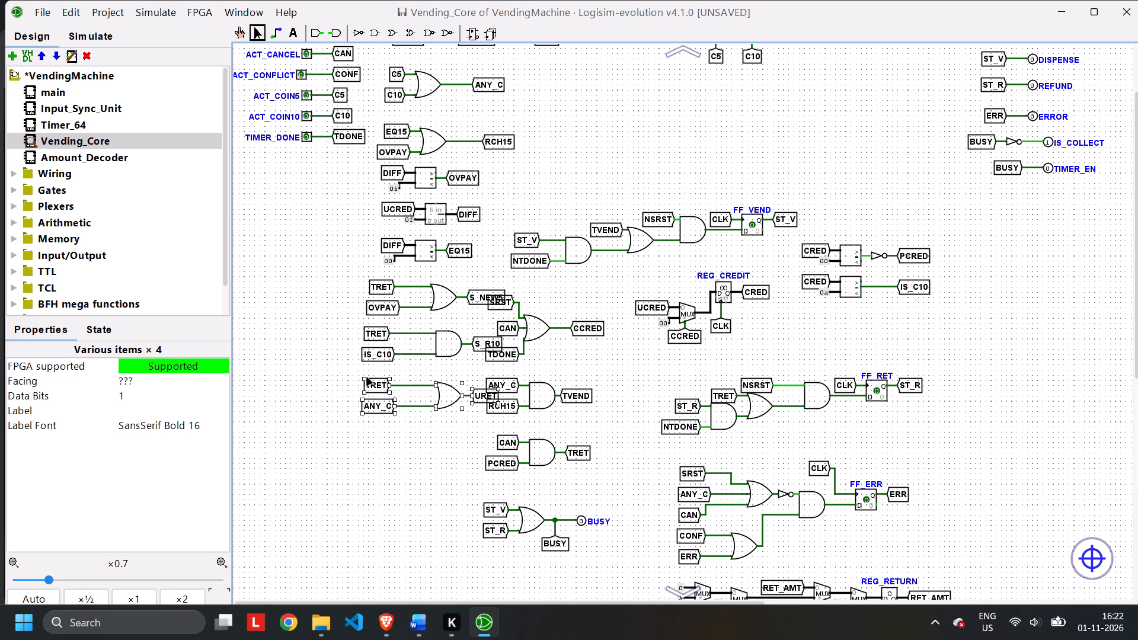
Move the FF_VEND flip-flop block, with its gates and the ST_V, NTDONE, TVEND, NSRST and CLK tunnels, up to beneath the UCRED adder.
left_click(454, 510)
scroll(454, 510, "right", 1)
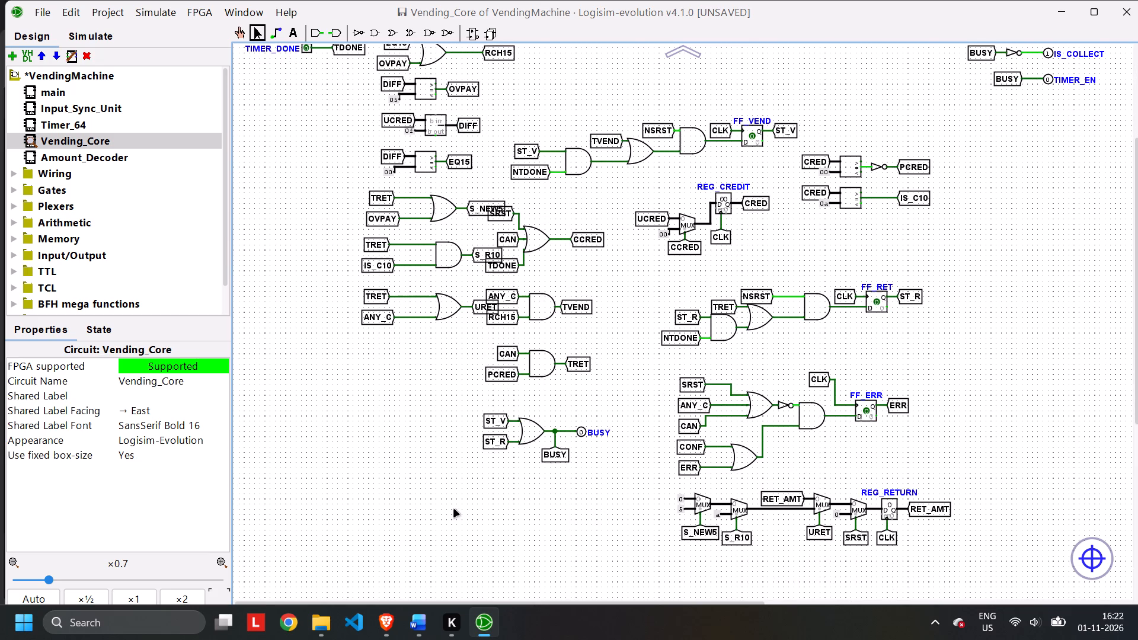
scroll(454, 510, "right", 1)
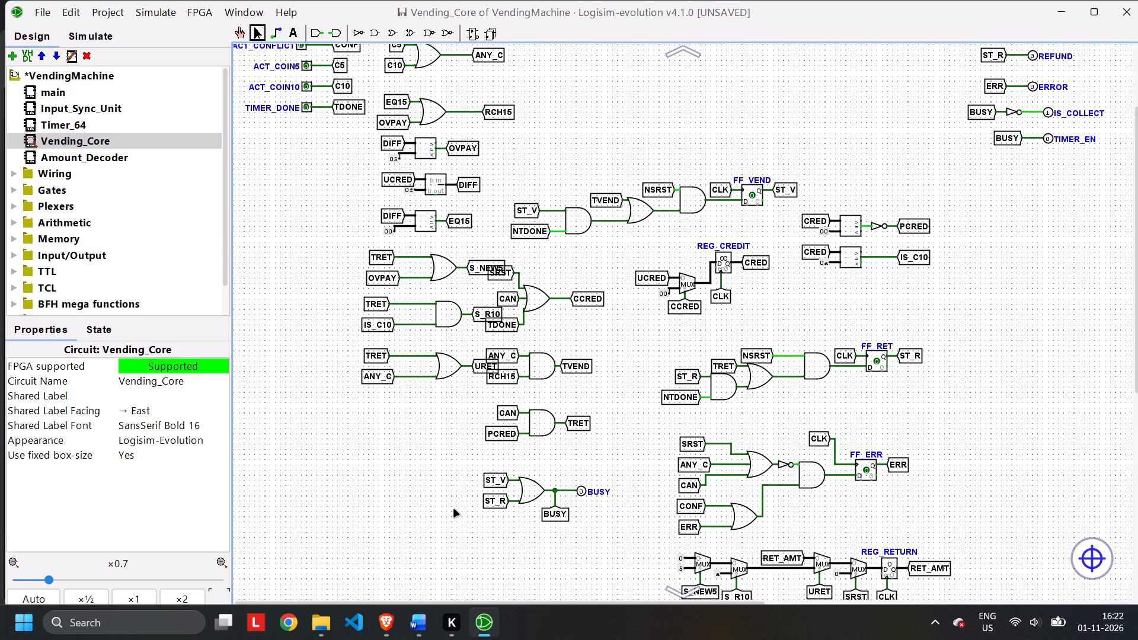
scroll(454, 510, "up", 1)
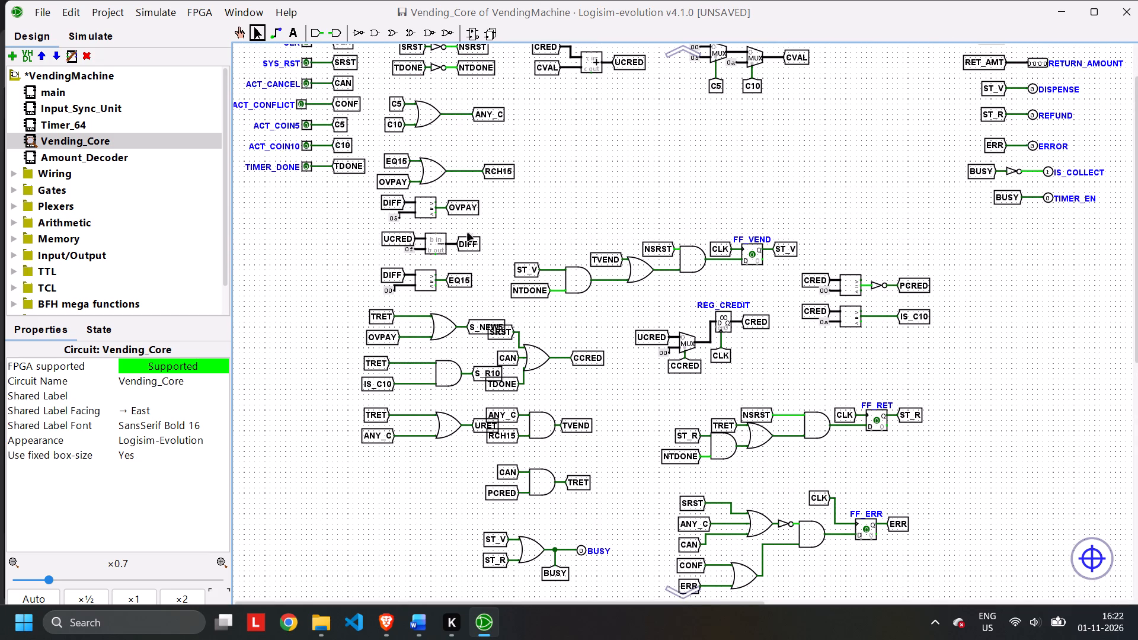
left_click_drag(502, 247, 807, 300)
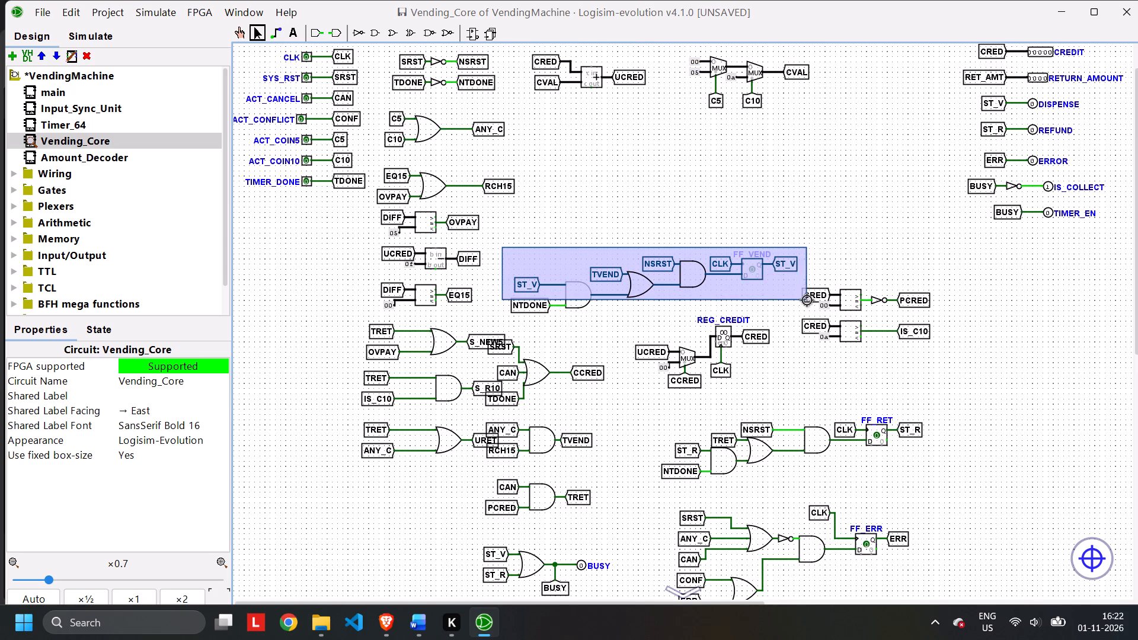
left_click_drag(807, 300, 801, 318)
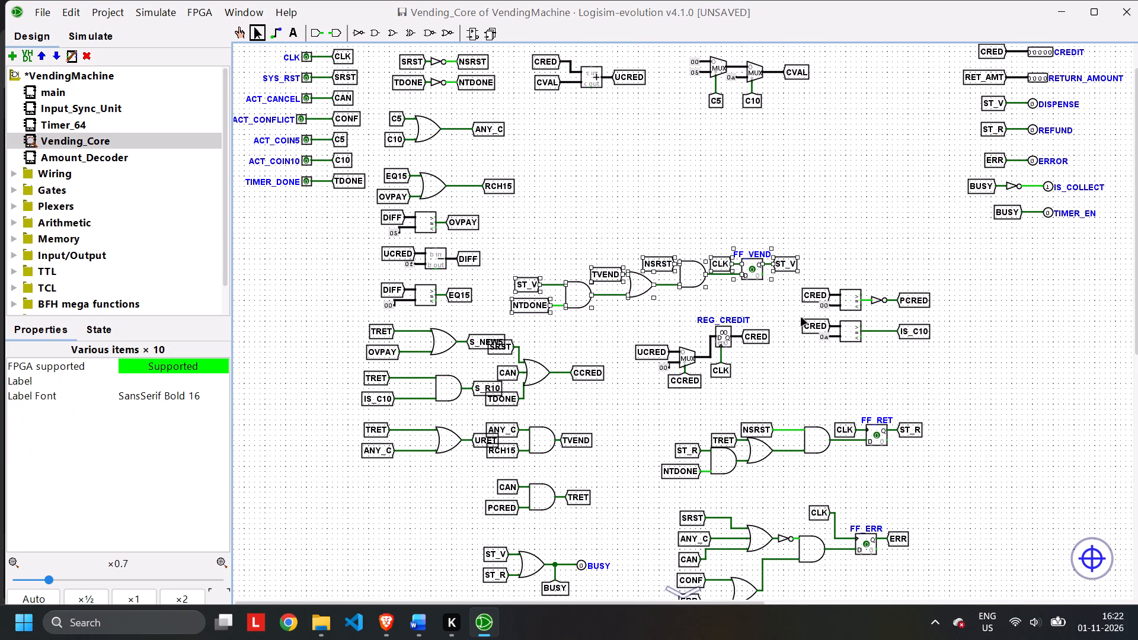
left_click_drag(516, 278, 565, 137)
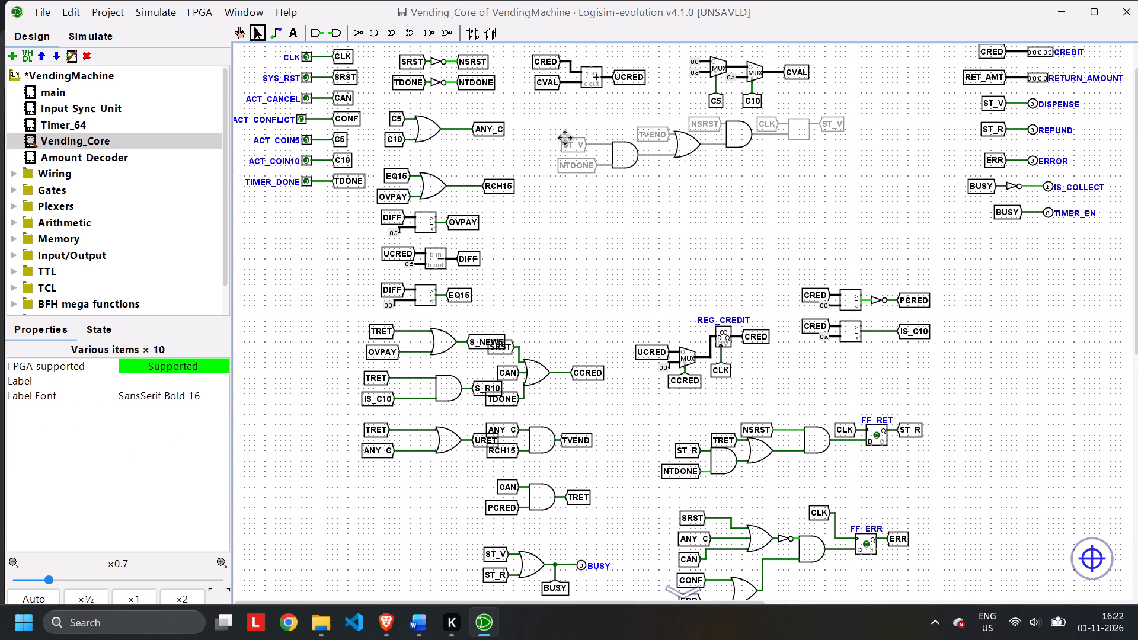
left_click_drag(565, 137, 545, 141)
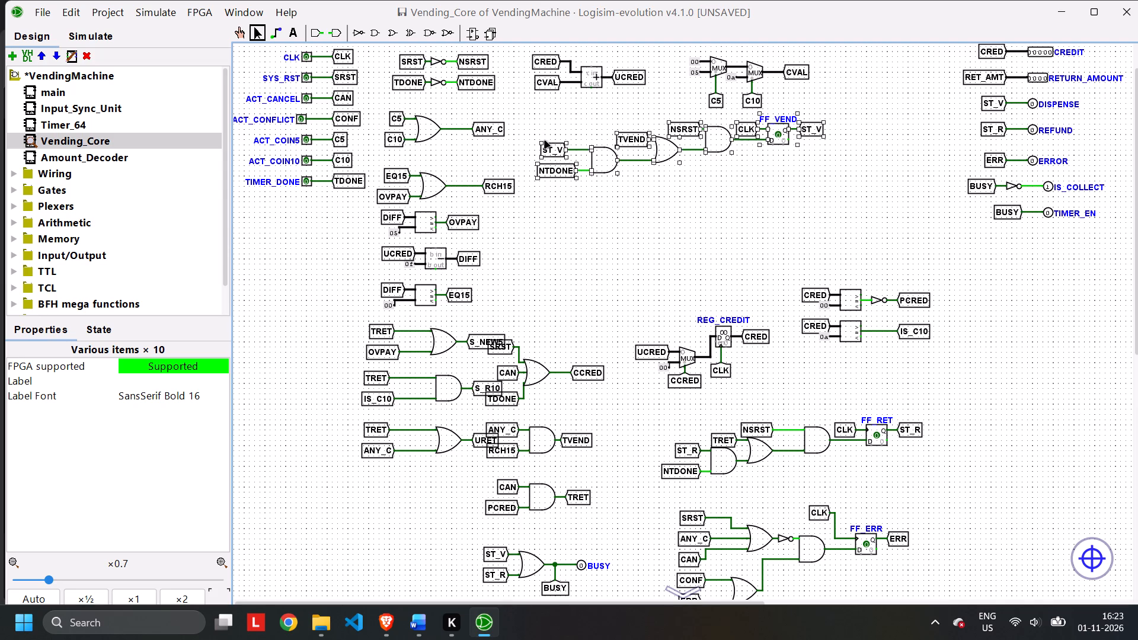
left_click(626, 254)
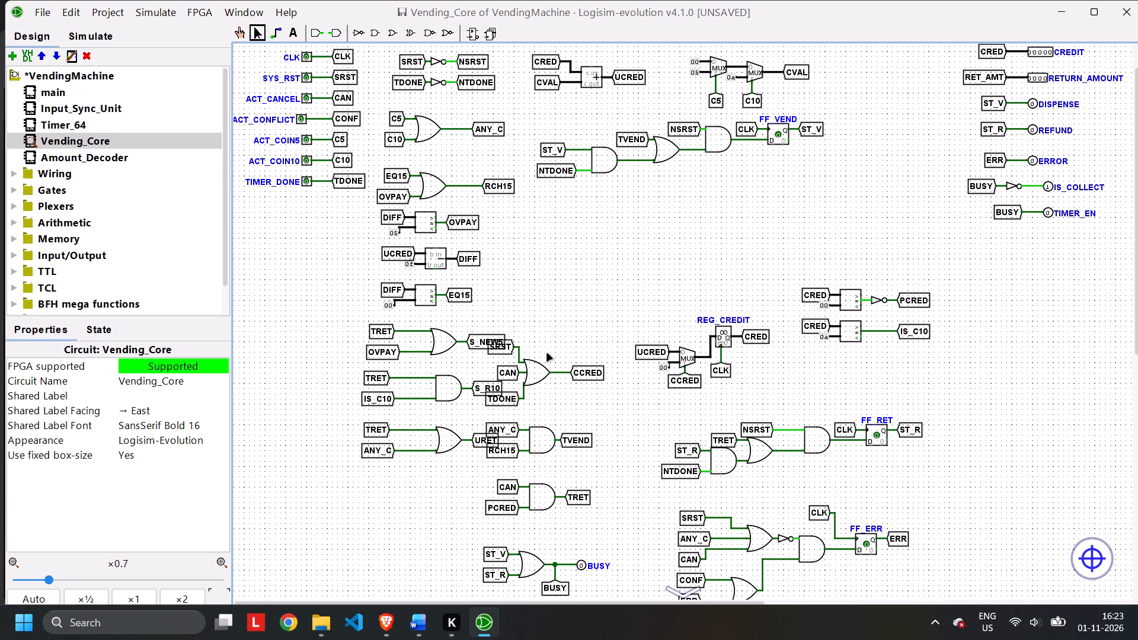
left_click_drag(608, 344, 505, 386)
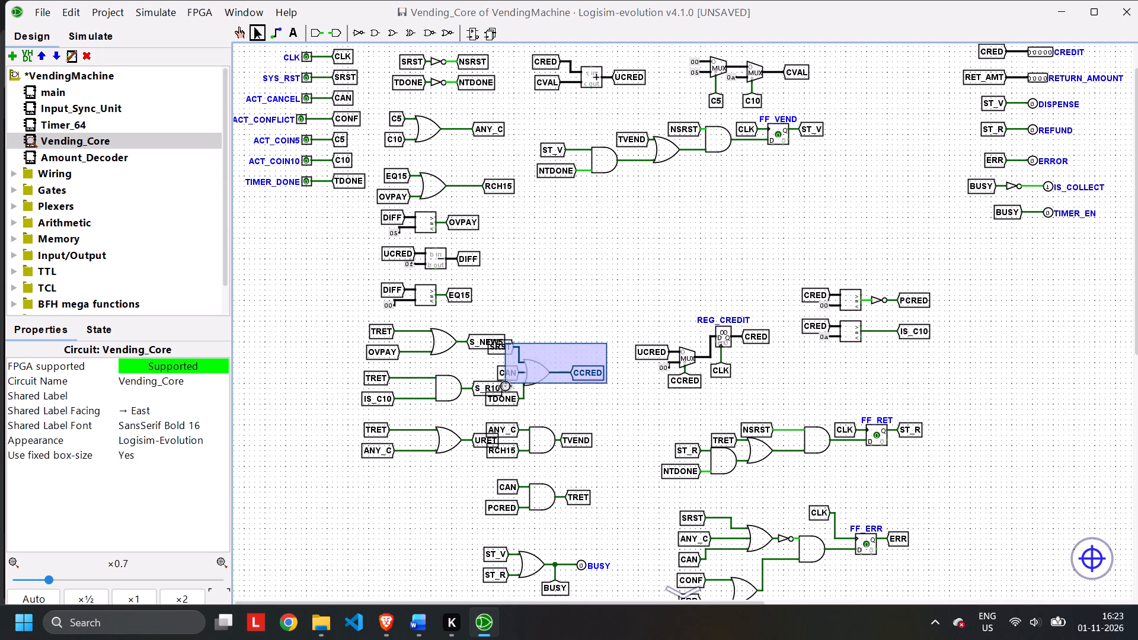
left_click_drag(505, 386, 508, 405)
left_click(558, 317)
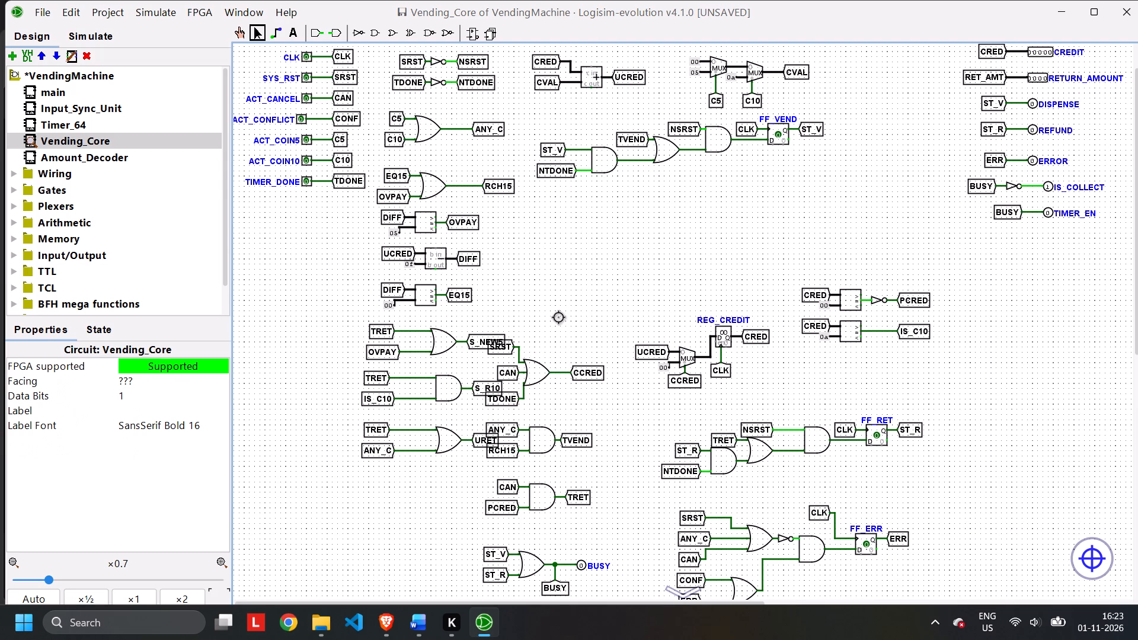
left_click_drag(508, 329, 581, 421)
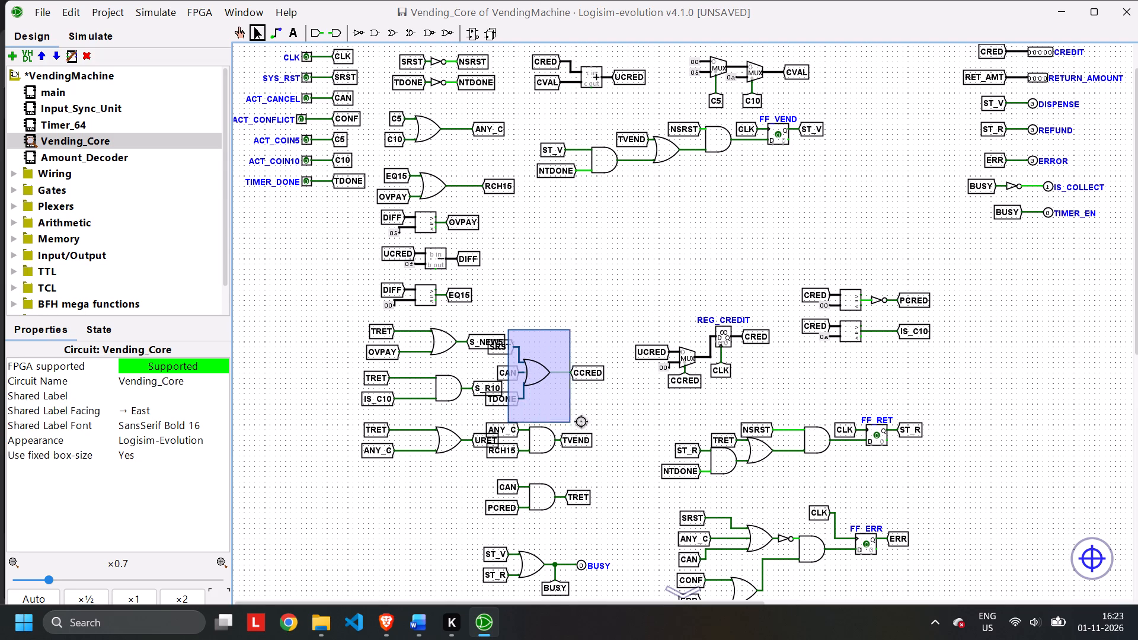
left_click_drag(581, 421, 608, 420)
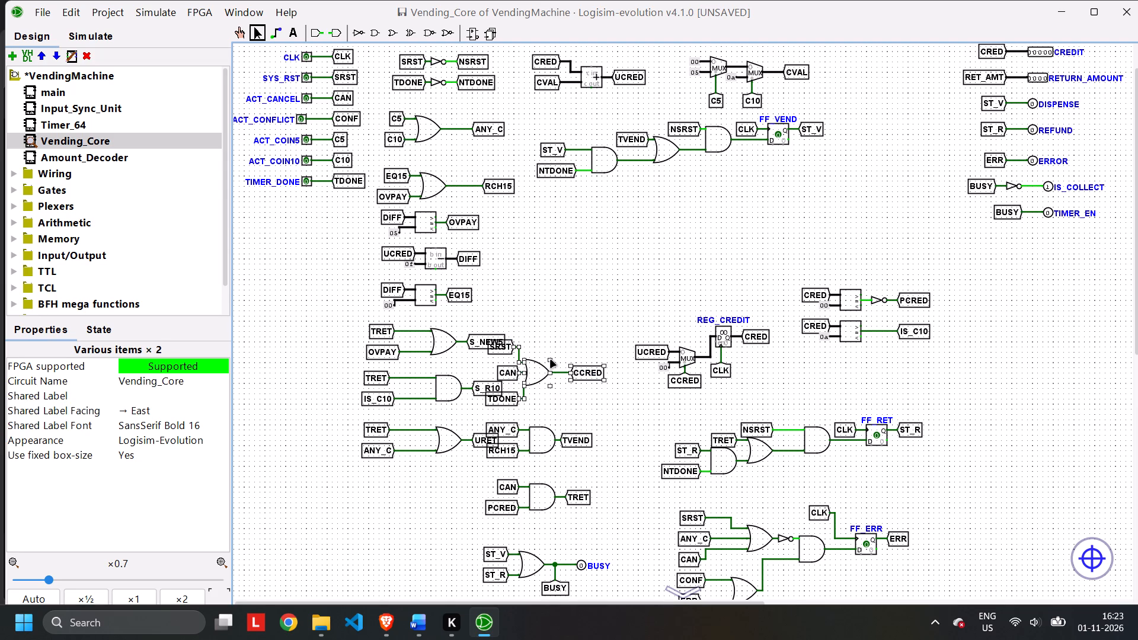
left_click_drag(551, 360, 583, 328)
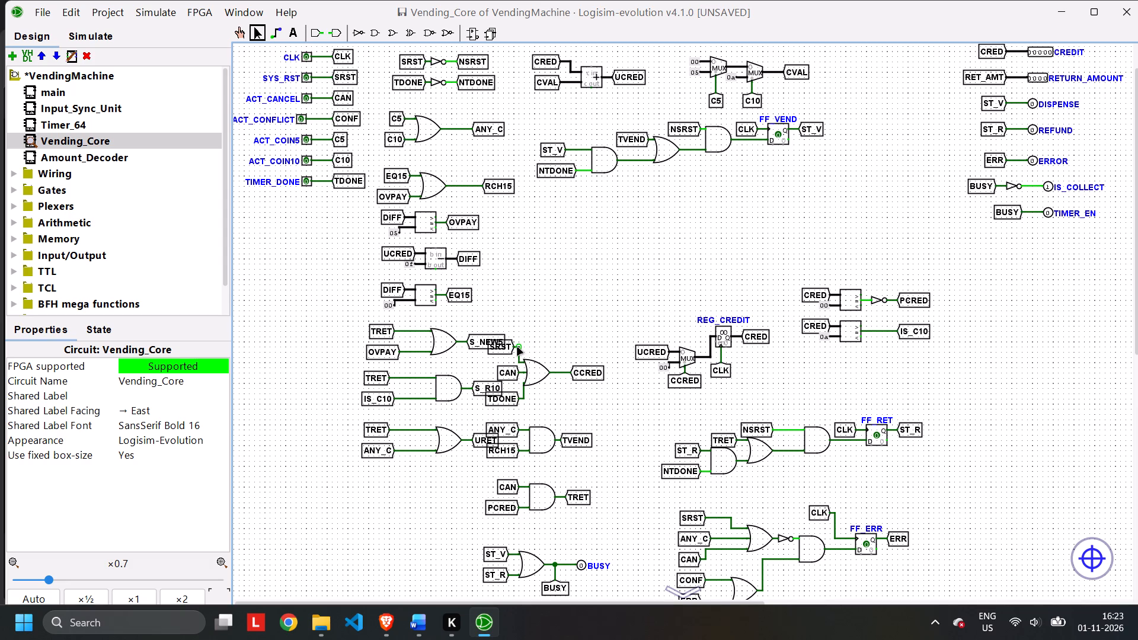
Move the CCRED OR gate block, with its SRST, CAN and TDONE tunnels, up to beneath the FF_VEND block's ST_V and NTDONE inputs.
left_click_drag(617, 338, 494, 332)
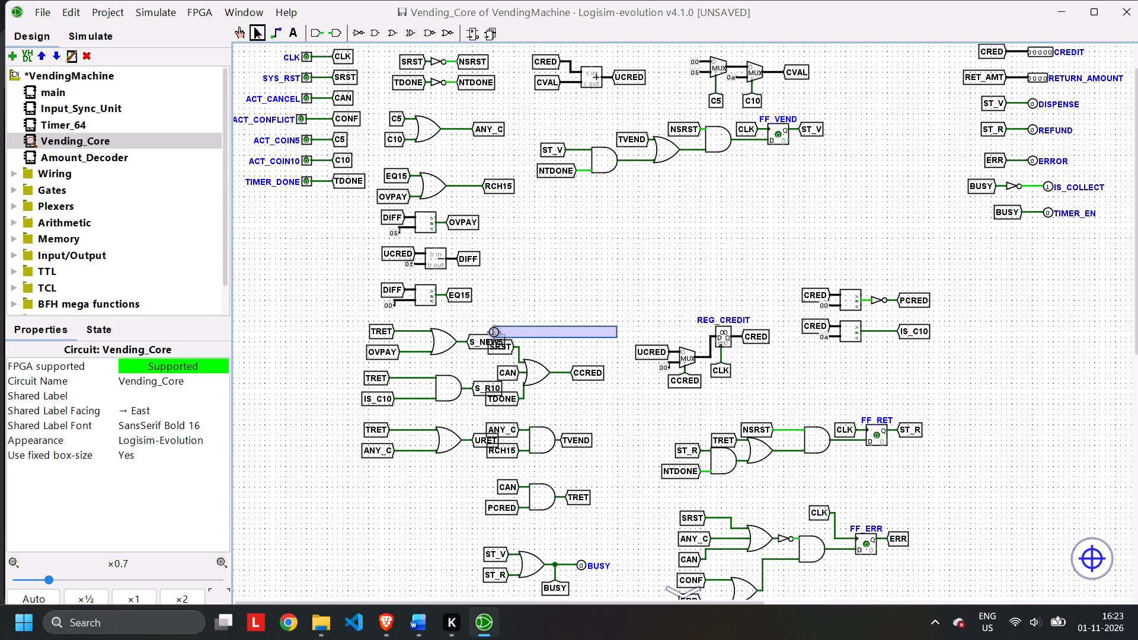
left_click_drag(494, 332, 480, 408)
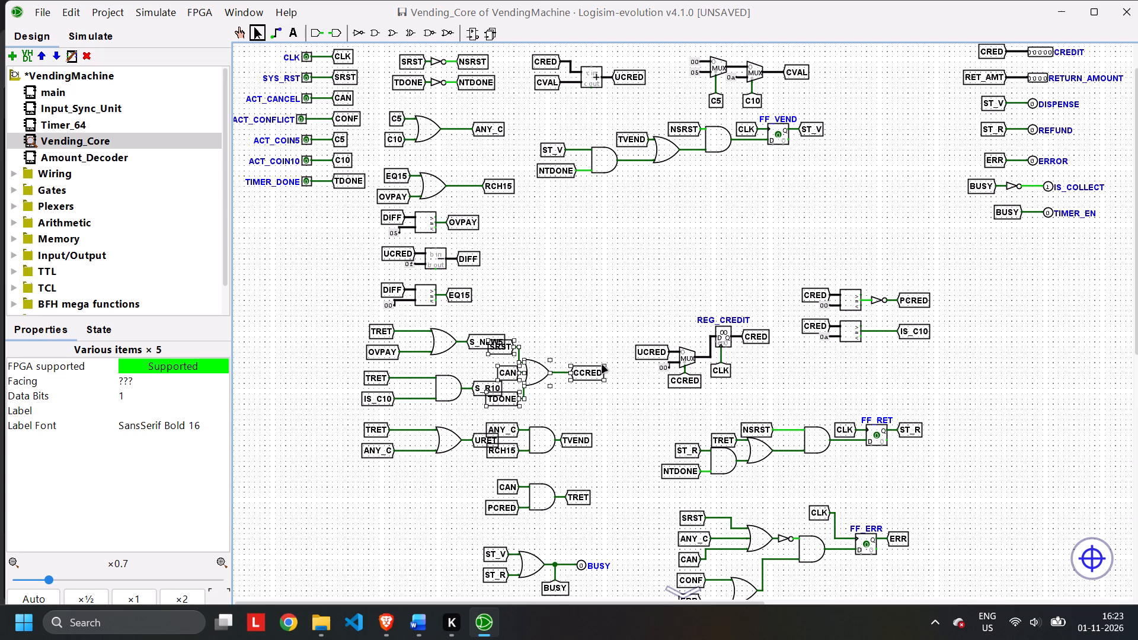
left_click_drag(603, 366, 647, 271)
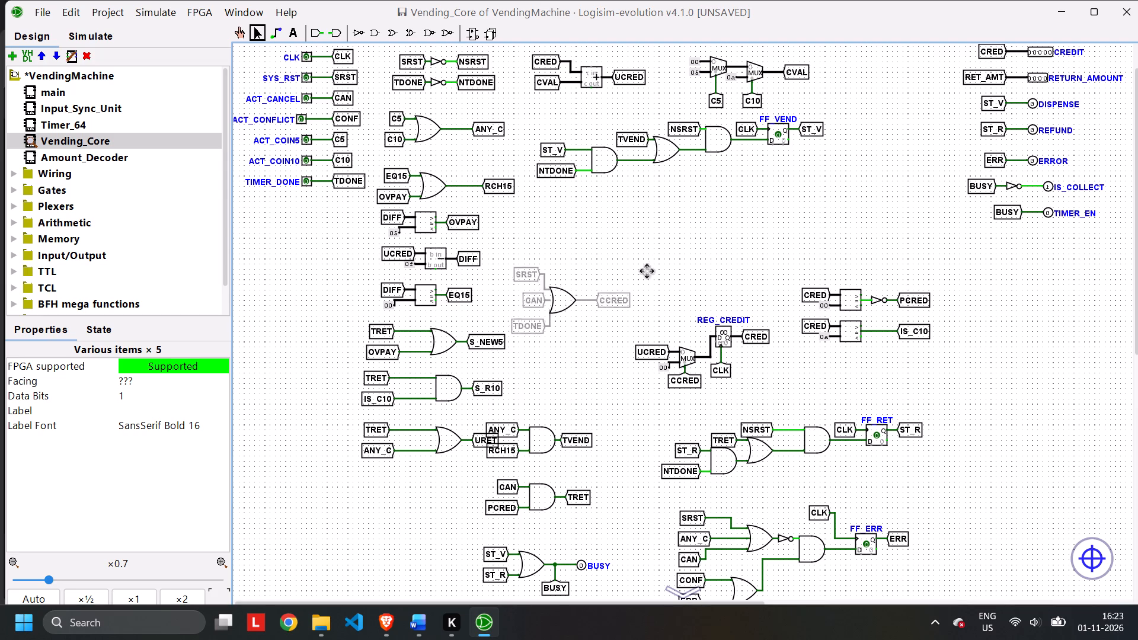
left_click_drag(647, 271, 648, 222)
left_click(594, 315)
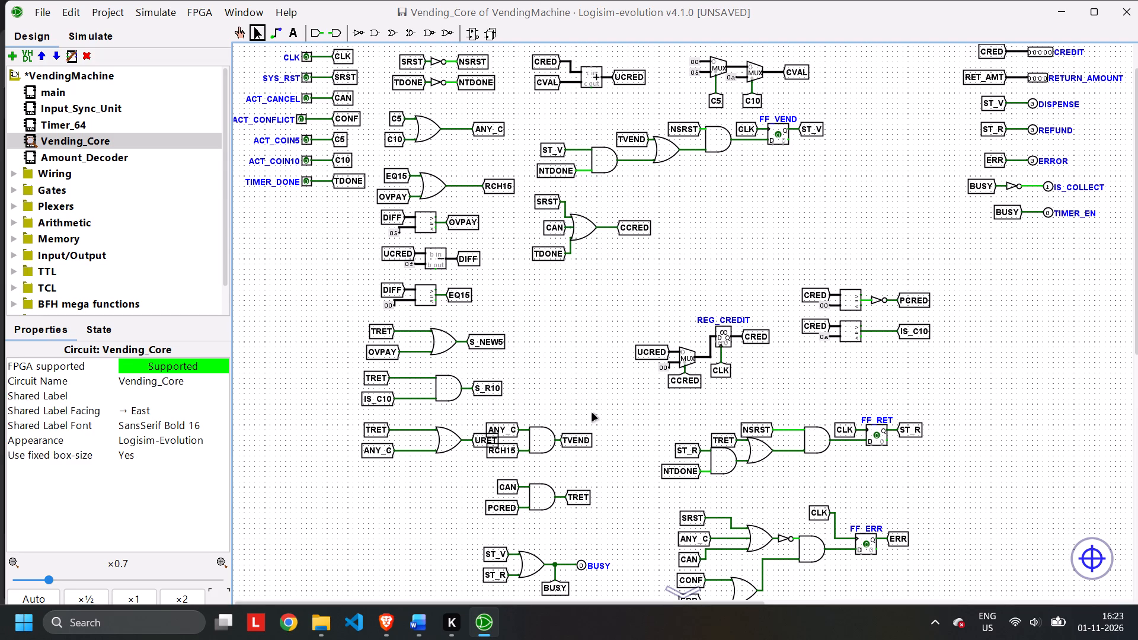
Move the TVEND AND gate block, with its ANY_C and RCH15 tunnels, up to beneath the CCRED block.
left_click_drag(485, 406, 530, 471)
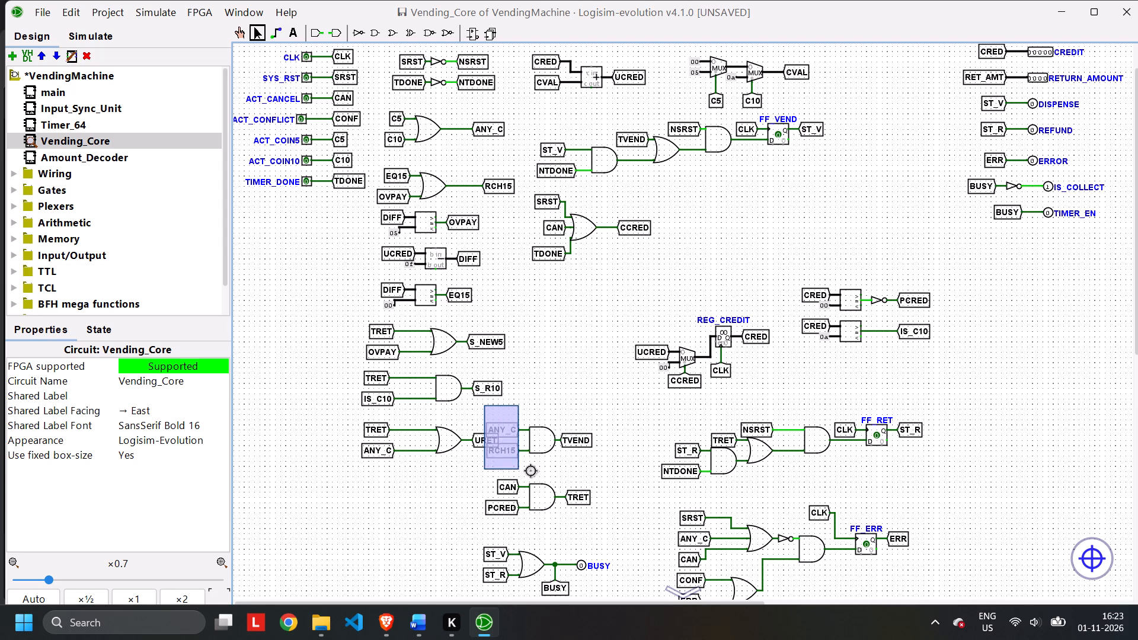
left_click_drag(530, 471, 616, 464)
left_click_drag(519, 424, 563, 281)
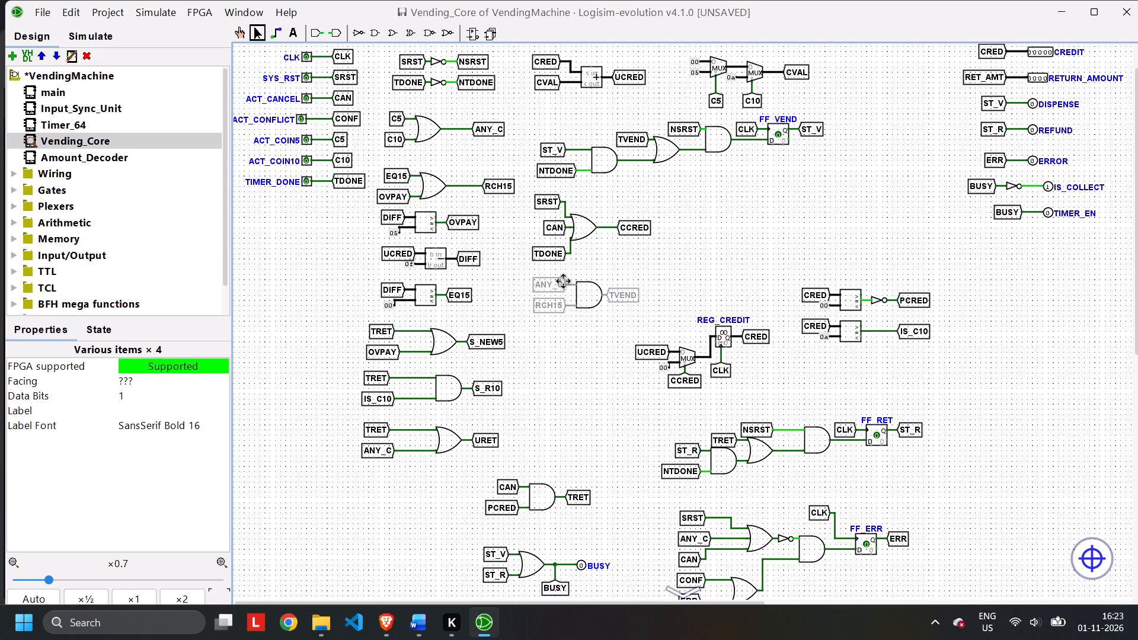
left_click_drag(563, 281, 563, 283)
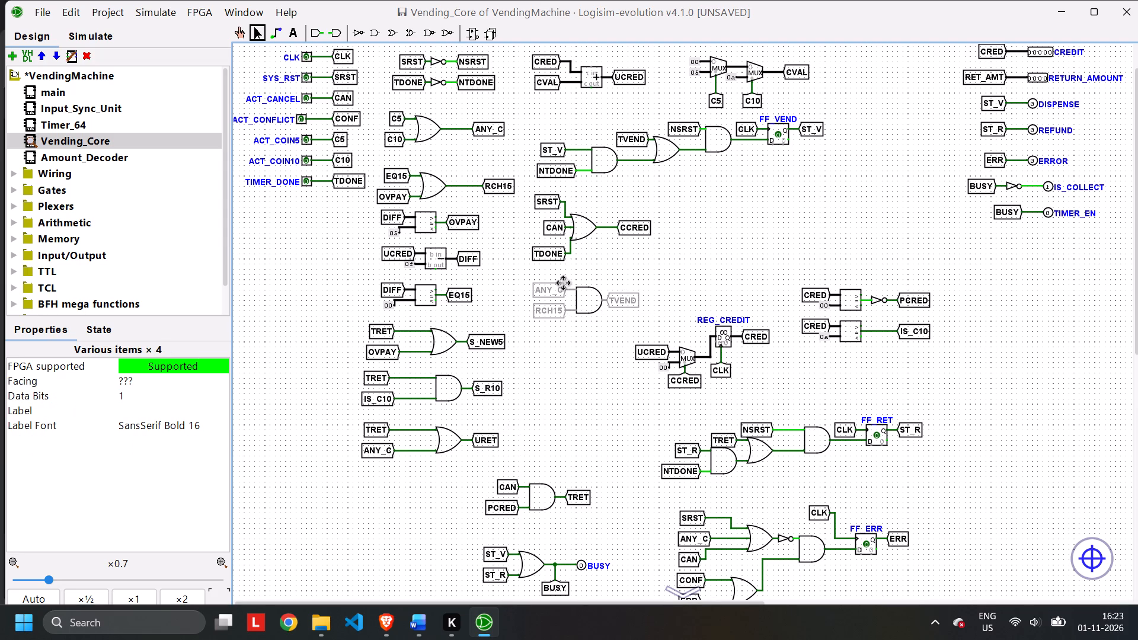
left_click_drag(563, 283, 563, 281)
left_click(594, 413)
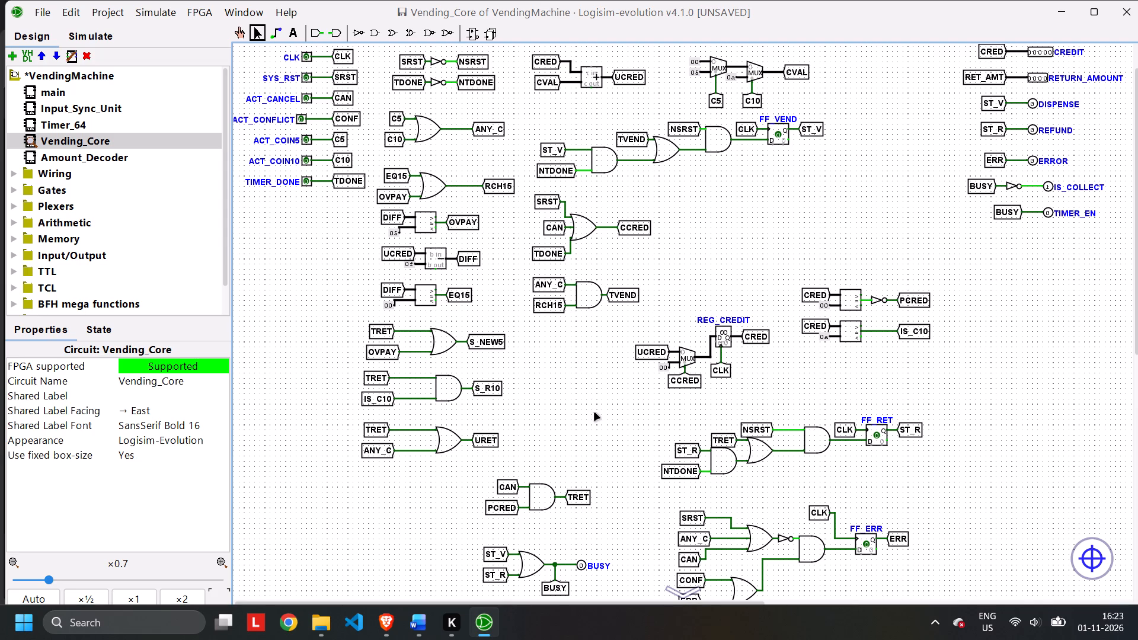
Move the TRET AND gate block, with its CAN and PCRED tunnels, up to beneath the TVEND block.
left_click_drag(473, 472, 626, 536)
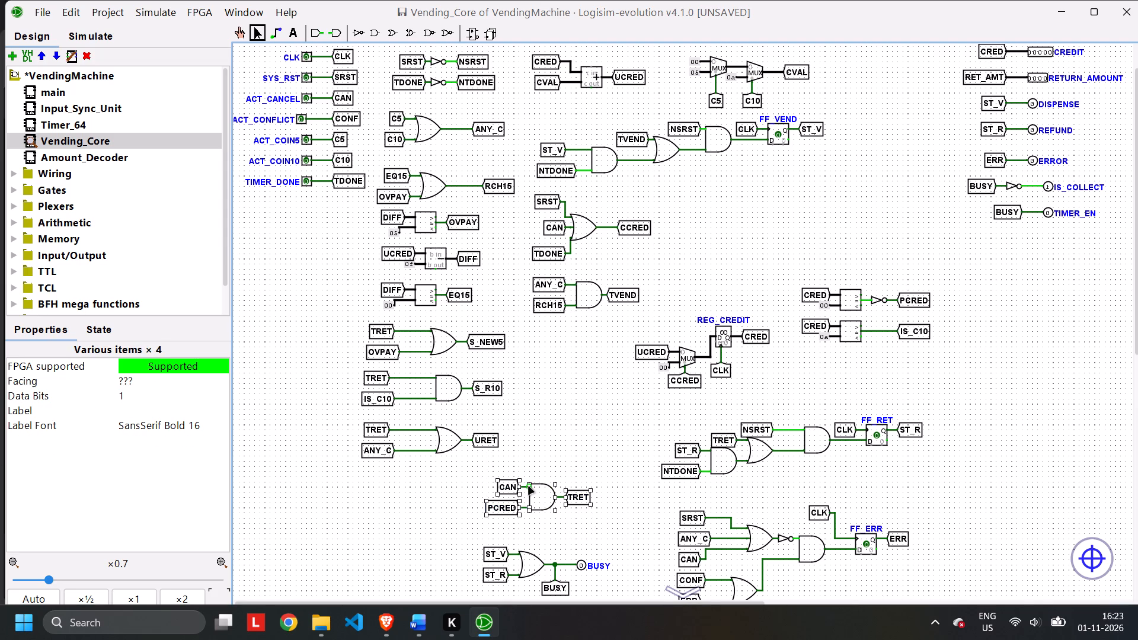
left_click_drag(545, 494, 573, 418)
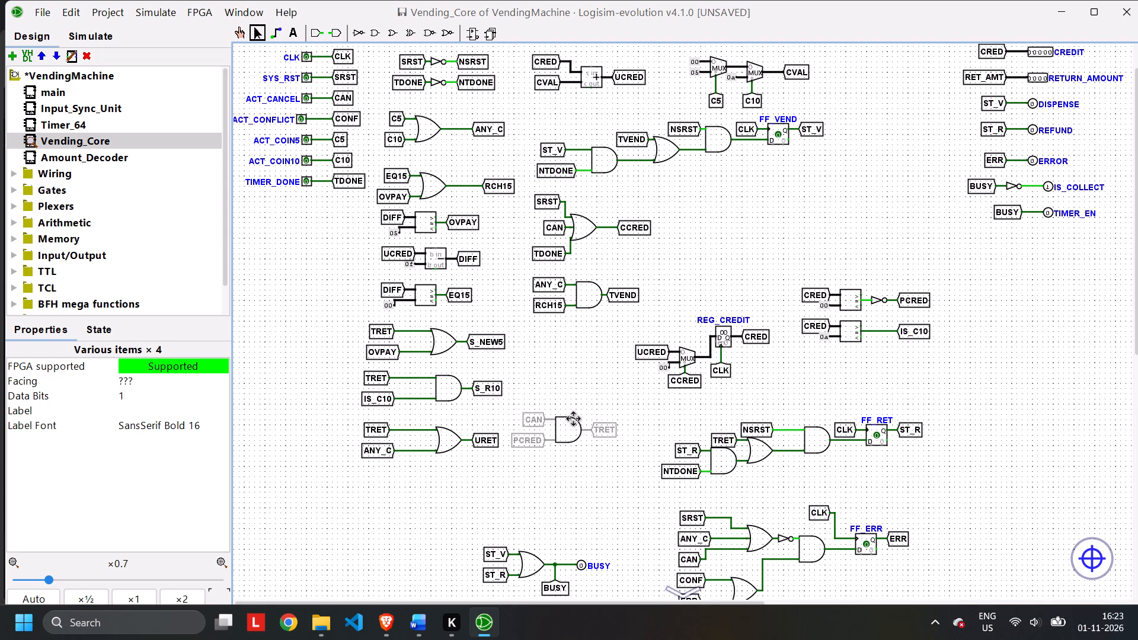
left_click_drag(573, 418, 584, 339)
left_click(592, 443)
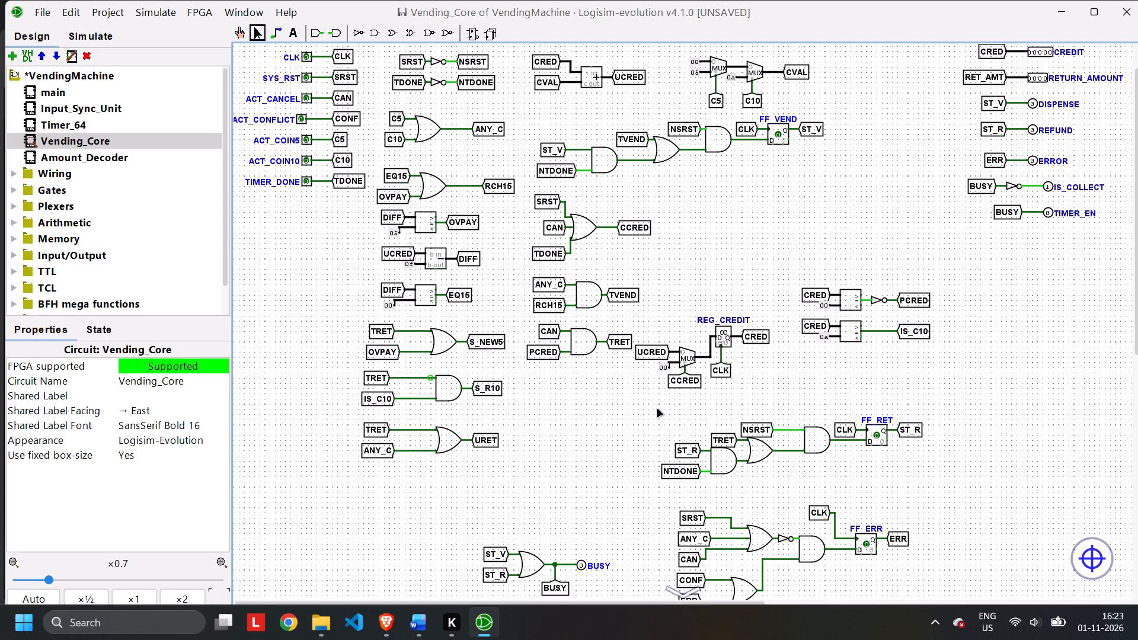
Move the FF_RET flip-flop block, with its gates and the ST_R, NTDONE, TRET, NSRST and CLK tunnels, up to beneath the FF_VEND block.
left_click_drag(656, 410, 939, 487)
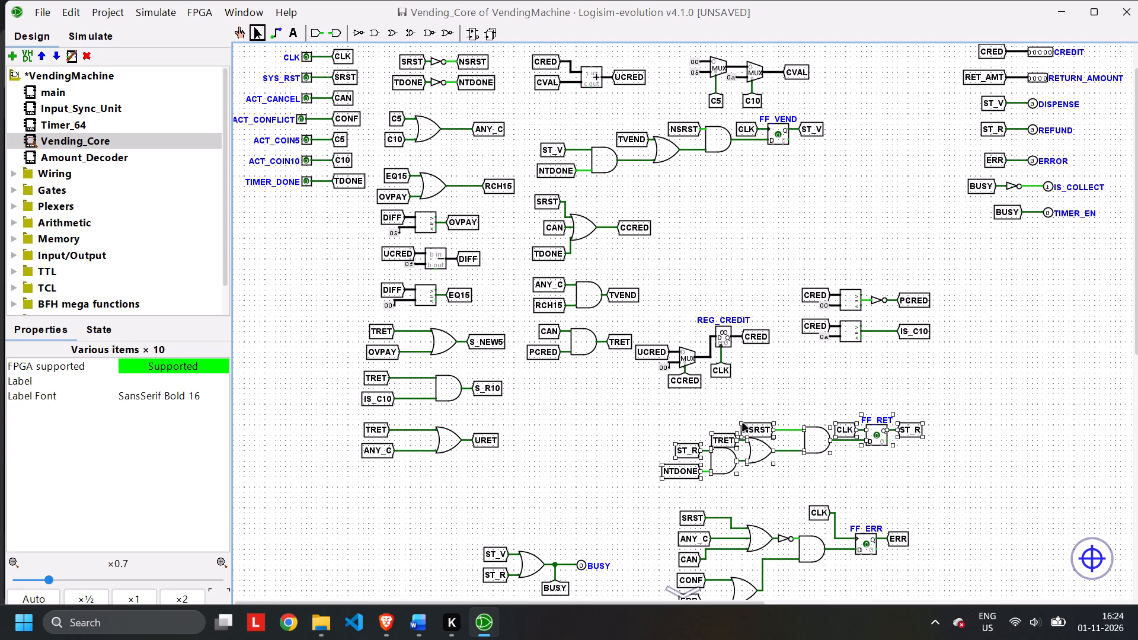
left_click_drag(743, 424, 754, 183)
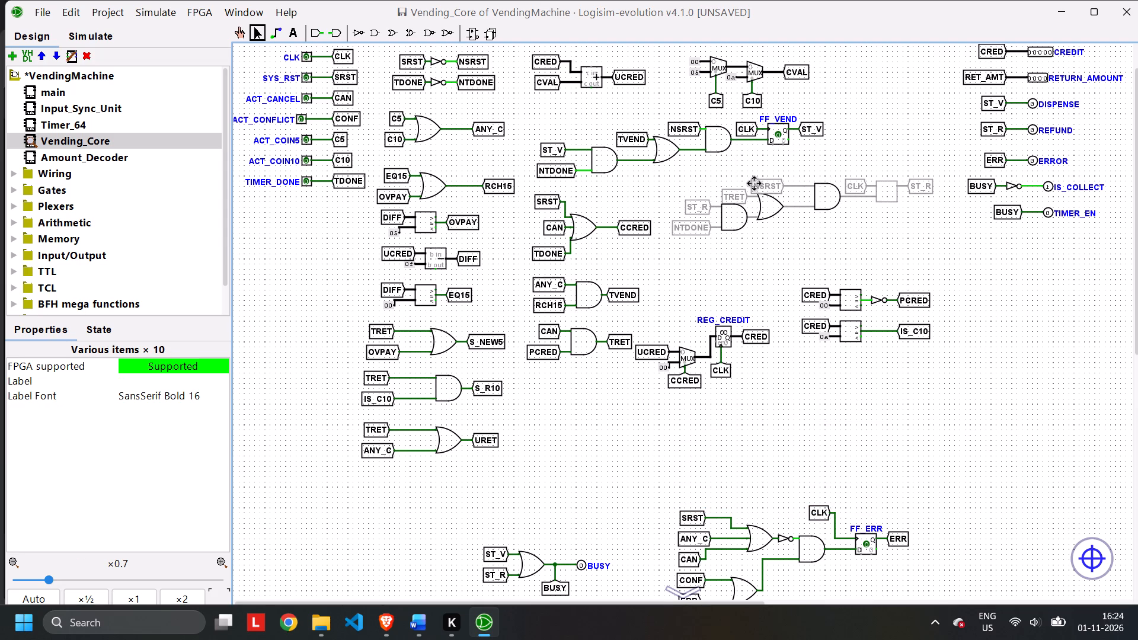
left_click_drag(754, 183, 772, 190)
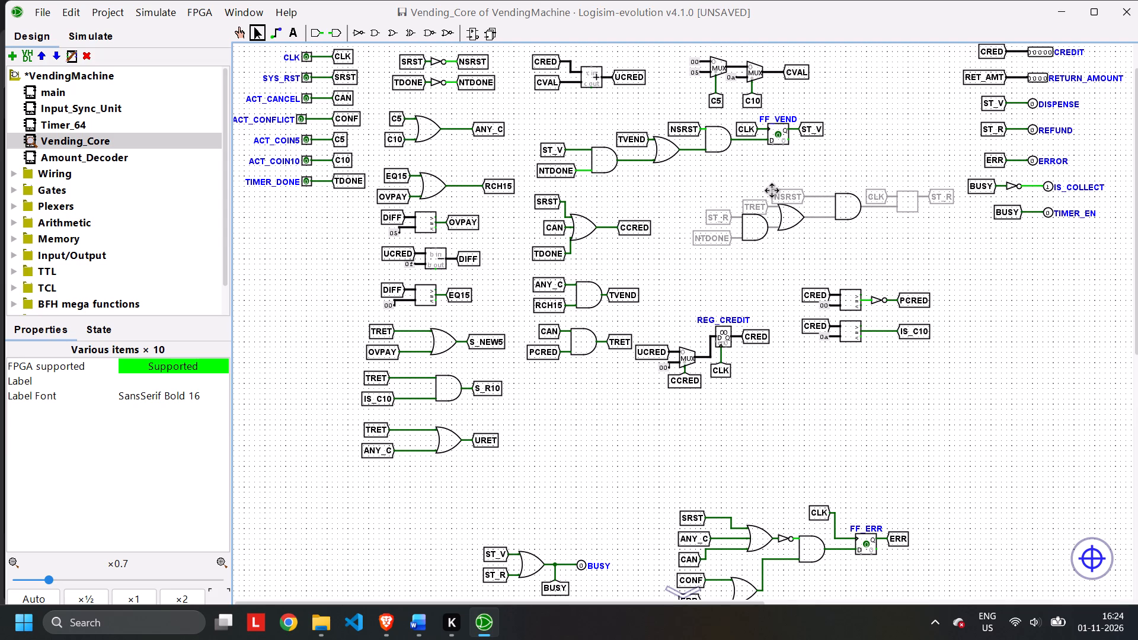
left_click_drag(772, 190, 772, 199)
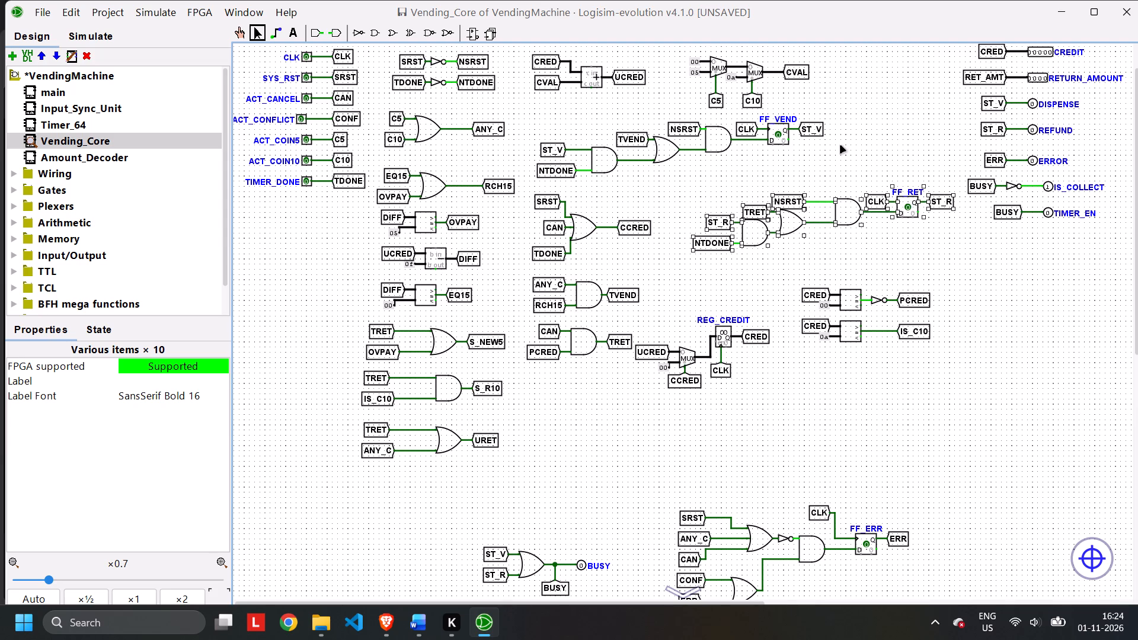
left_click(840, 146)
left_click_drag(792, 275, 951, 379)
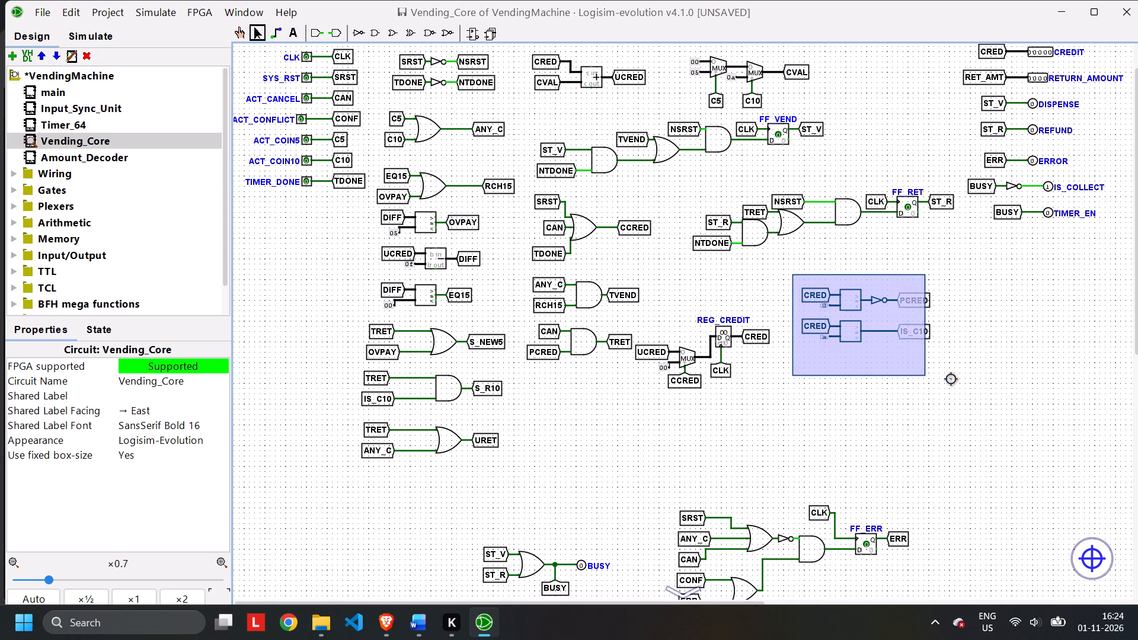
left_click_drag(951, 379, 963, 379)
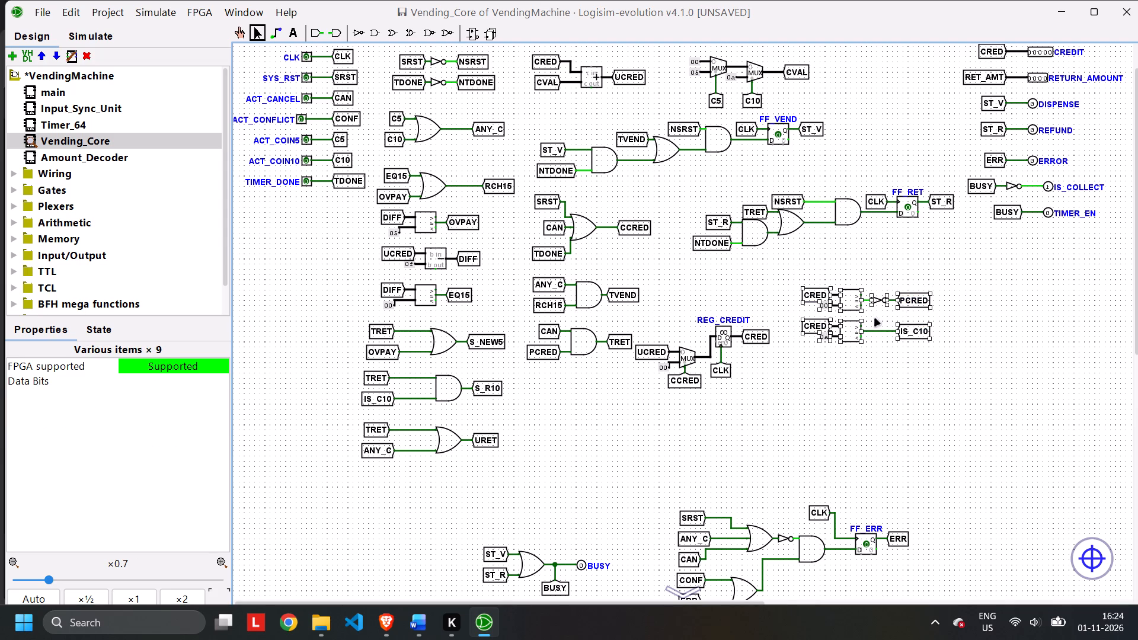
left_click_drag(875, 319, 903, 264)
Move the PCRED and IS_C10 comparator blocks together up to the space between the CVAL multiplexers and the output pins.
left_click_drag(797, 278, 797, 304)
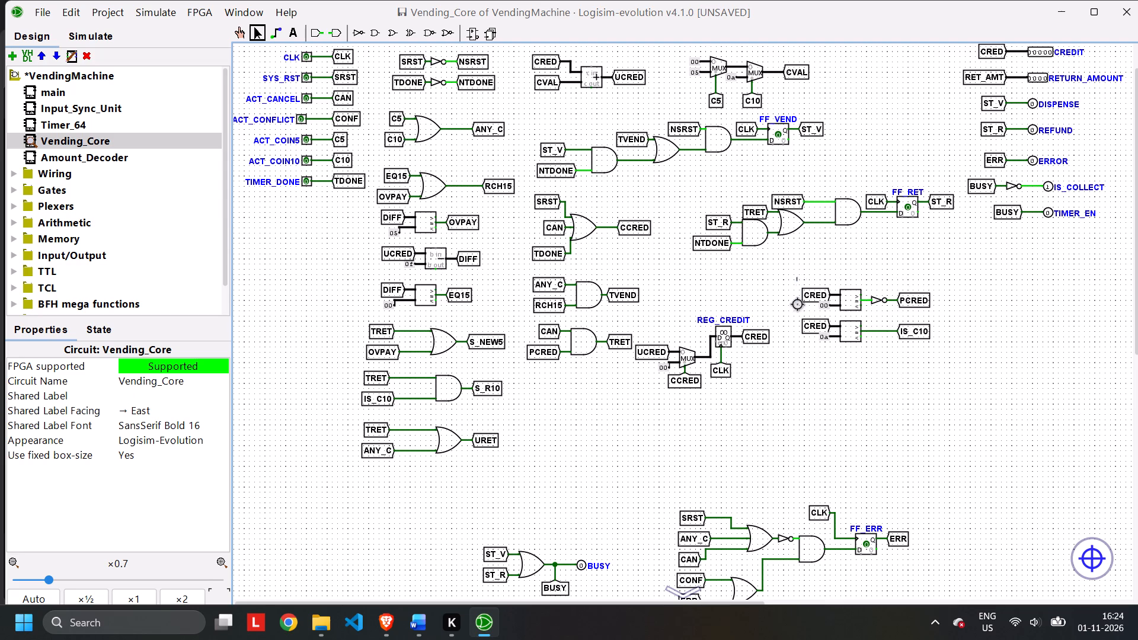
left_click_drag(797, 304, 944, 359)
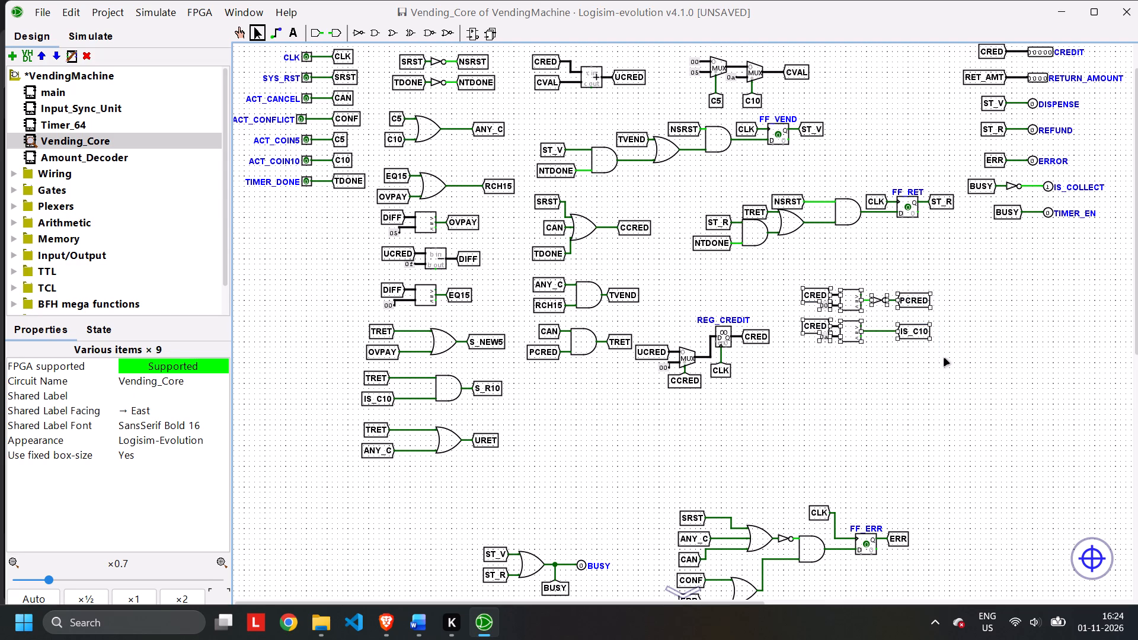
left_click_drag(804, 289, 847, 164)
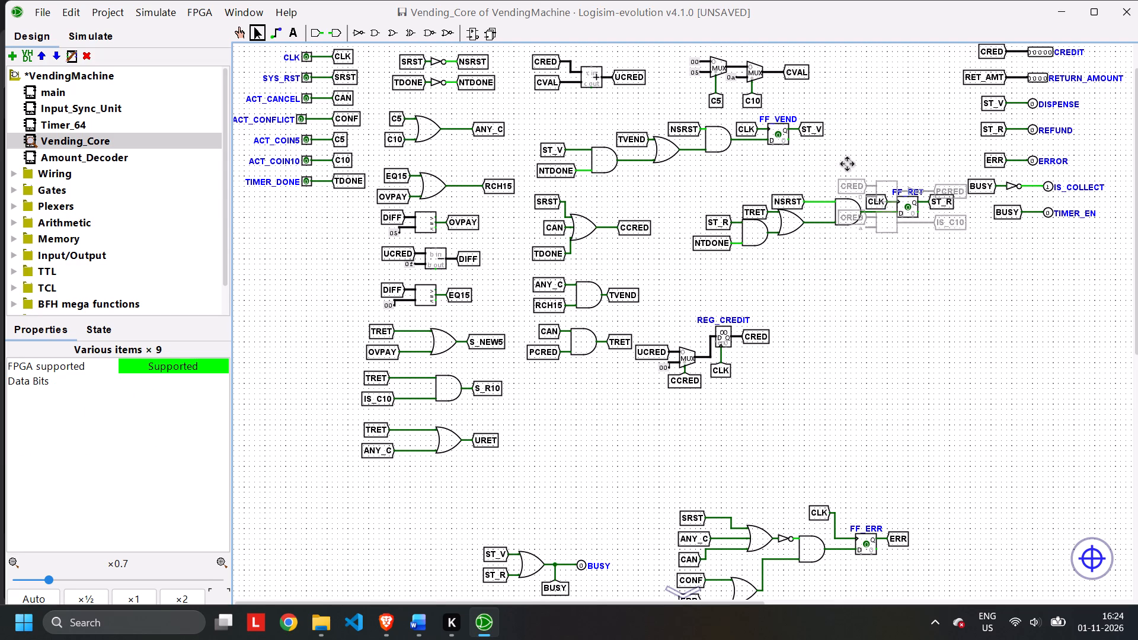
left_click_drag(847, 164, 832, 113)
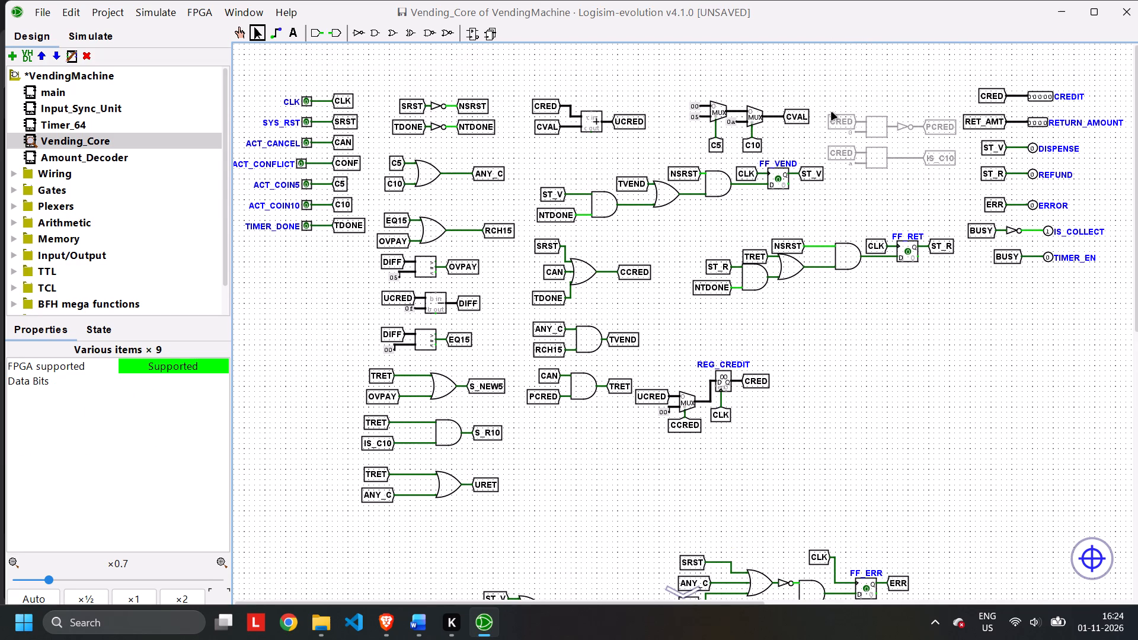
left_click_drag(832, 113, 830, 113)
left_click(856, 188)
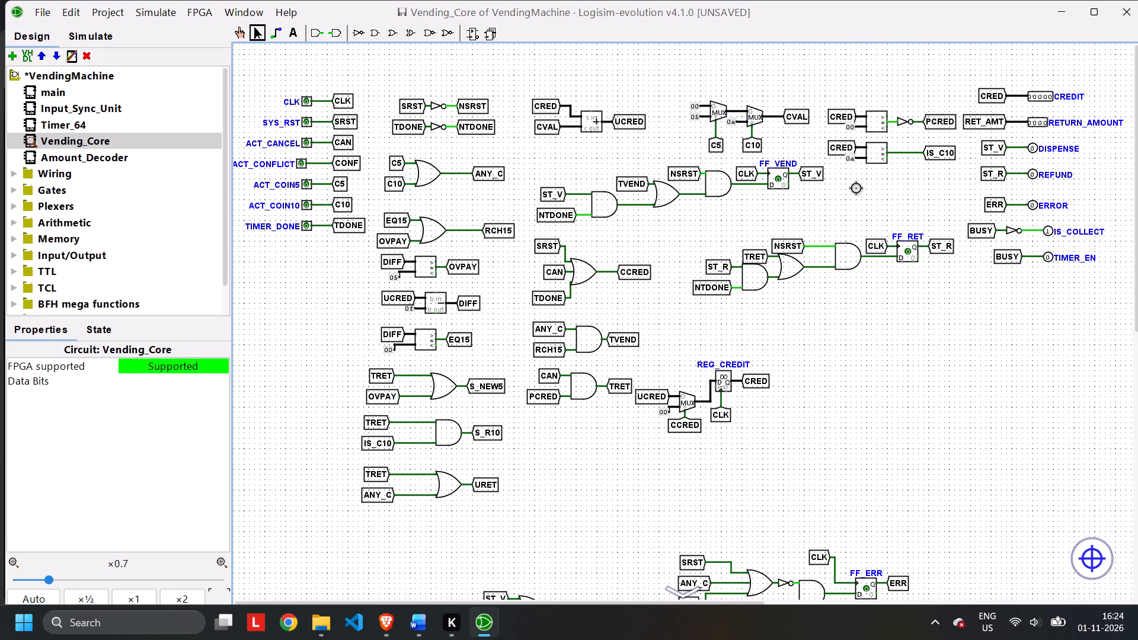
Move the BUSY OR gate block, with its ST_V, ST_R and BUSY tunnels and BUSY output pin, up to beneath the TRET AND gate block.
scroll(856, 188, "down", 2)
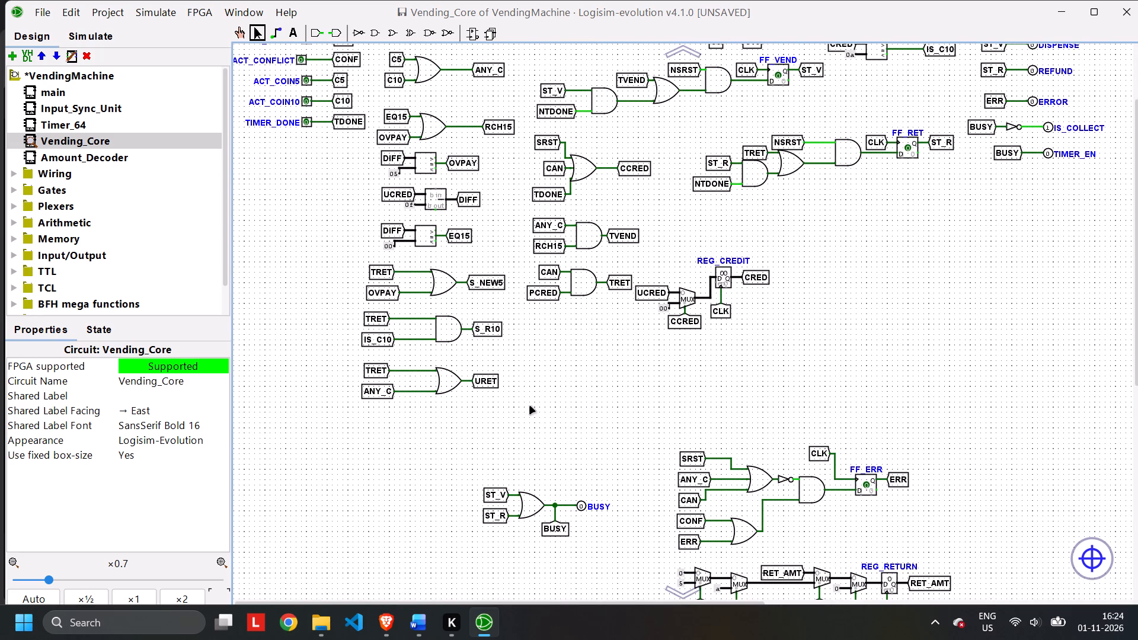
left_click_drag(472, 479, 618, 557)
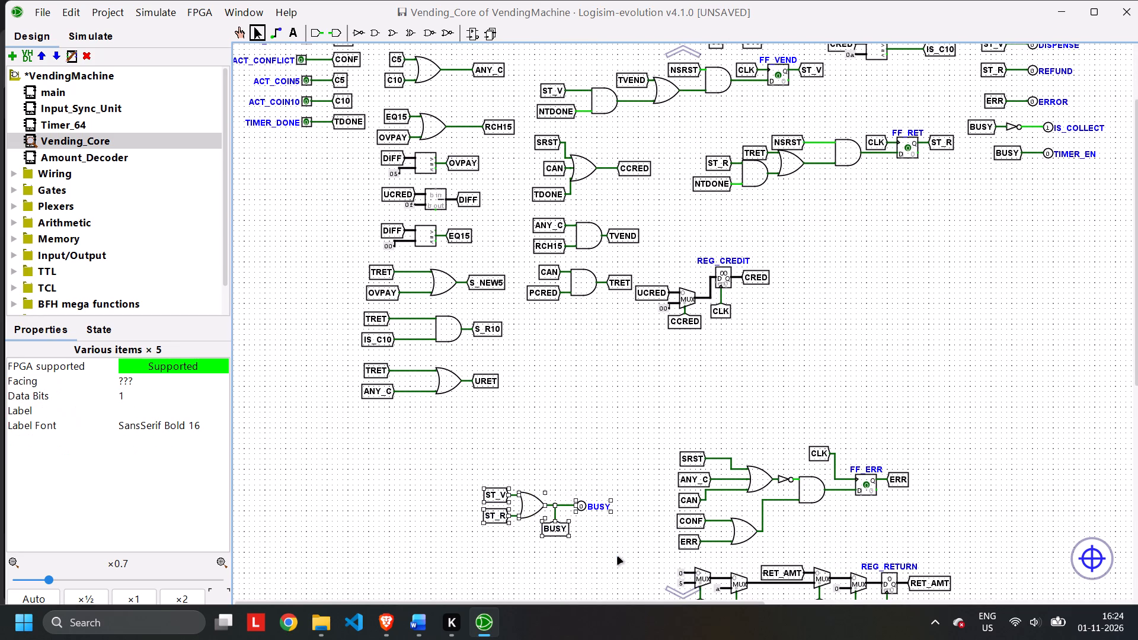
left_click_drag(482, 490, 525, 406)
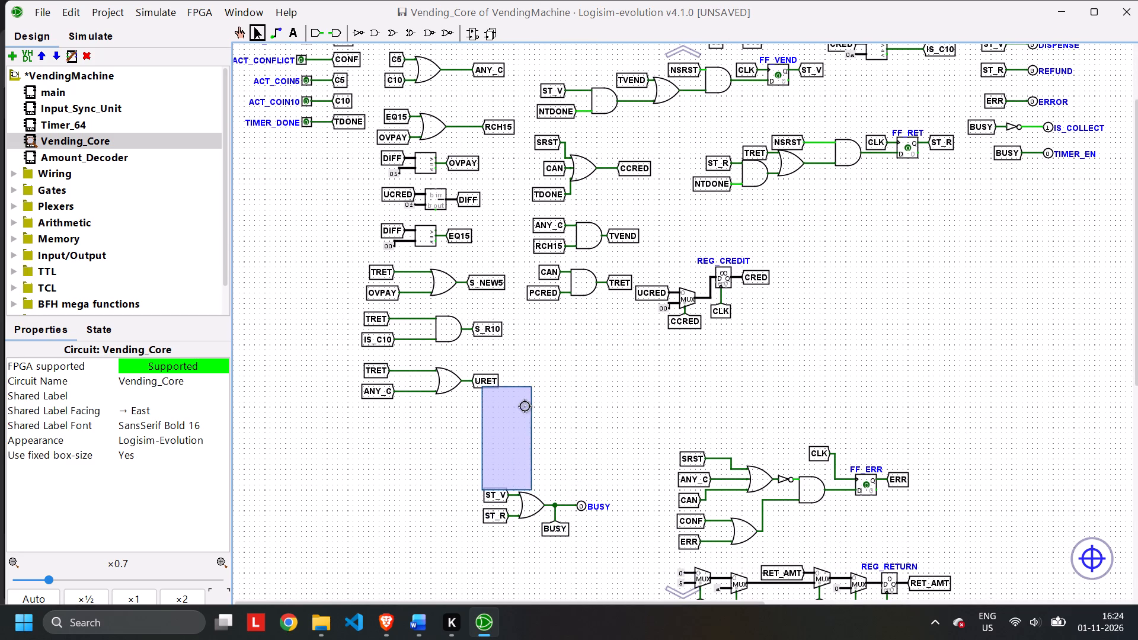
left_click_drag(525, 406, 506, 495)
left_click_drag(471, 479, 605, 563)
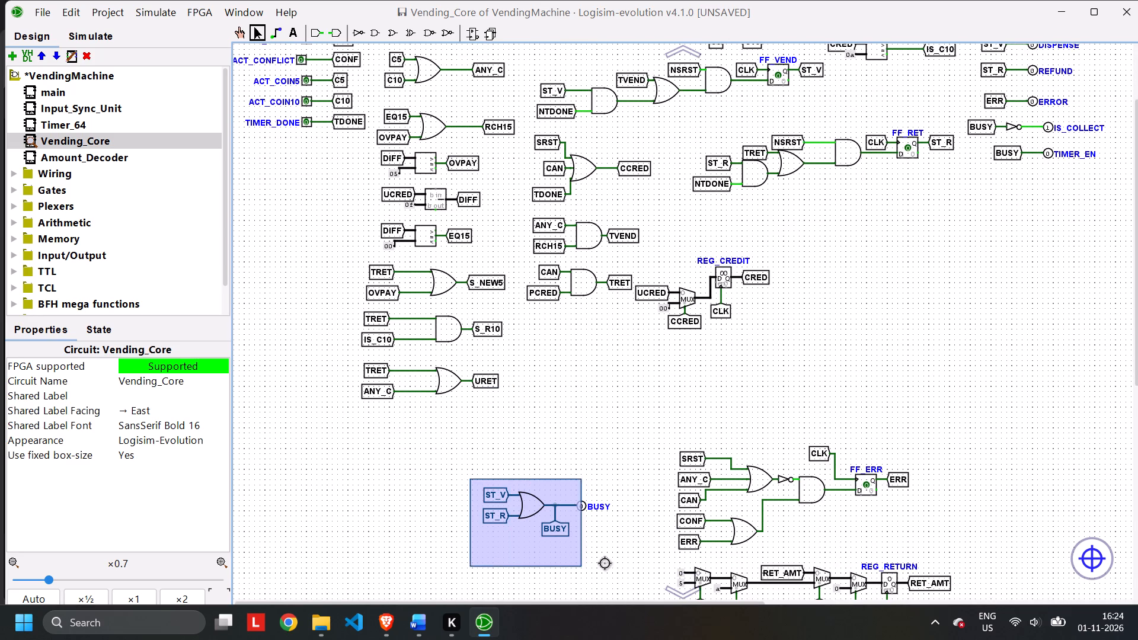
left_click_drag(605, 563, 635, 558)
left_click_drag(485, 490, 494, 472)
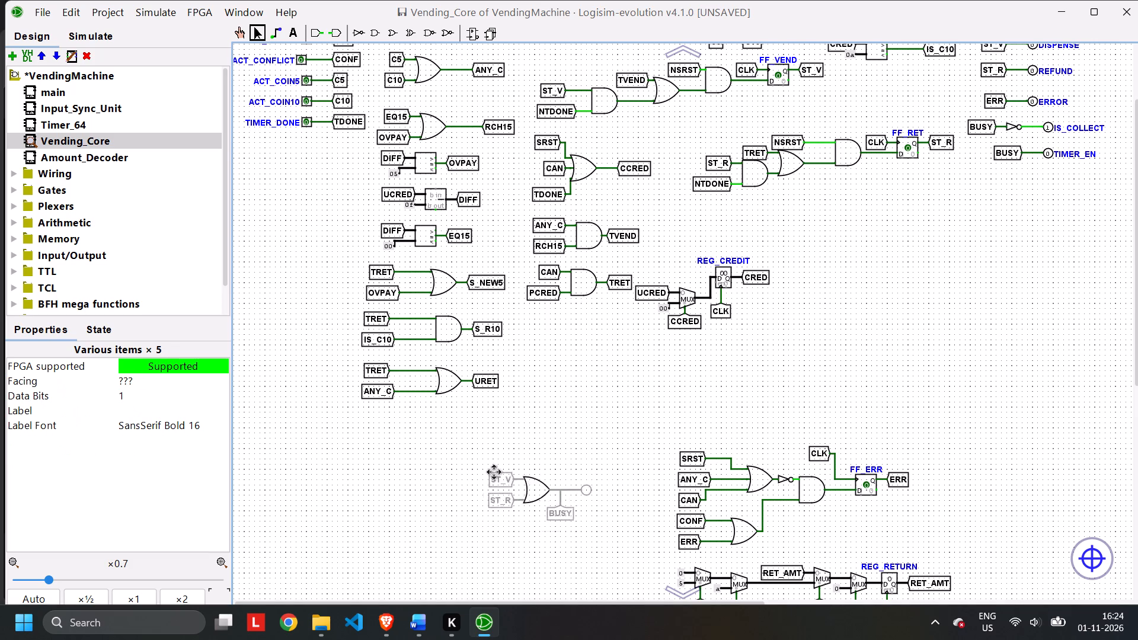
left_click_drag(494, 472, 533, 337)
left_click(590, 461)
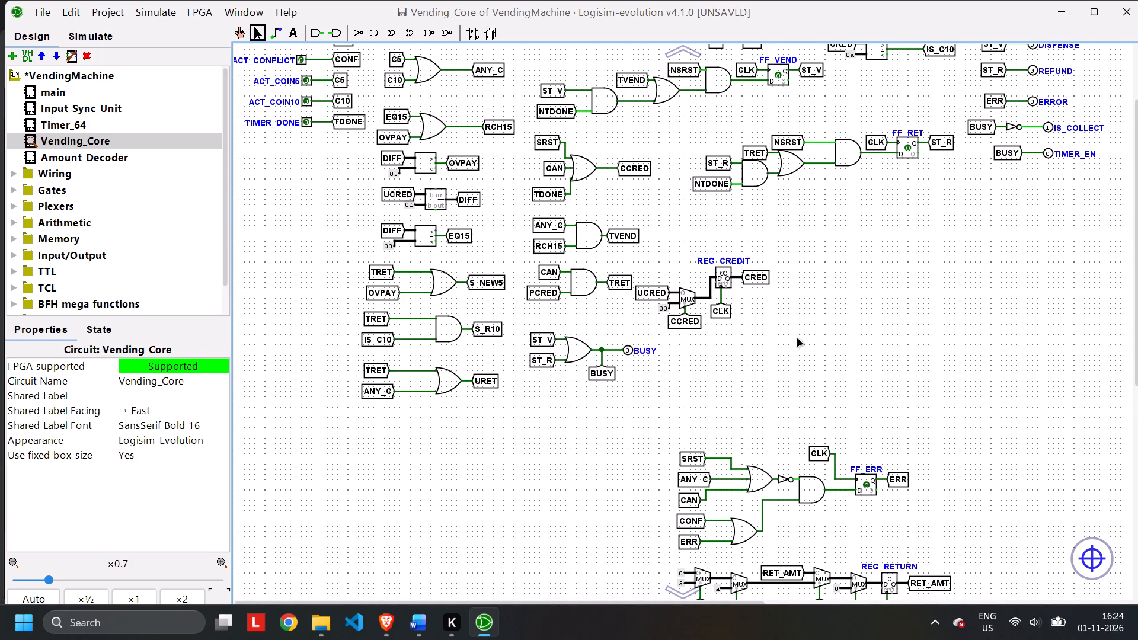
Move the FF_ERR flip-flop block, with its gates and the SRST, ANY_C, CAN, CONF, ERR and CLK tunnels, up to beneath the FF_RET block.
scroll(767, 371, "down", 3)
left_click_drag(672, 237, 671, 330)
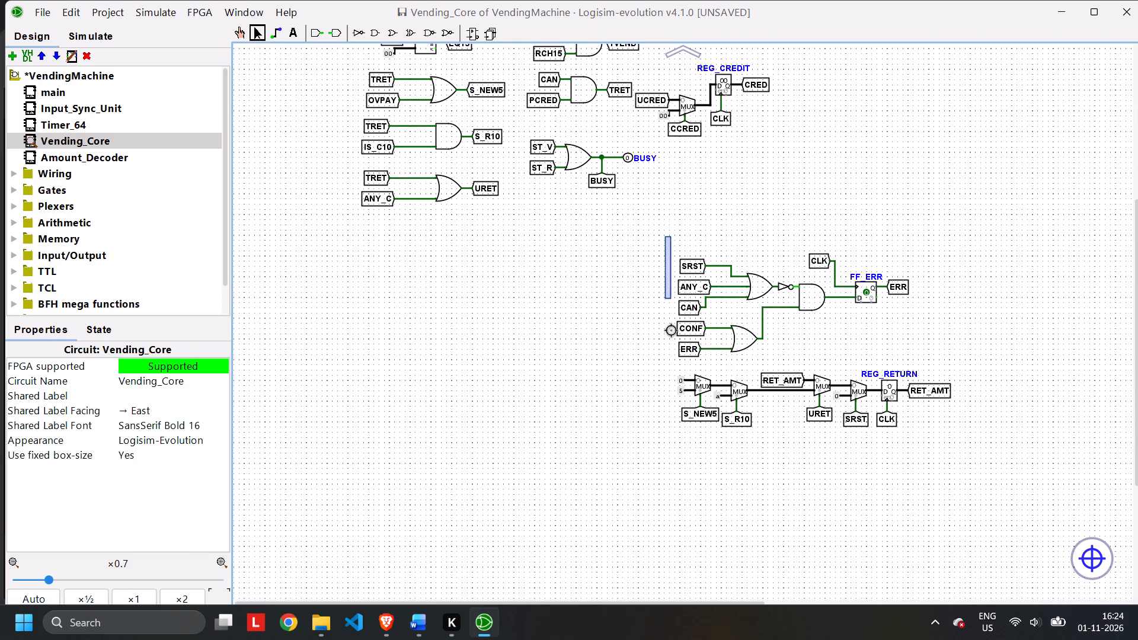
left_click_drag(671, 330, 927, 365)
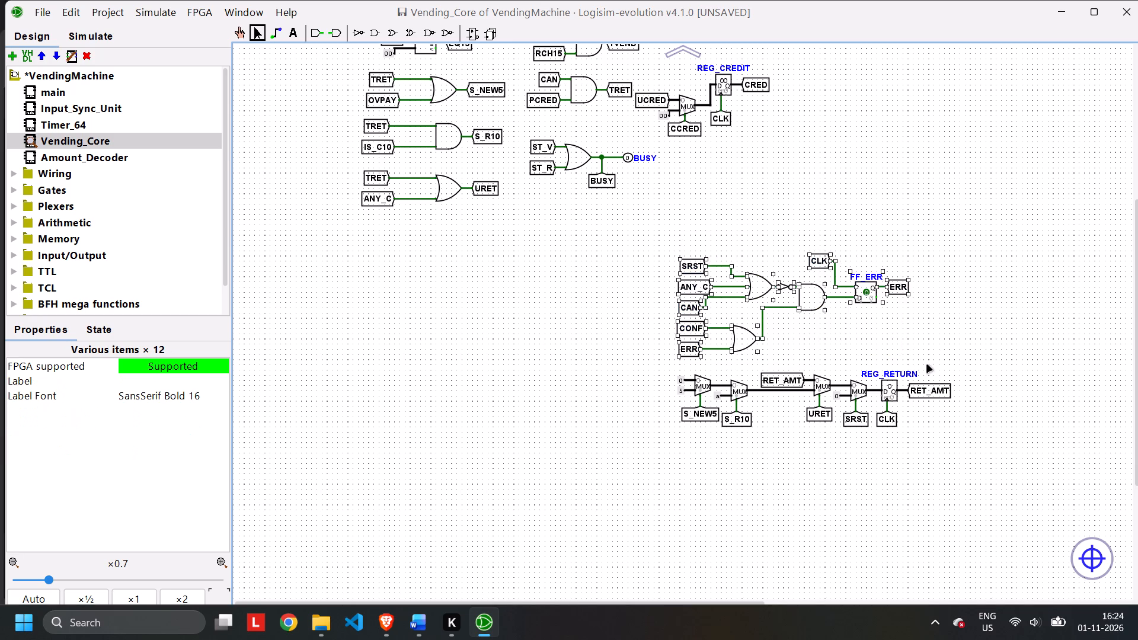
left_click_drag(680, 258, 816, 85)
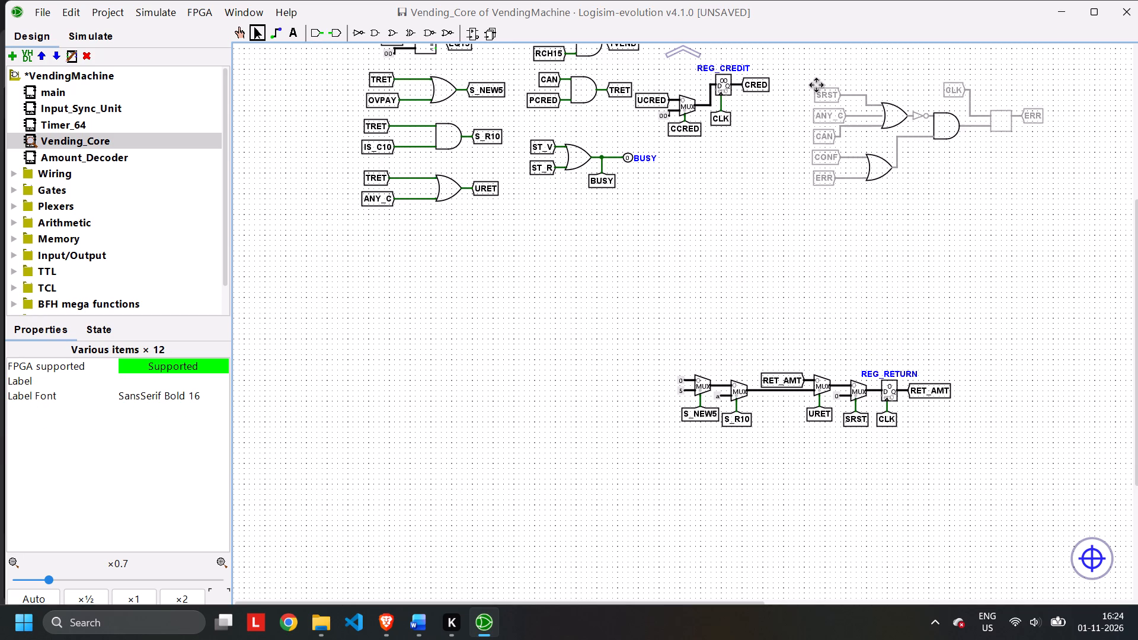
left_click_drag(816, 85, 784, 311)
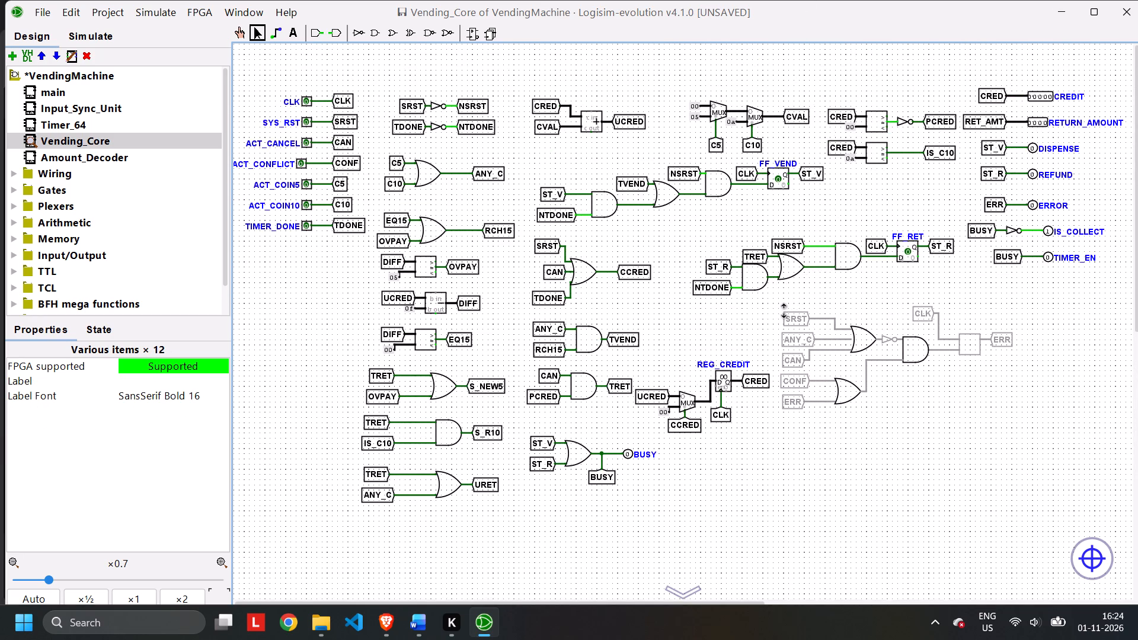
left_click_drag(784, 311, 782, 311)
left_click(775, 426)
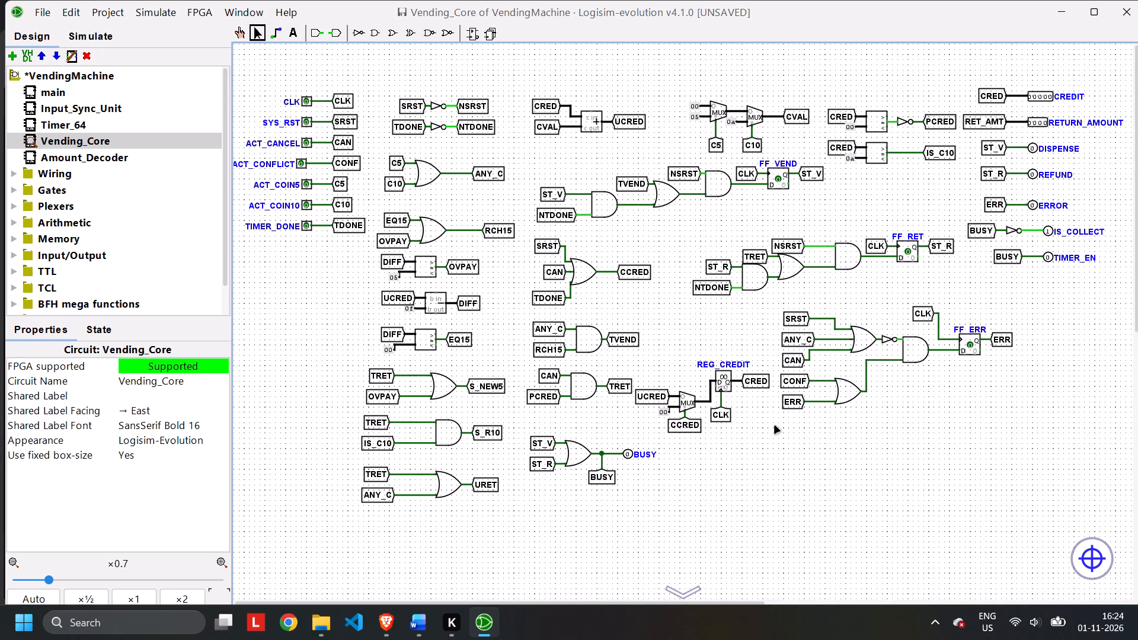
Move the REG_RETURN register block, with its four multiplexers, constants and tunnels, up to beneath the FF_ERR block.
scroll(775, 426, "down", 2)
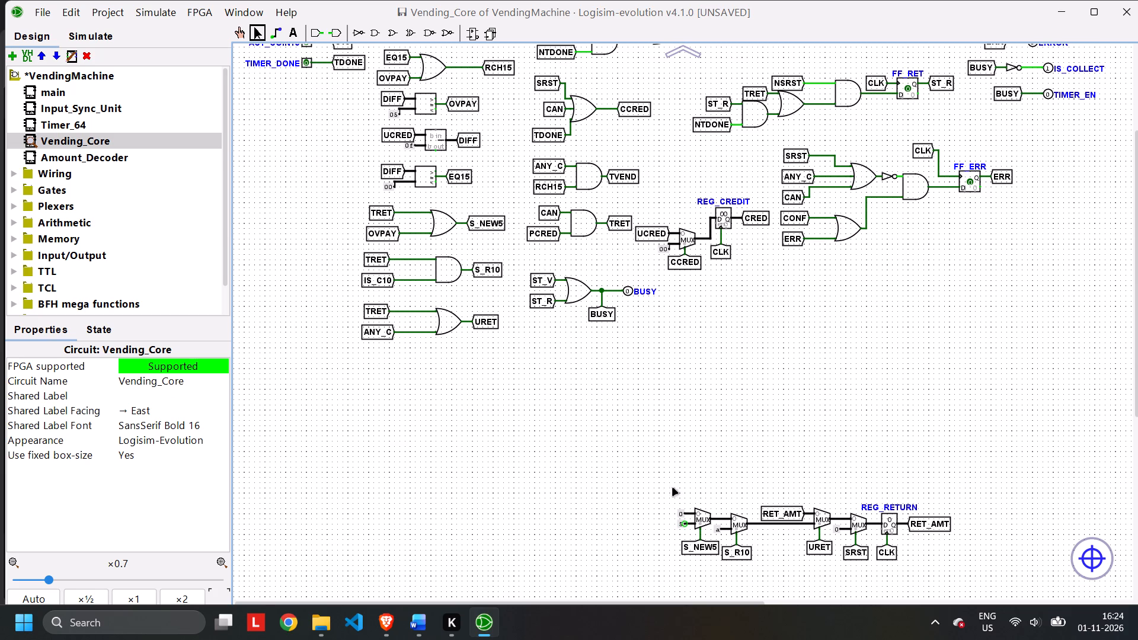
left_click_drag(669, 491, 961, 573)
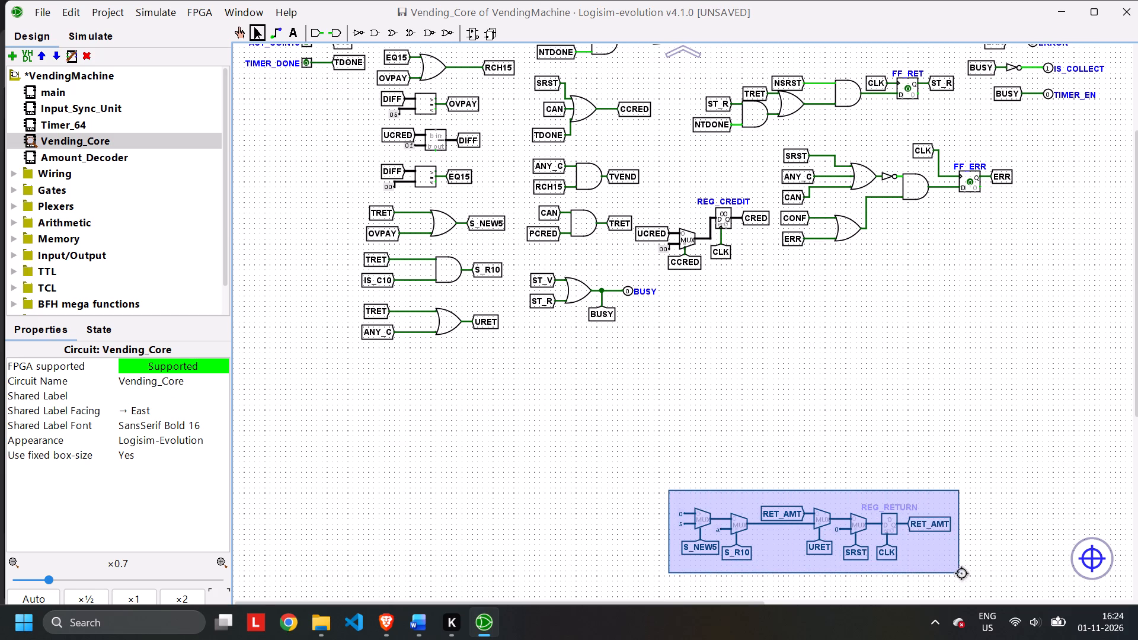
left_click_drag(961, 573, 964, 573)
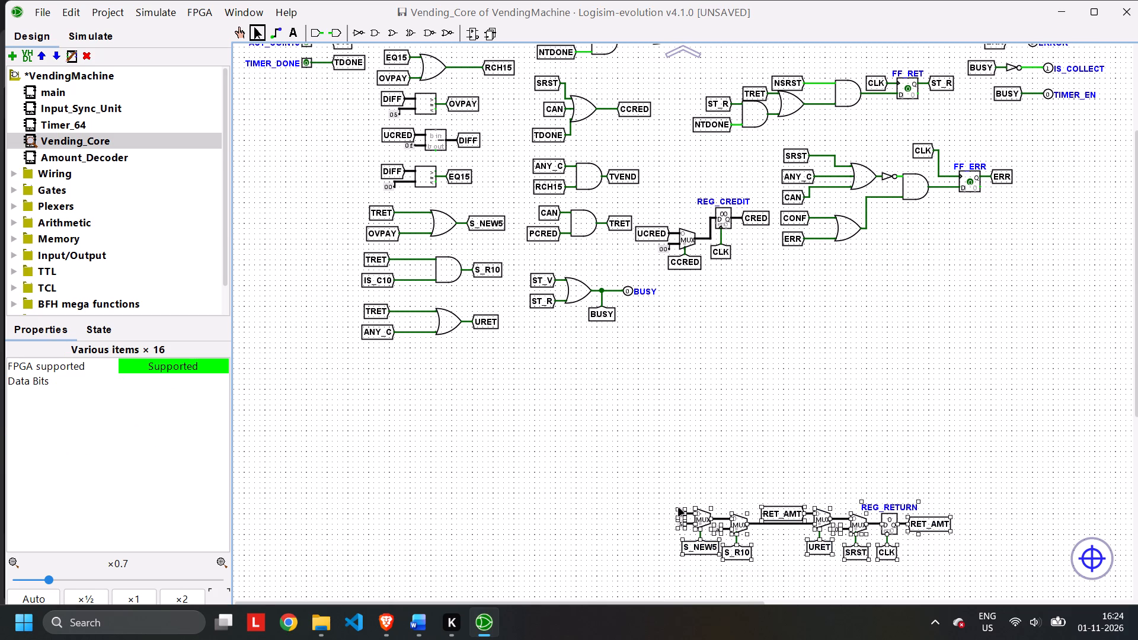
left_click_drag(679, 508, 698, 465)
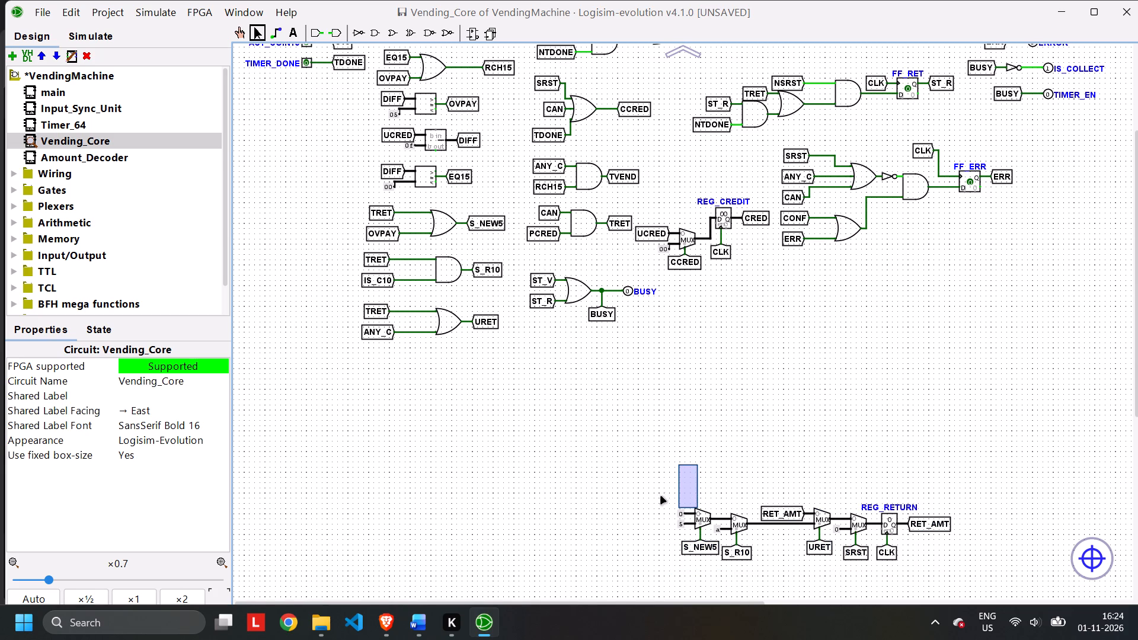
left_click_drag(661, 497, 983, 396)
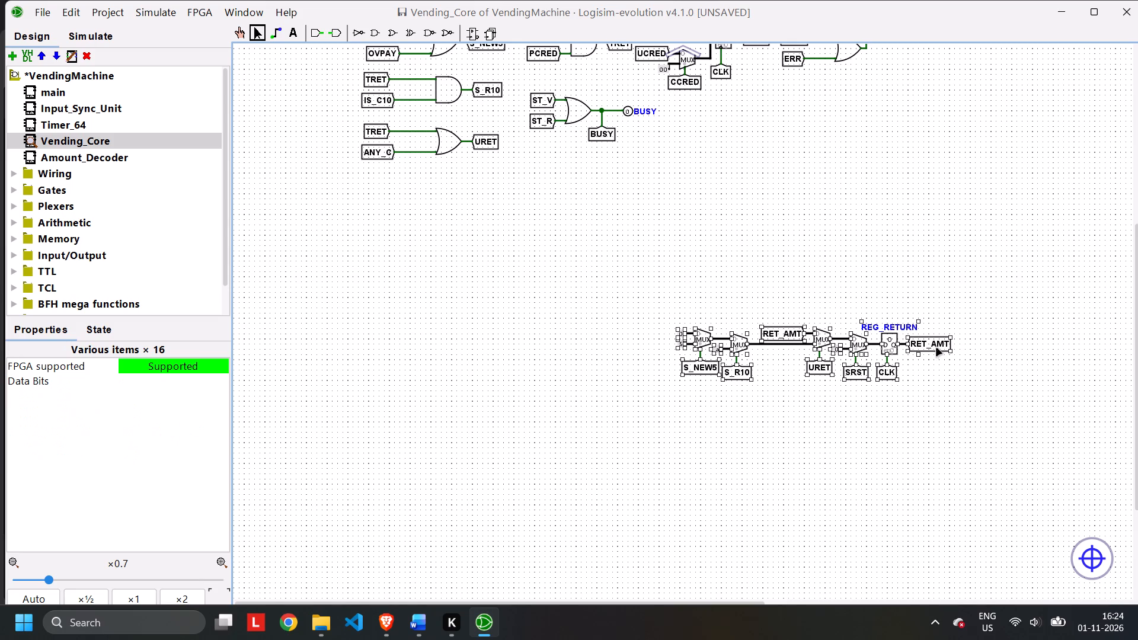
left_click_drag(919, 321, 920, 309)
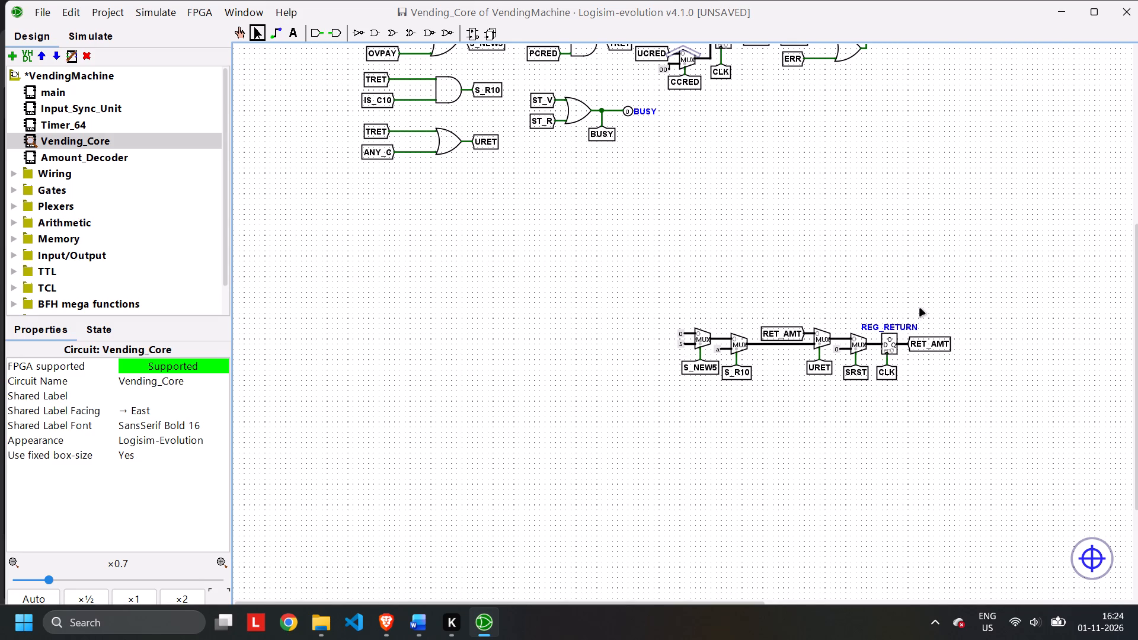
left_click_drag(663, 318, 968, 408)
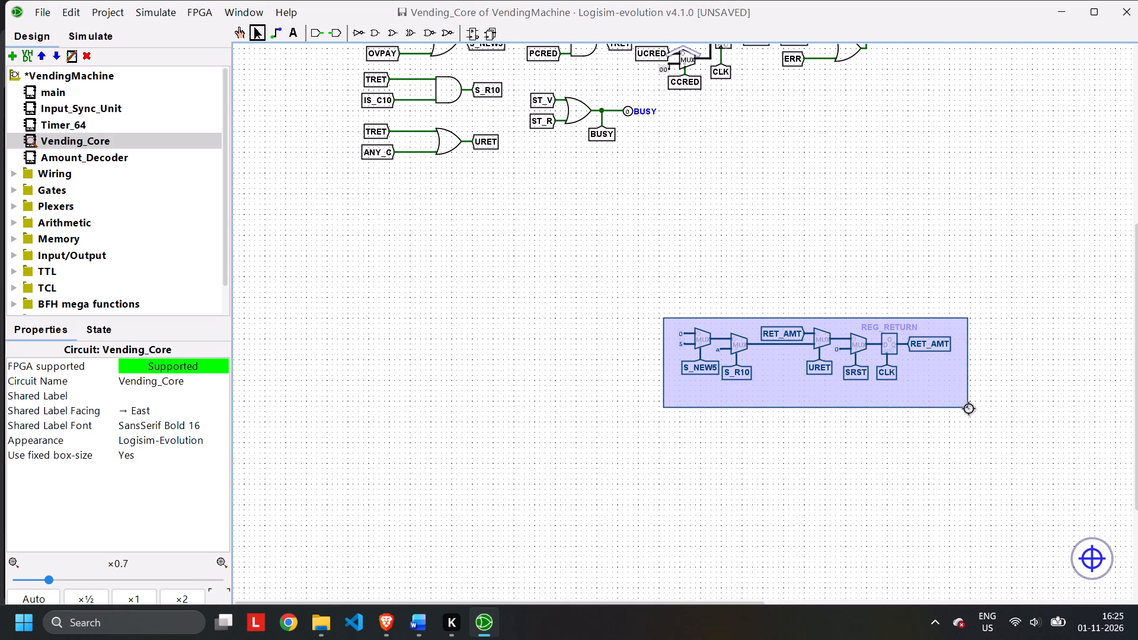
left_click_drag(968, 408, 968, 408)
left_click_drag(694, 329, 759, 273)
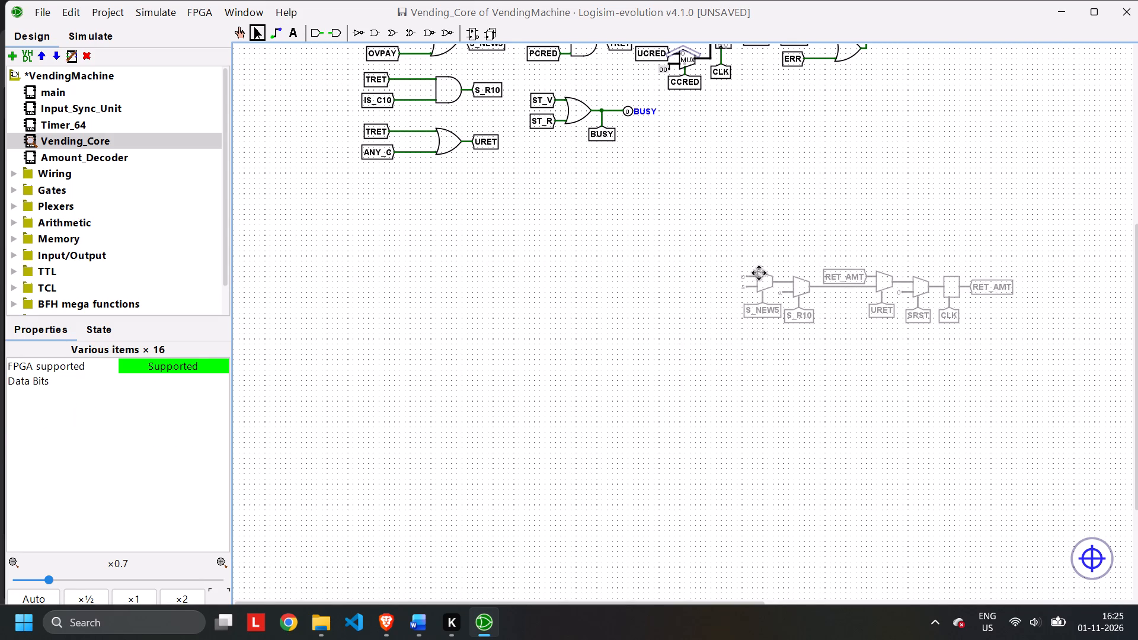
left_click_drag(759, 273, 842, 300)
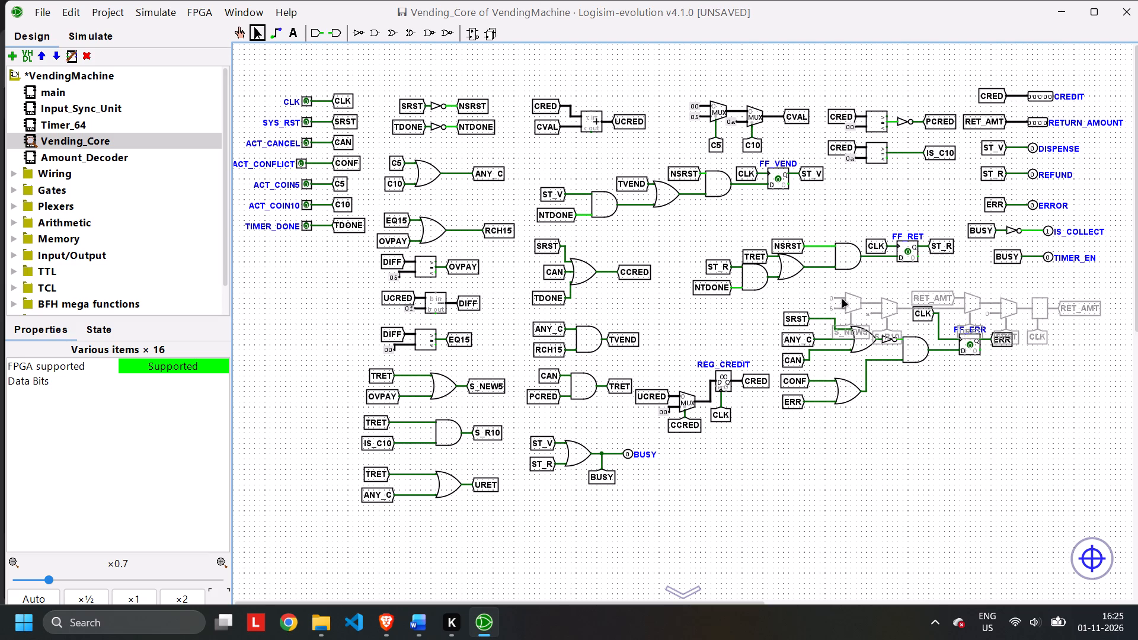
left_click_drag(842, 300, 793, 444)
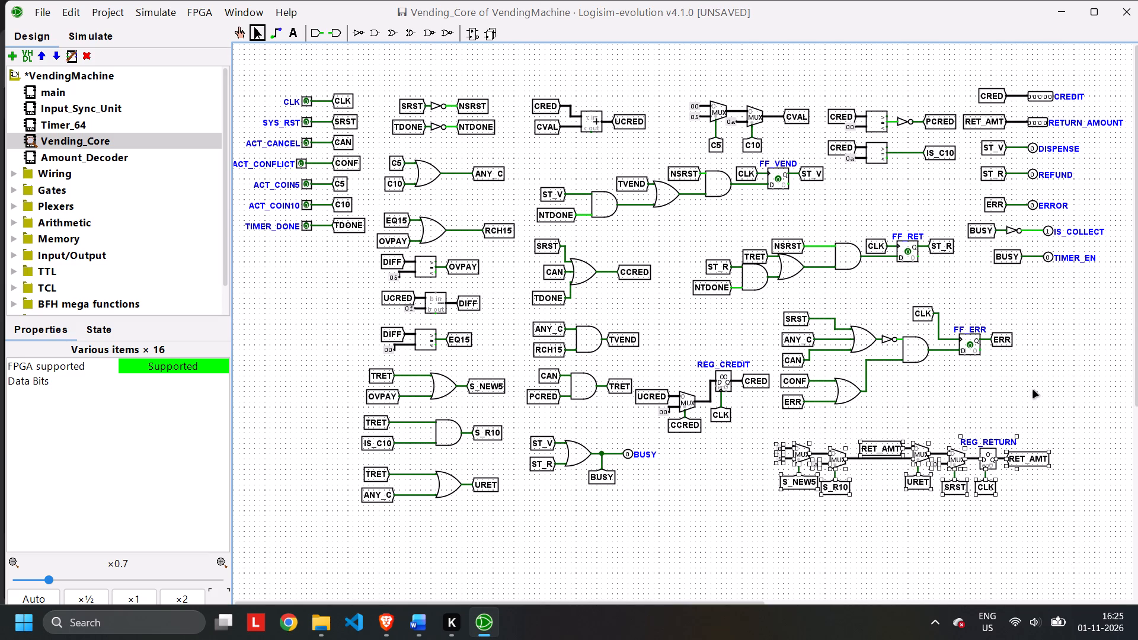
left_click(1051, 388)
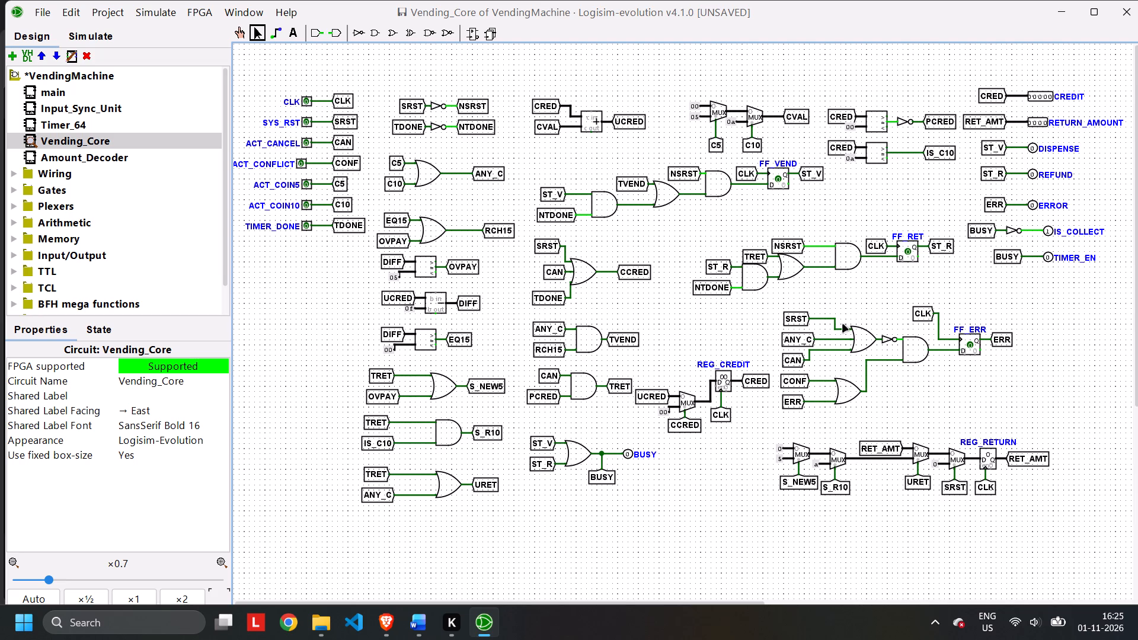
Shift the whole REG_RETURN block slightly down and left to leave a wider gap beneath the FF_ERR block.
scroll(884, 211, "up", 1)
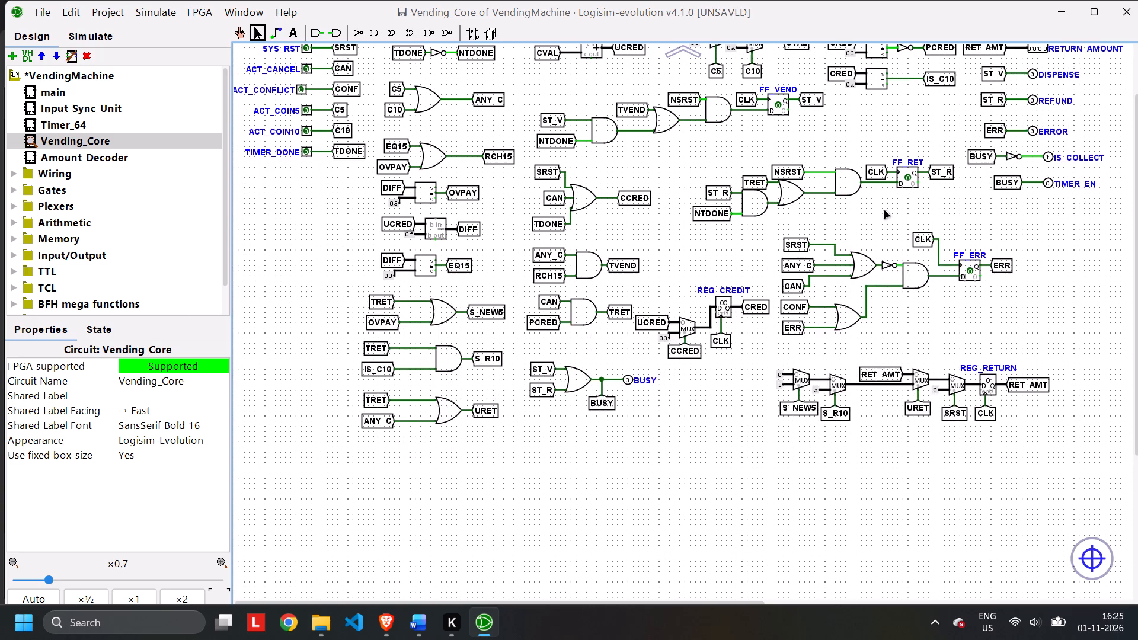
scroll(884, 211, "up", 2)
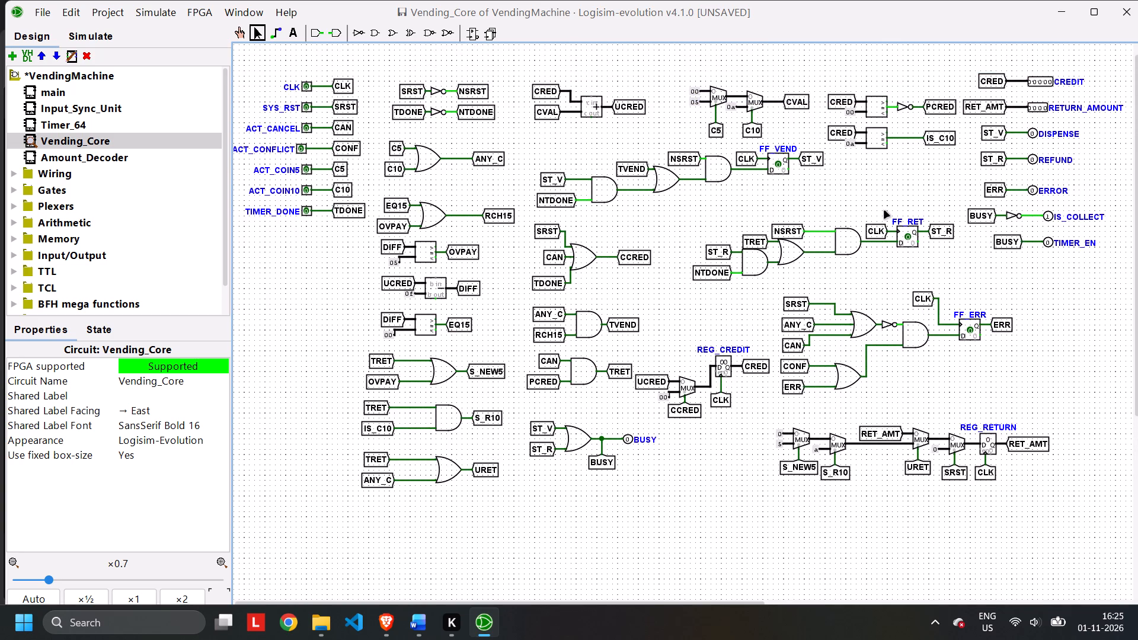
scroll(884, 211, "up", 1)
left_click_drag(762, 412, 1054, 492)
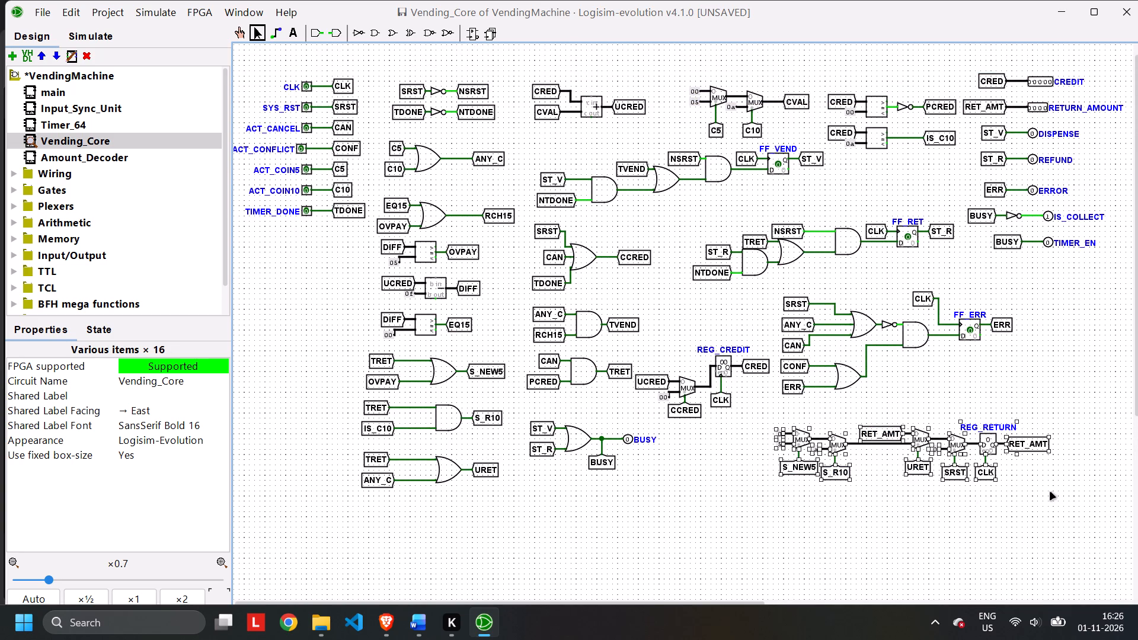
left_click_drag(775, 431, 769, 444)
left_click_drag(768, 421, 1024, 523)
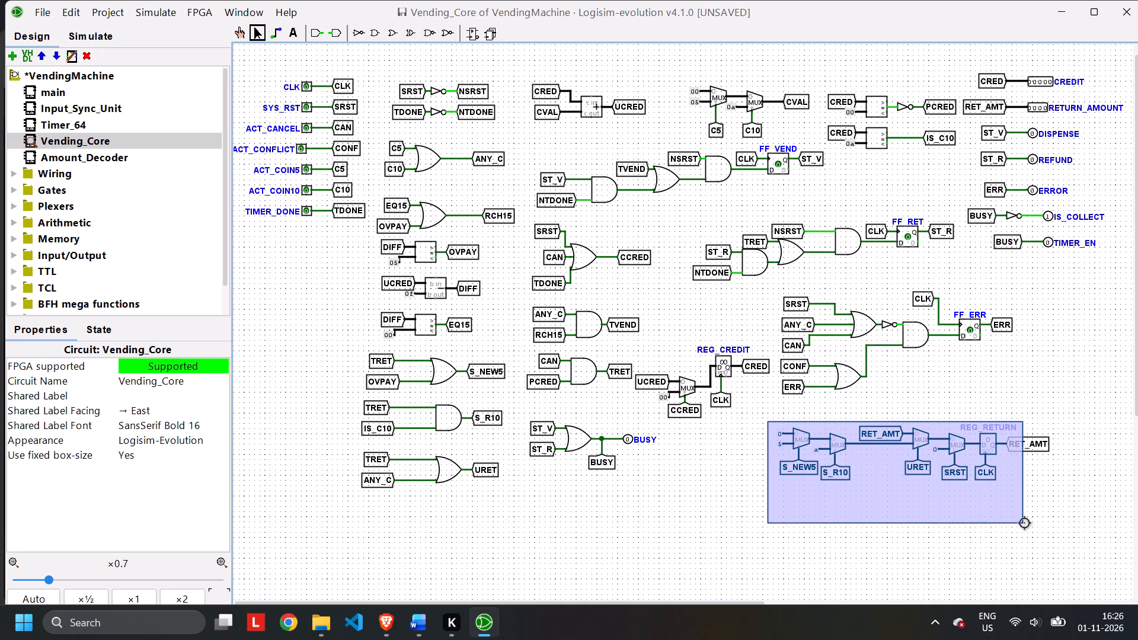
left_click_drag(1024, 523, 1058, 495)
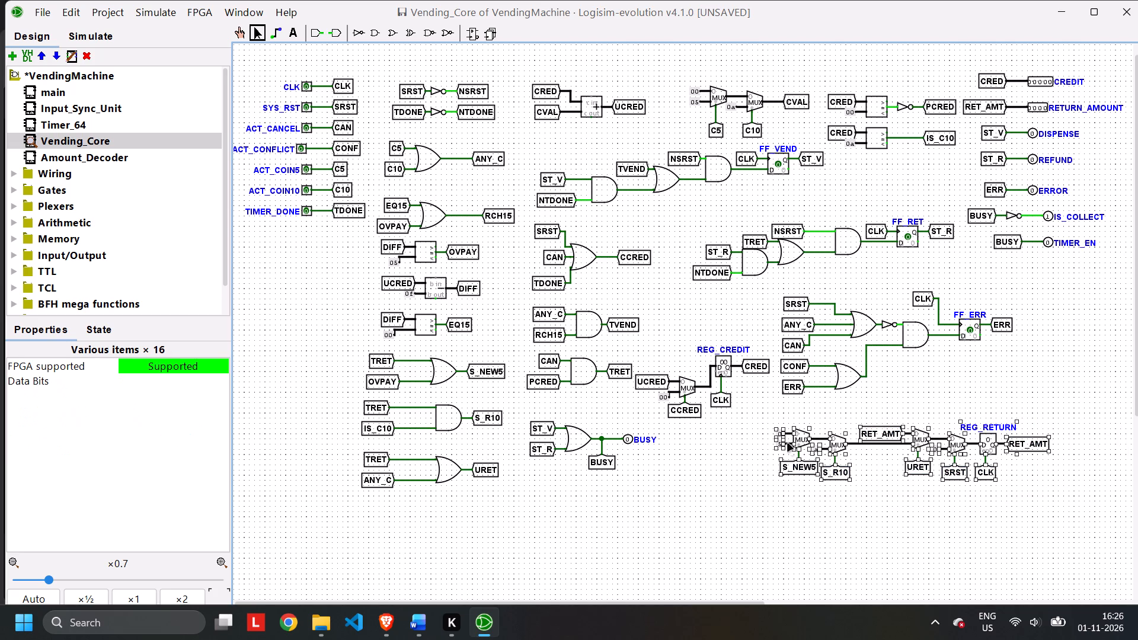
left_click_drag(776, 428, 771, 455)
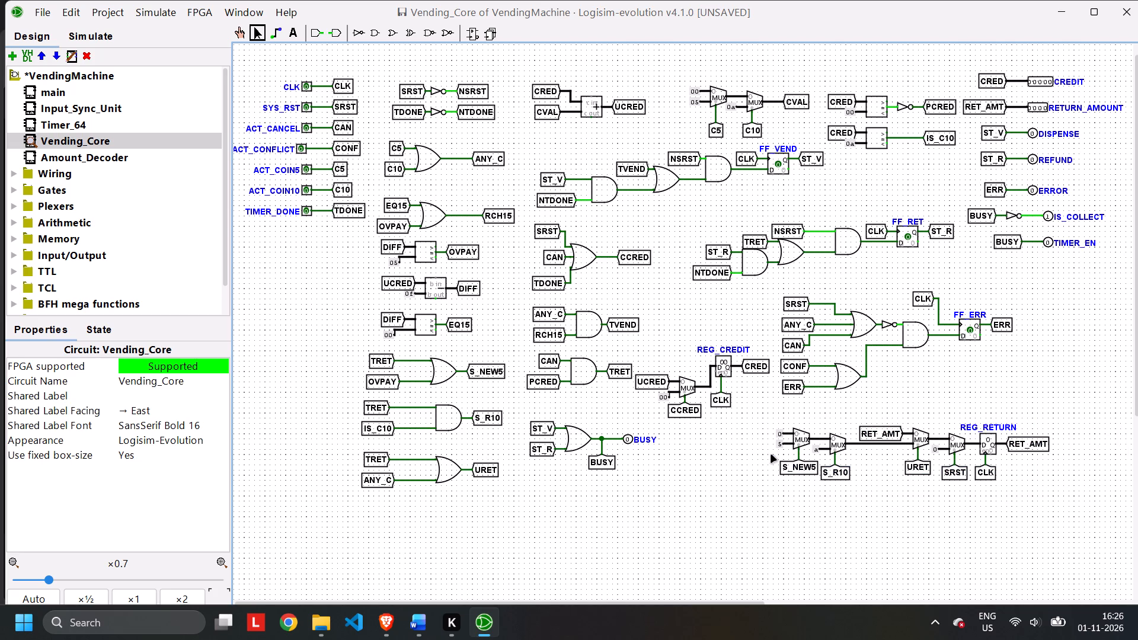
left_click_drag(773, 418, 1037, 494)
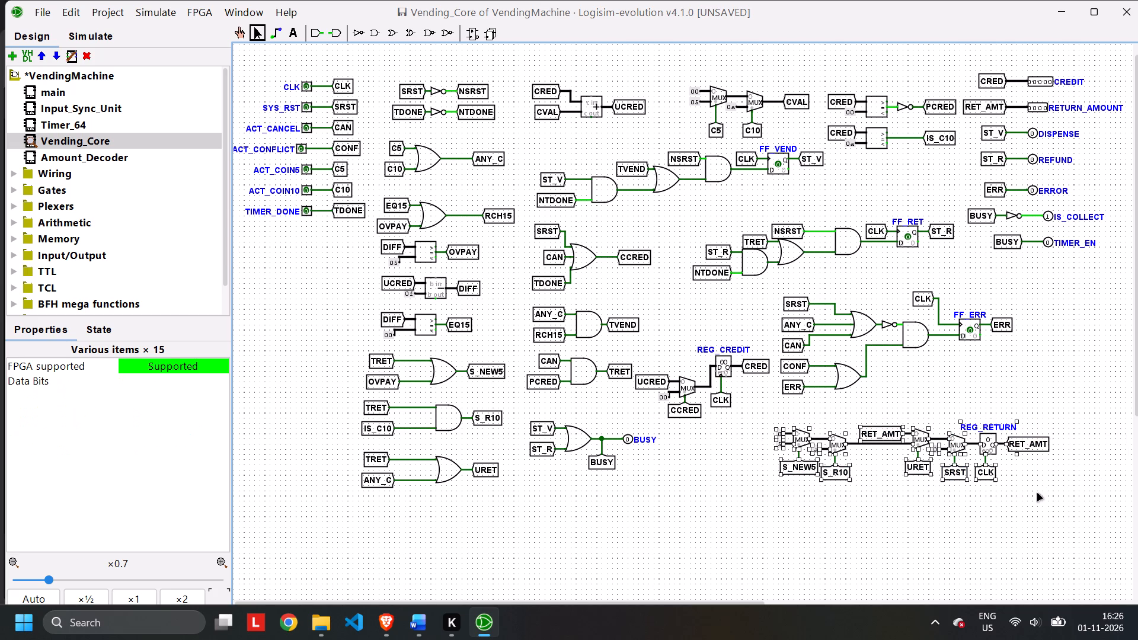
left_click_drag(1062, 421, 763, 465)
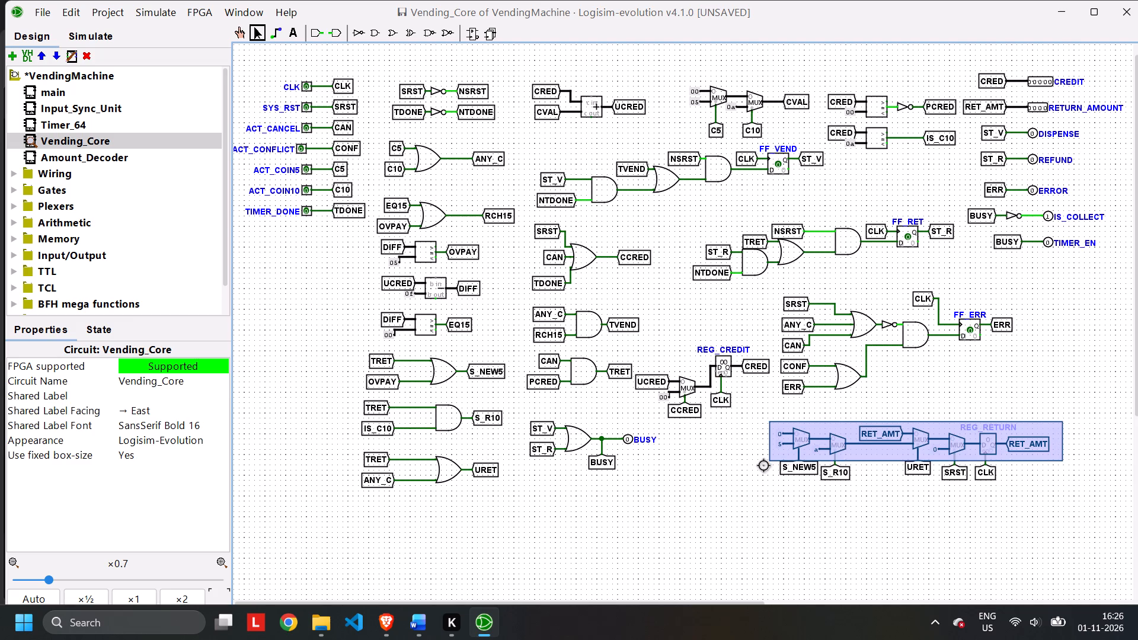
left_click_drag(763, 465, 744, 486)
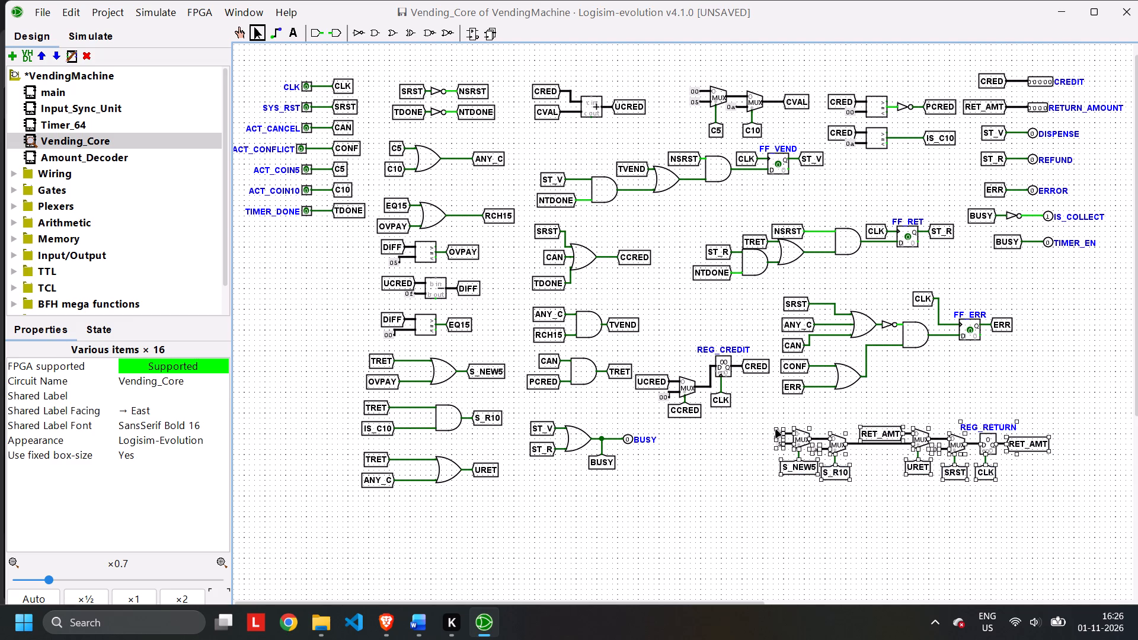
left_click_drag(776, 430, 765, 471)
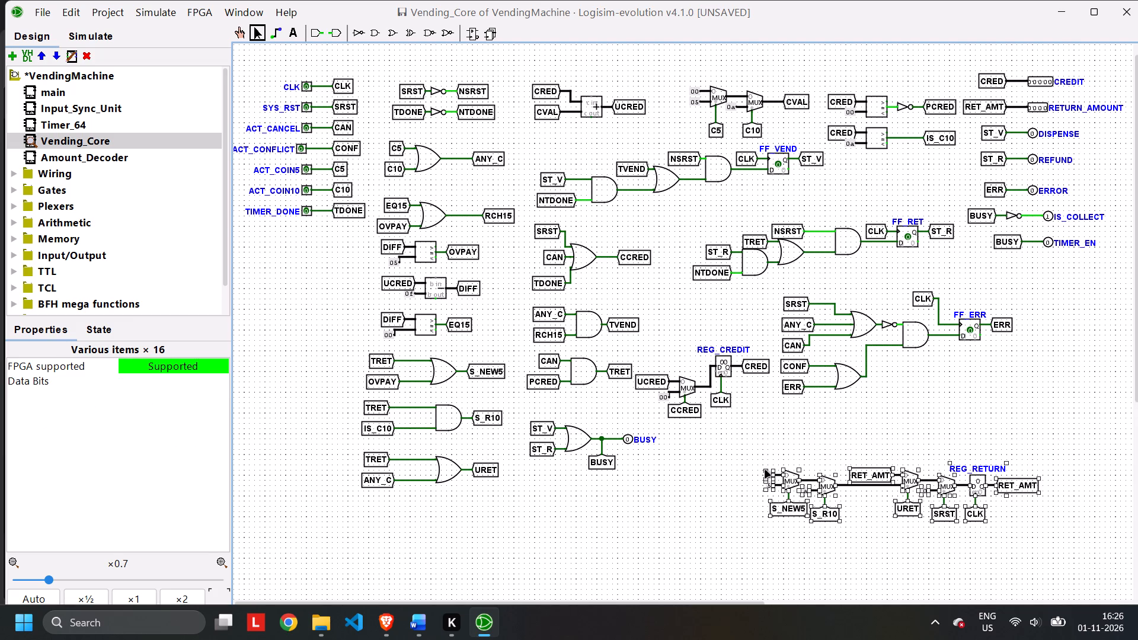
left_click(770, 462)
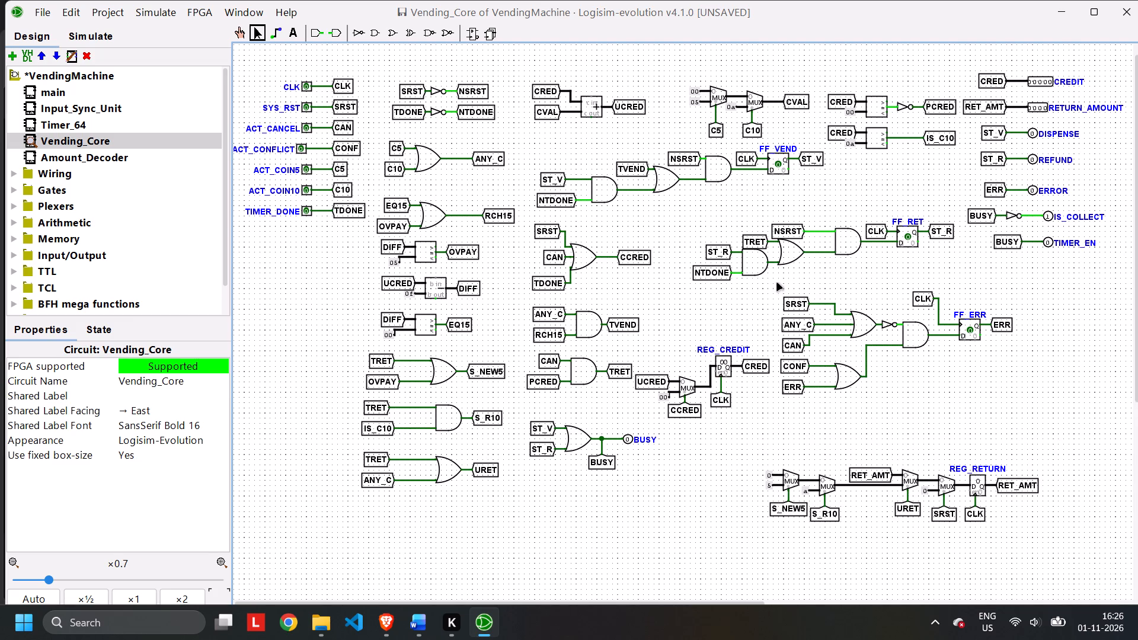
Move the whole FF_ERR flip-flop block down to just above the REG_RETURN block.
left_click_drag(777, 284, 1042, 406)
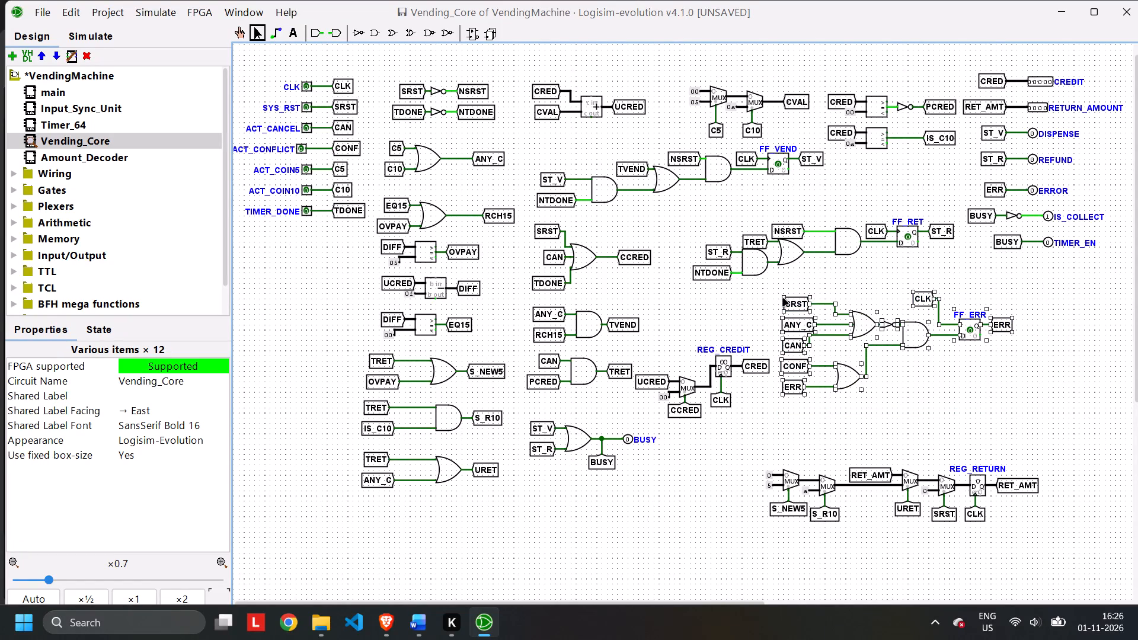
left_click_drag(783, 299, 776, 355)
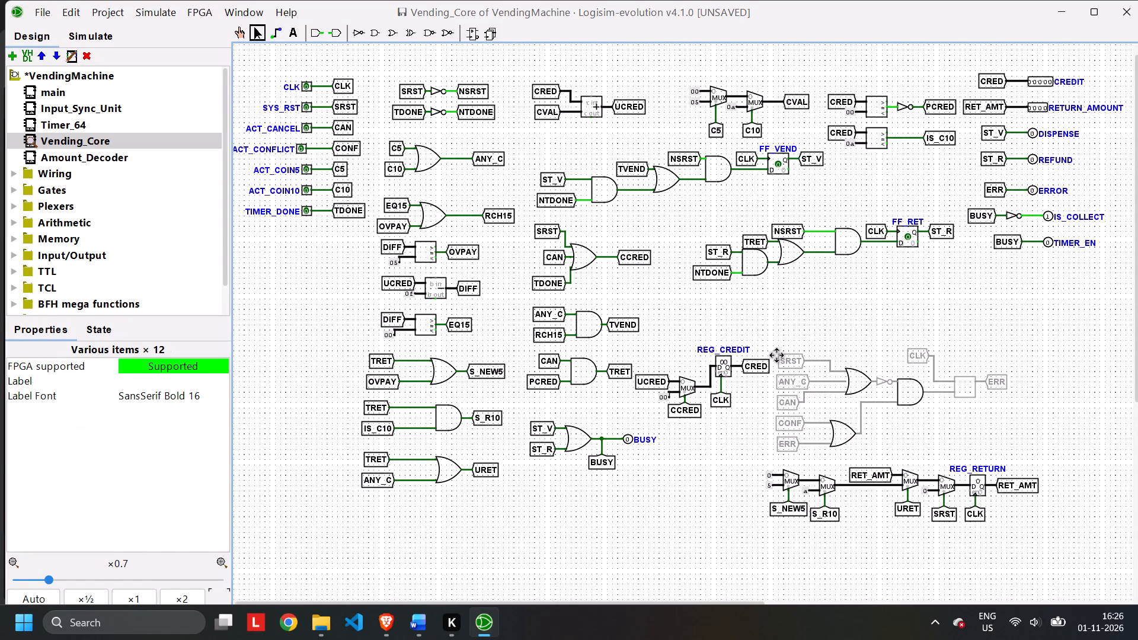
left_click_drag(776, 355, 804, 358)
left_click(855, 330)
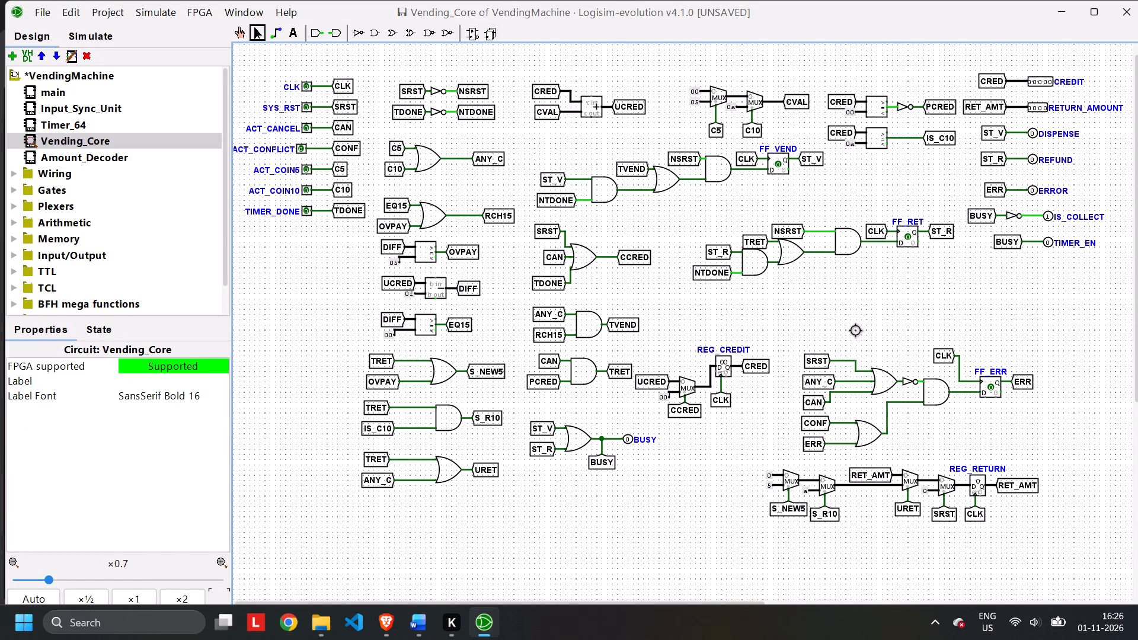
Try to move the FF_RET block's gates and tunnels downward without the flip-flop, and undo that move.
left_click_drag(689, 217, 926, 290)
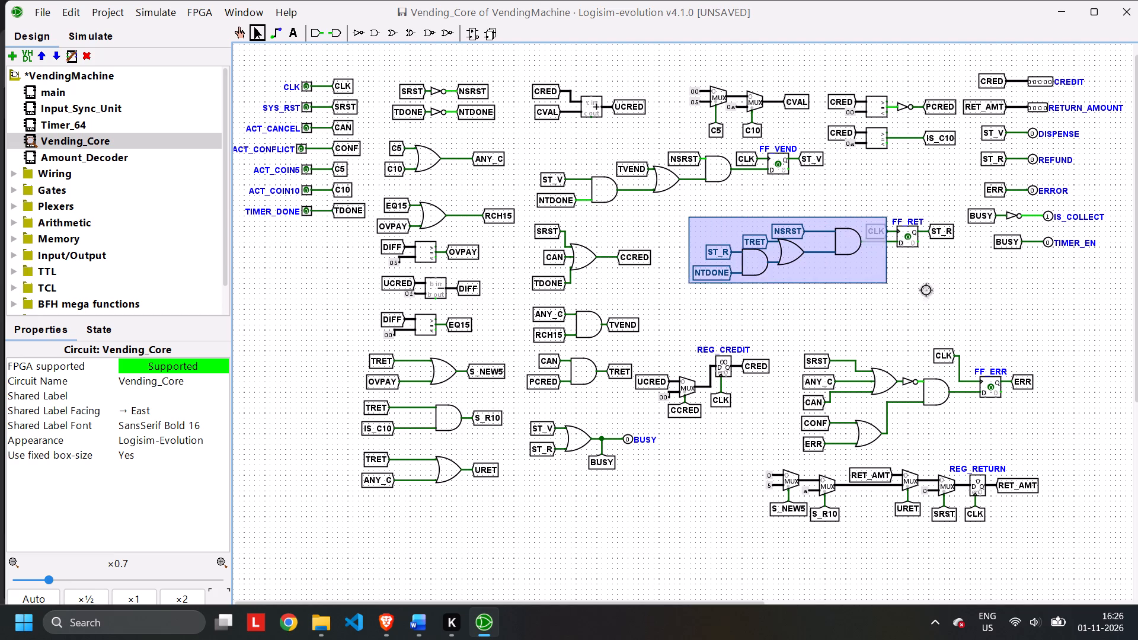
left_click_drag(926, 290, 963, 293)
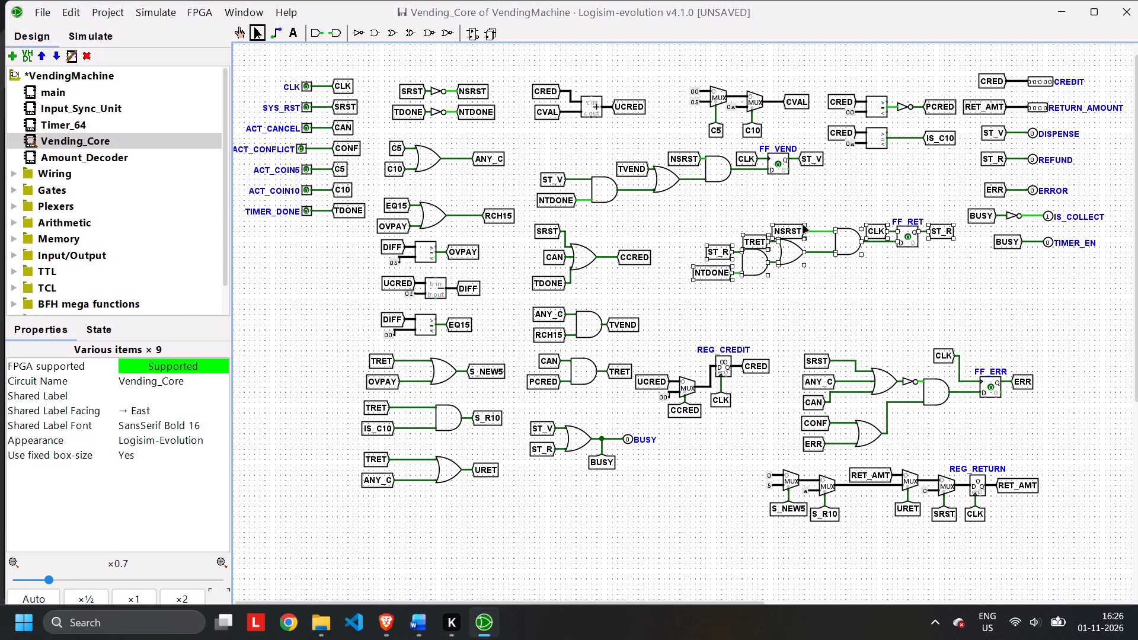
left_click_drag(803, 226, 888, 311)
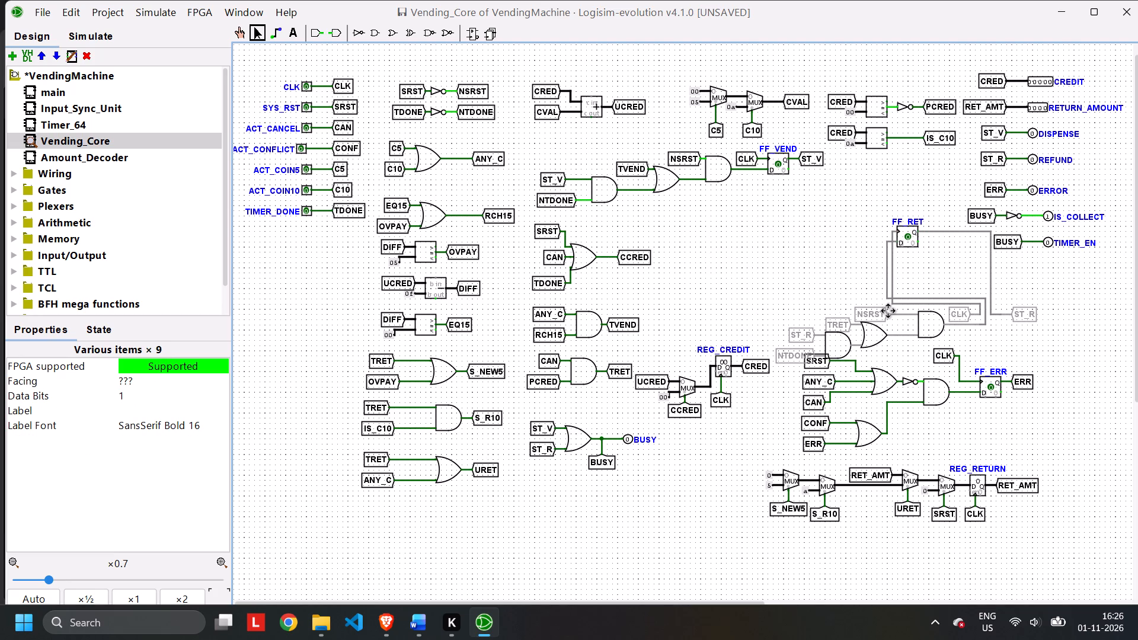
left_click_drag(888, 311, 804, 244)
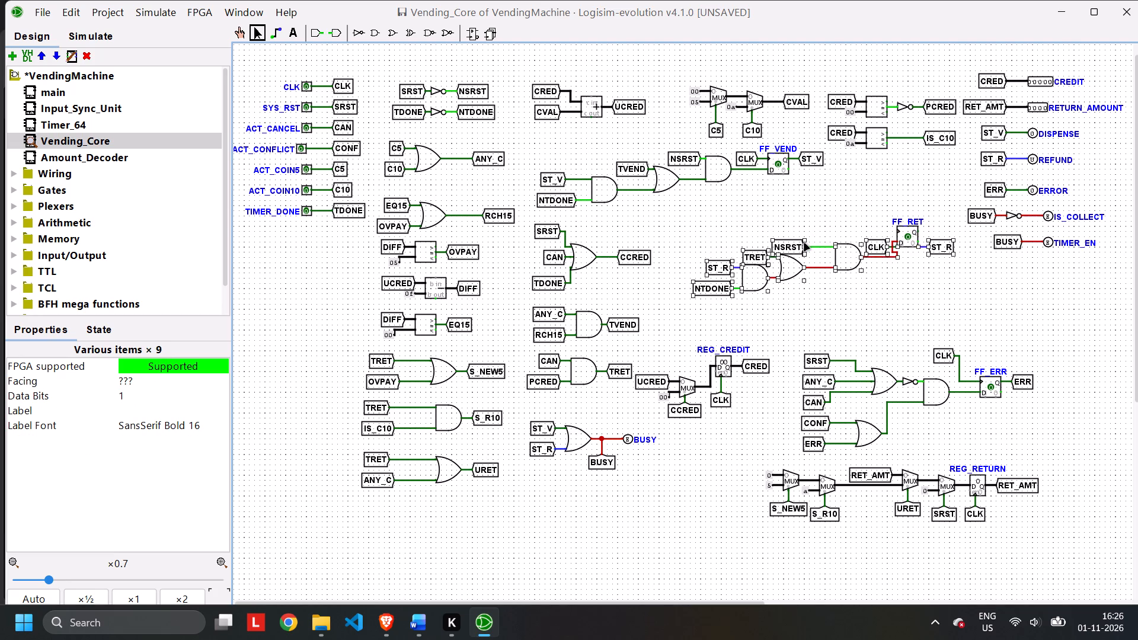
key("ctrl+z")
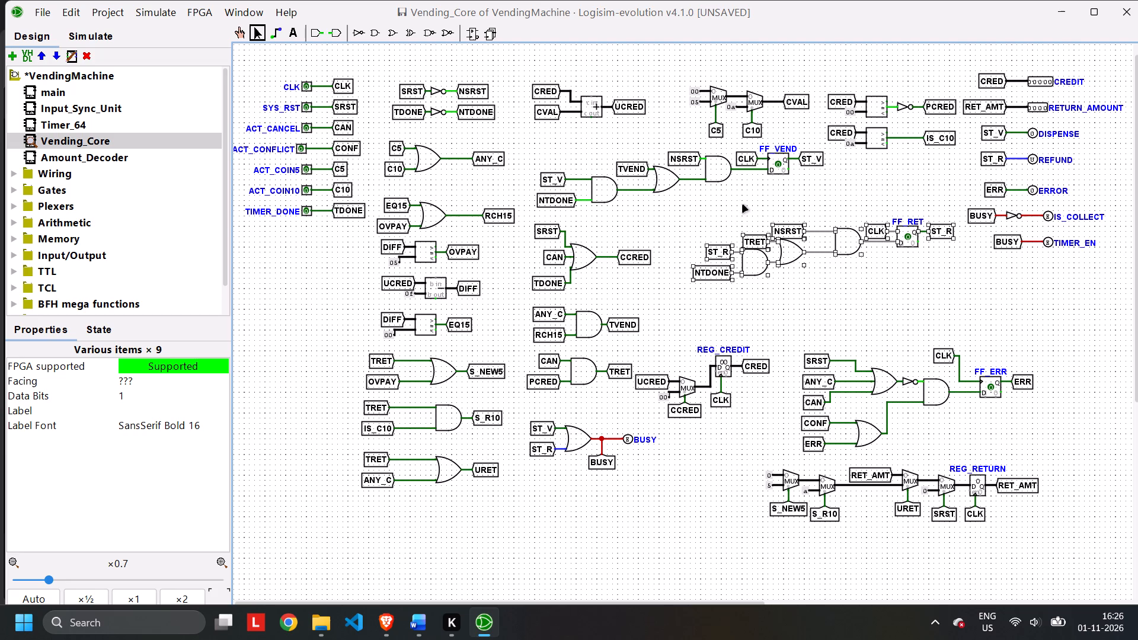
Move the complete FF_RET block, including its flip-flop, gates and tunnels, down and right to just above the FF_ERR block.
left_click_drag(680, 209, 987, 291)
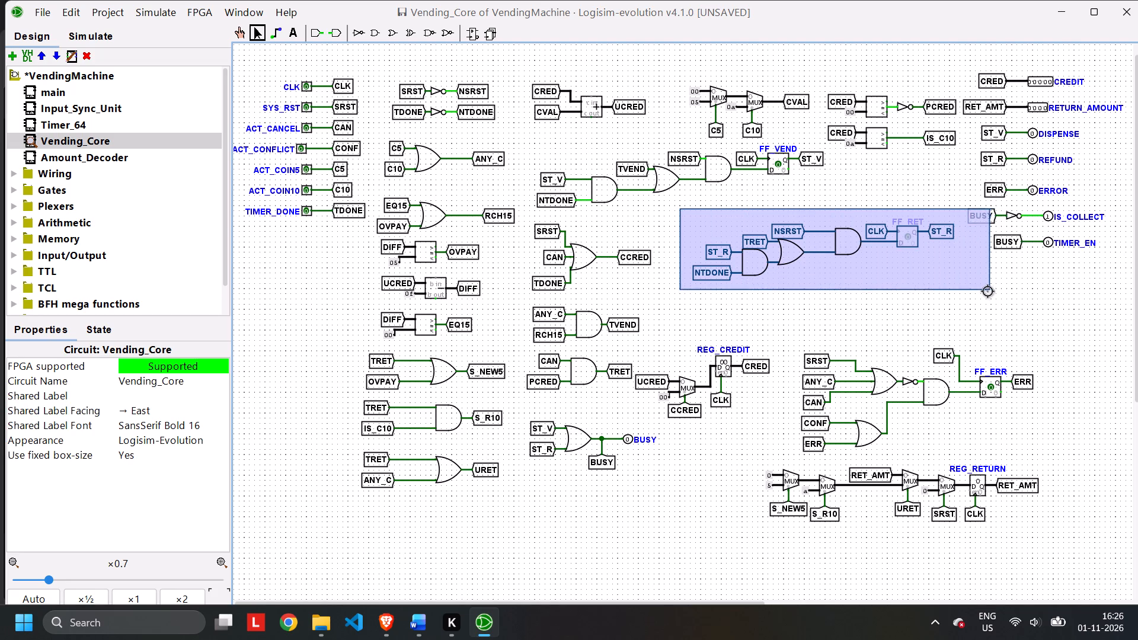
left_click_drag(987, 291, 960, 293)
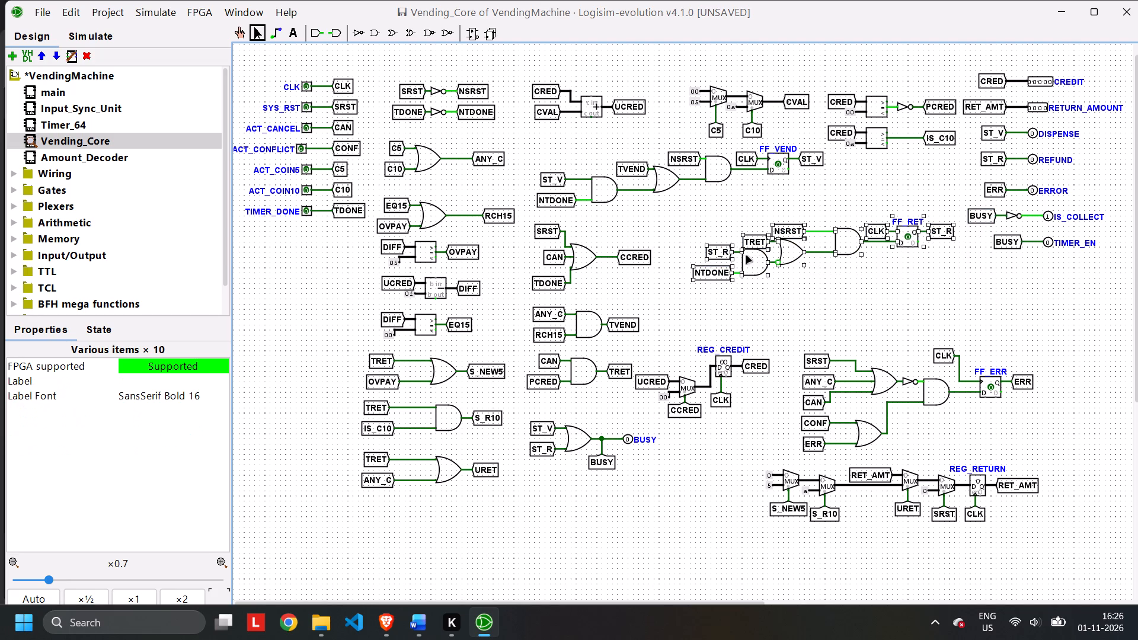
left_click_drag(708, 247, 787, 306)
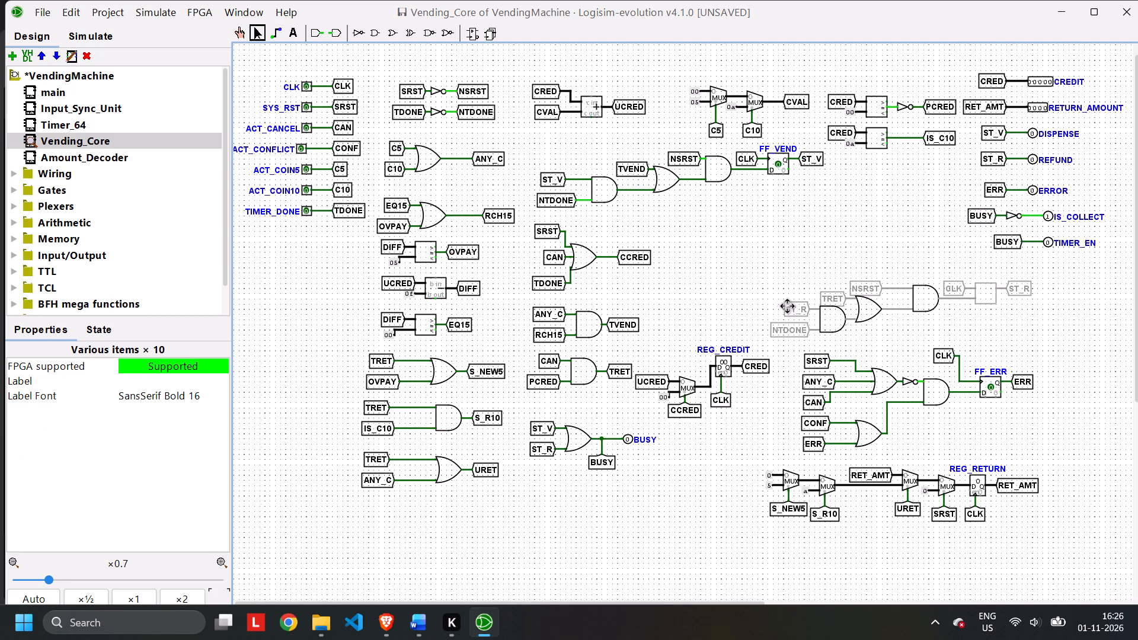
left_click_drag(787, 306, 798, 309)
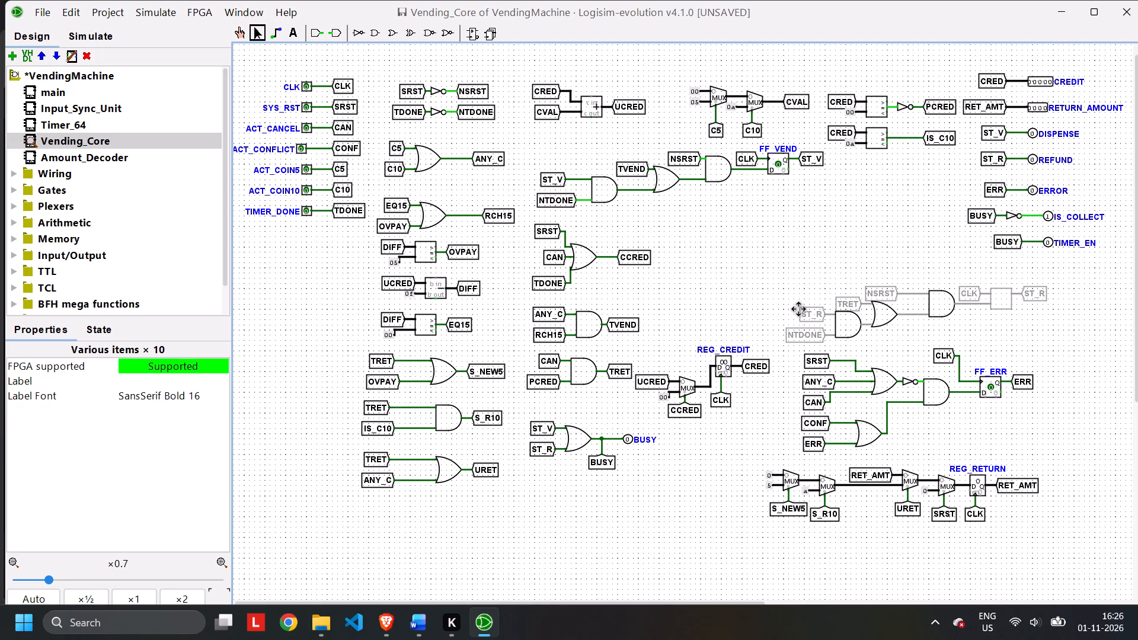
left_click_drag(798, 309, 798, 309)
left_click(789, 411)
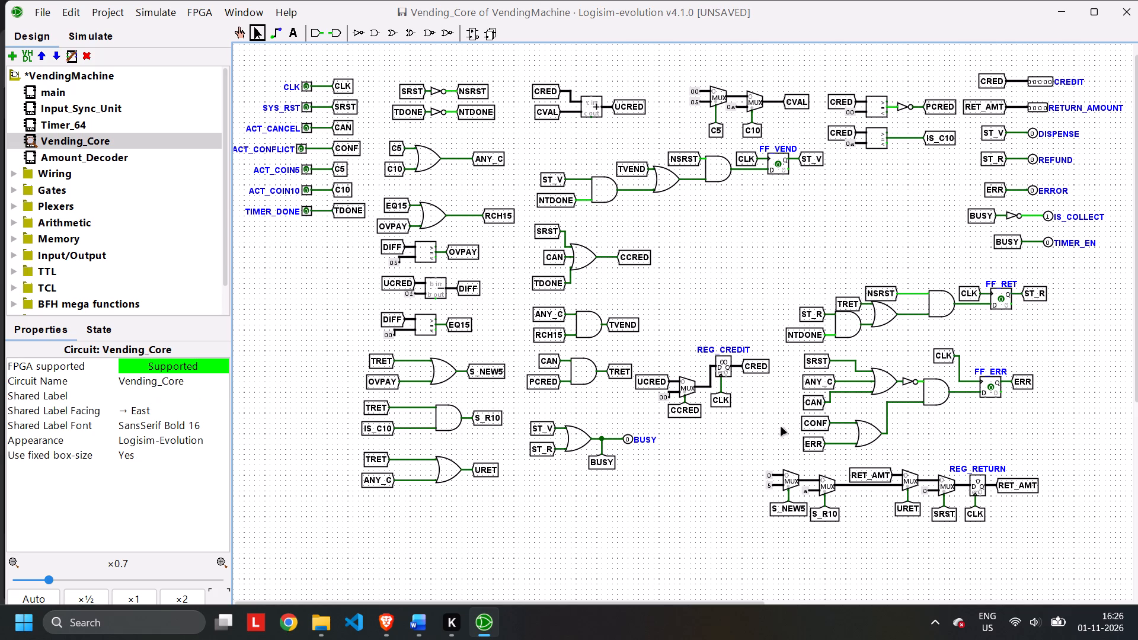
Shift the whole FF_ERR block slightly down and left to widen the gap beneath the FF_RET block.
left_click_drag(796, 348, 955, 443)
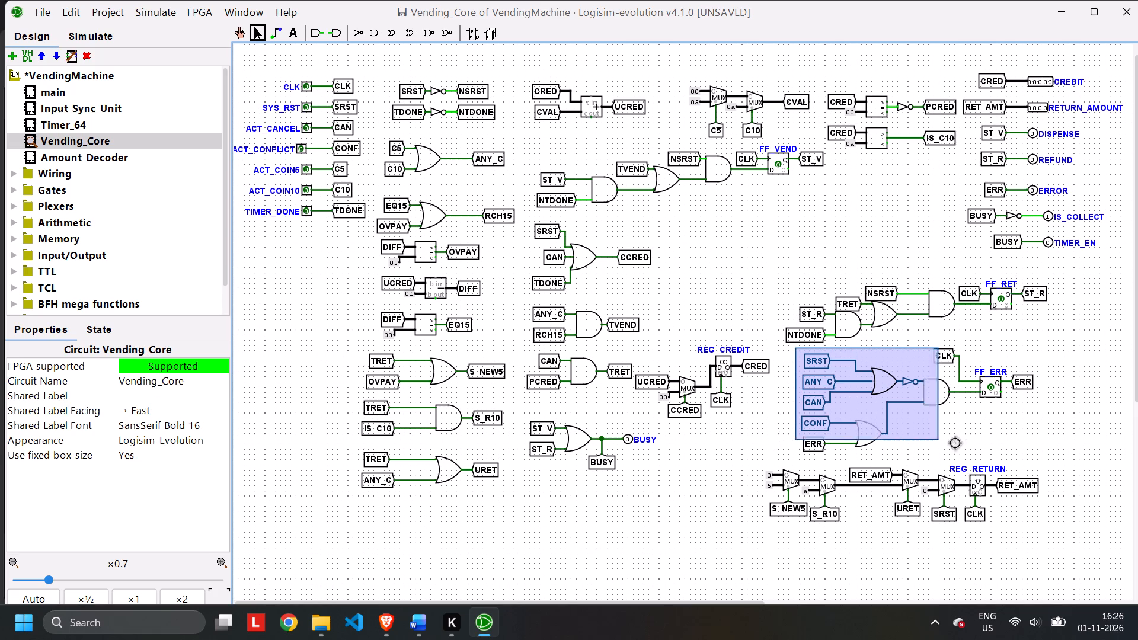
left_click_drag(955, 443, 1053, 459)
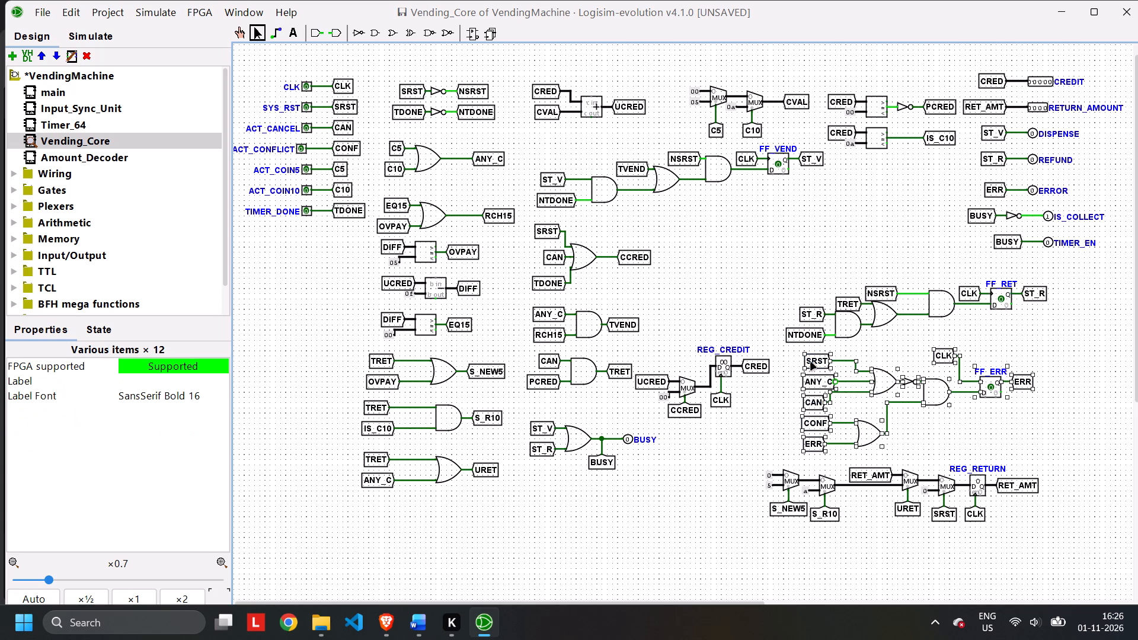
left_click_drag(805, 356, 787, 360)
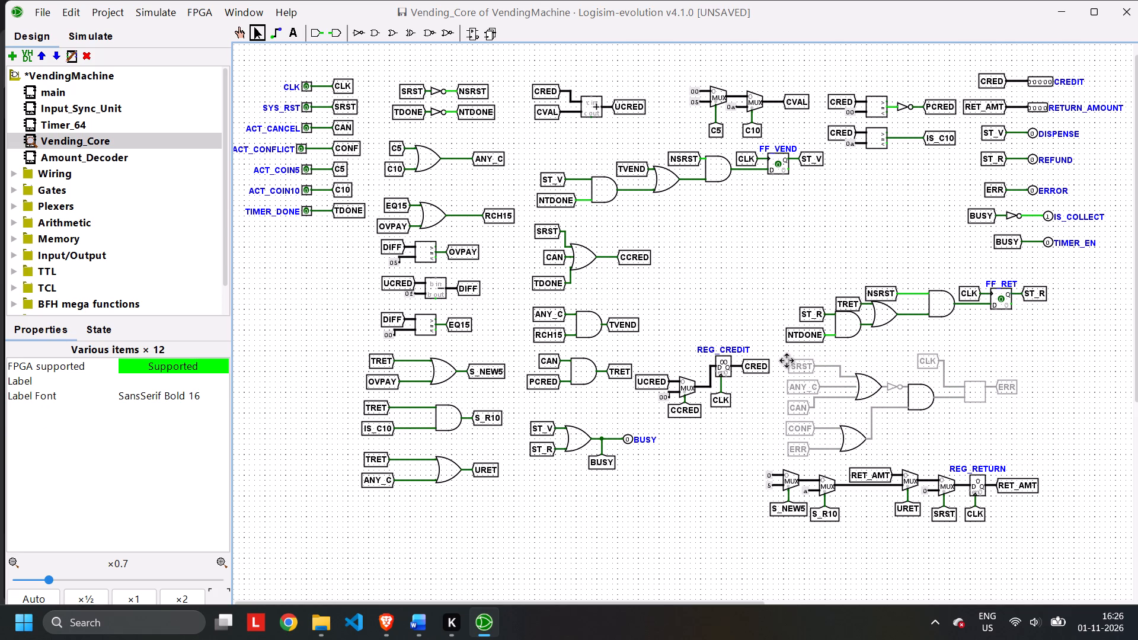
left_click_drag(787, 360, 787, 360)
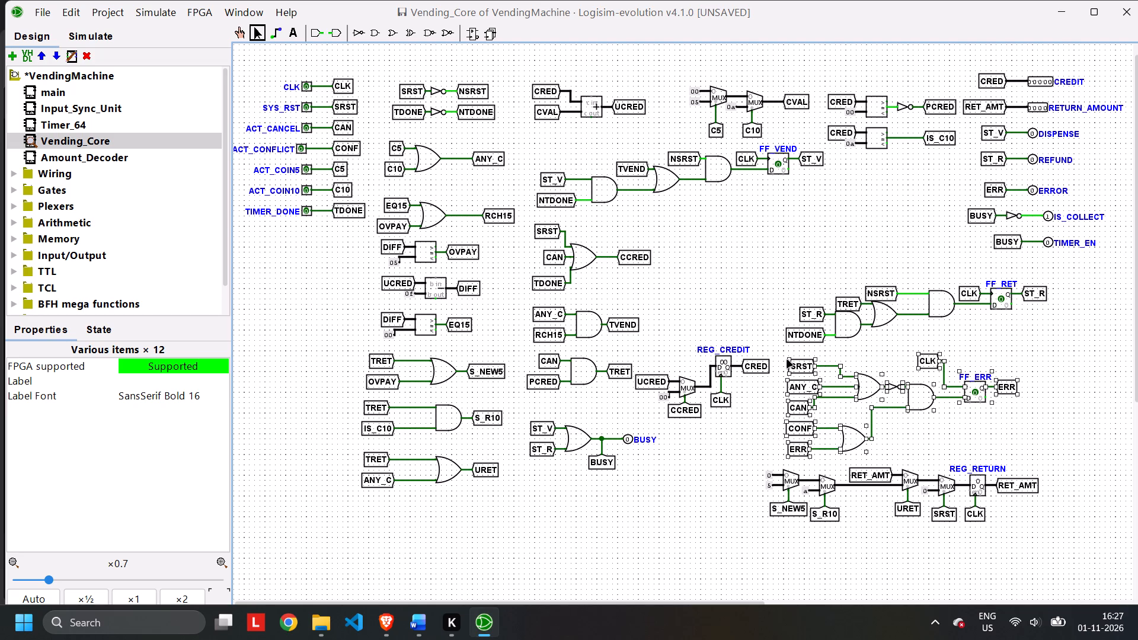
left_click(894, 231)
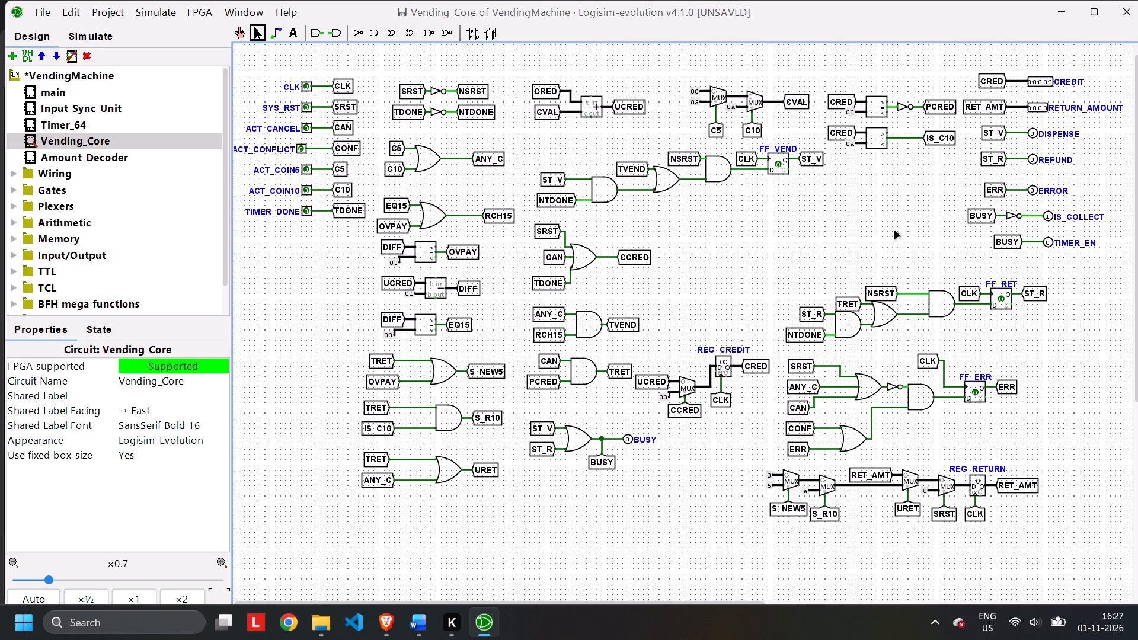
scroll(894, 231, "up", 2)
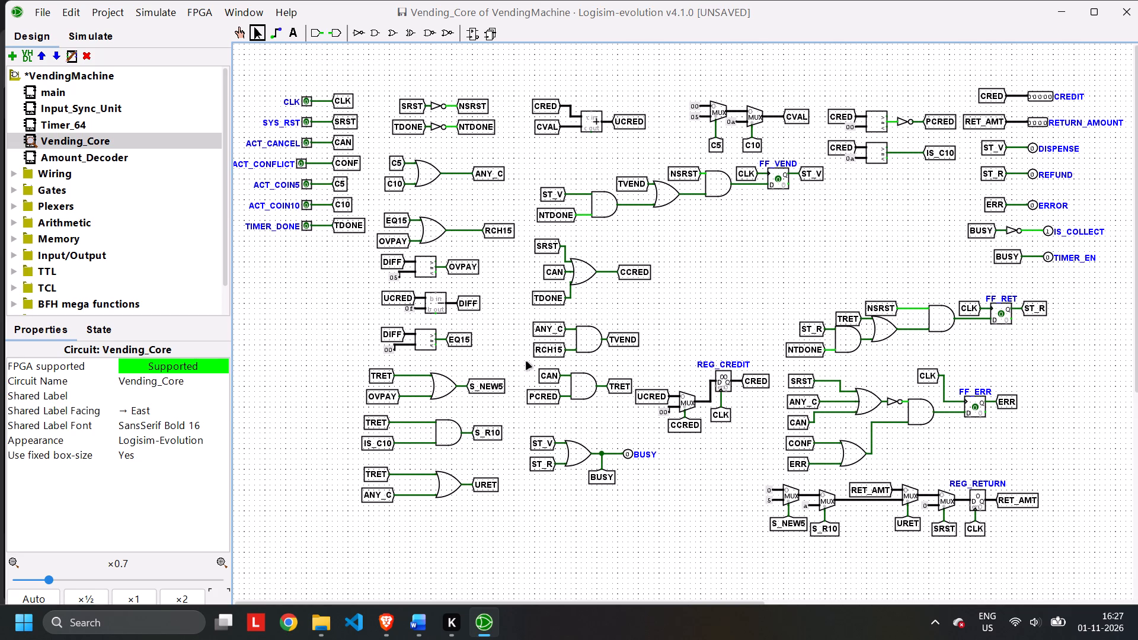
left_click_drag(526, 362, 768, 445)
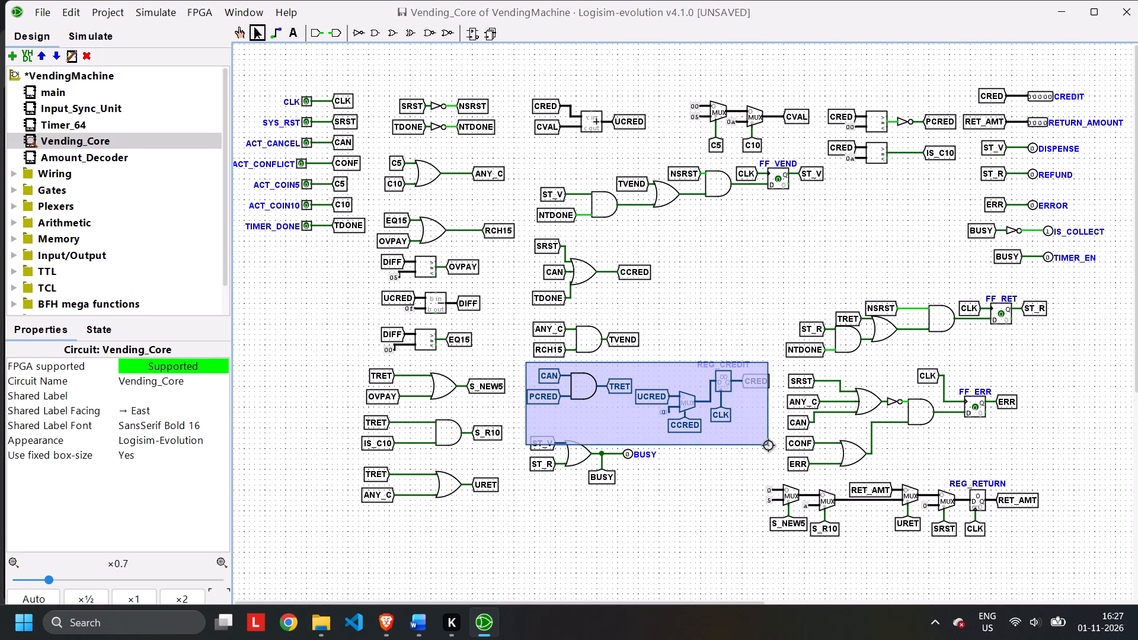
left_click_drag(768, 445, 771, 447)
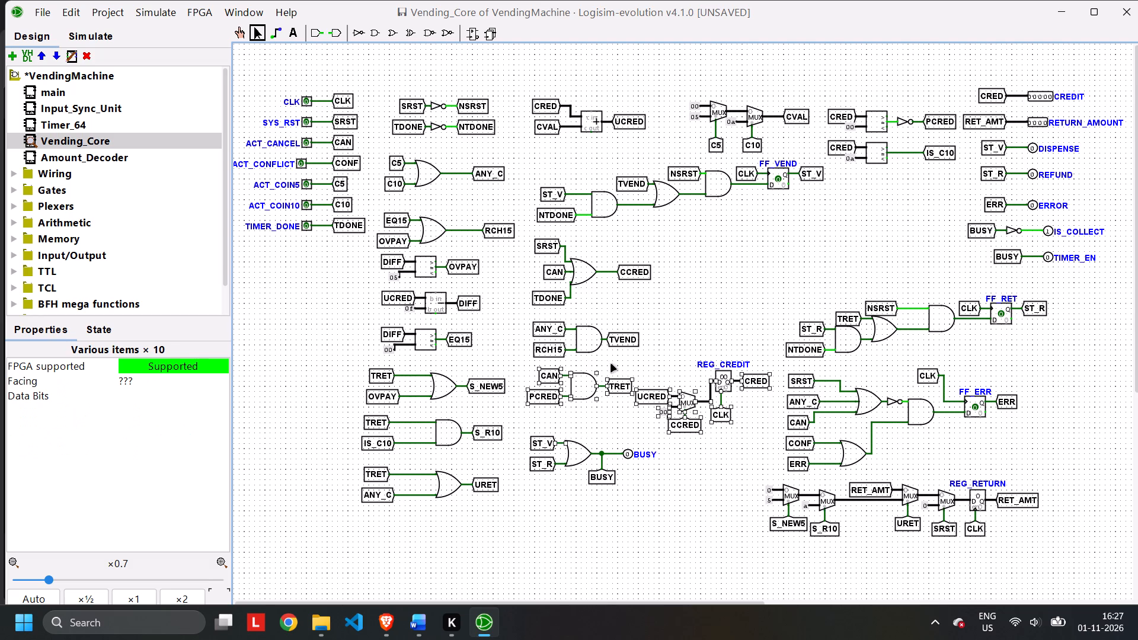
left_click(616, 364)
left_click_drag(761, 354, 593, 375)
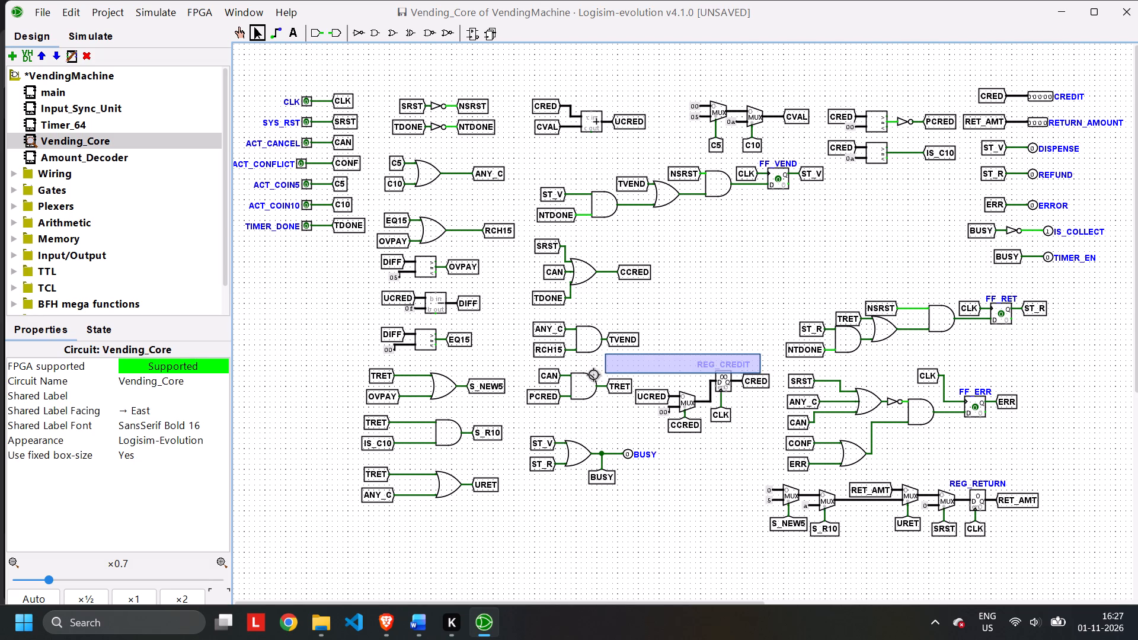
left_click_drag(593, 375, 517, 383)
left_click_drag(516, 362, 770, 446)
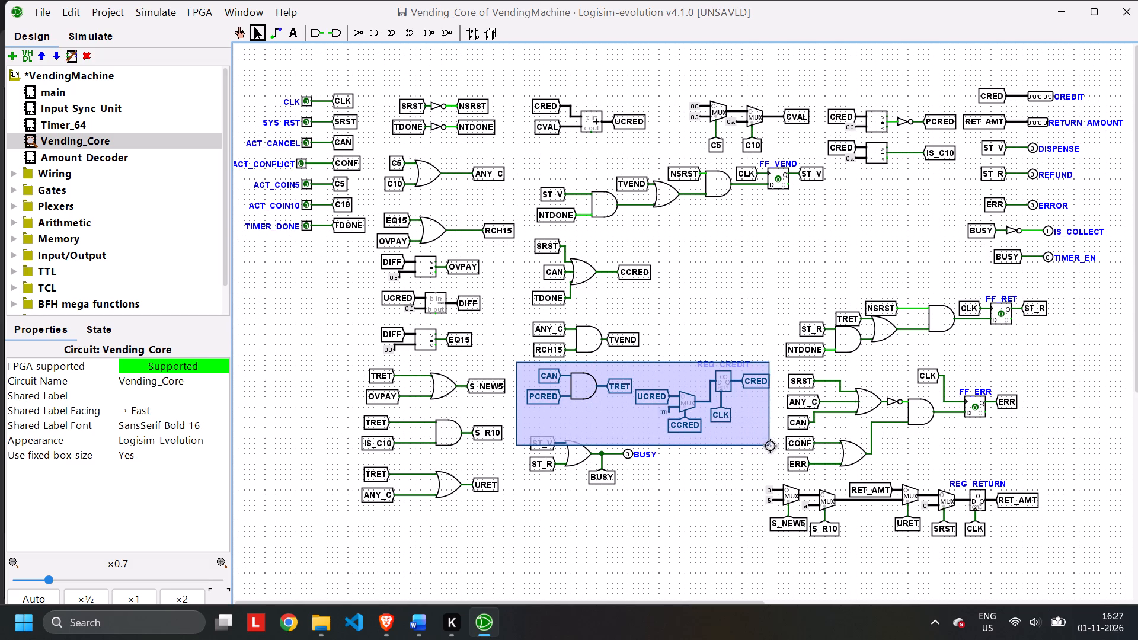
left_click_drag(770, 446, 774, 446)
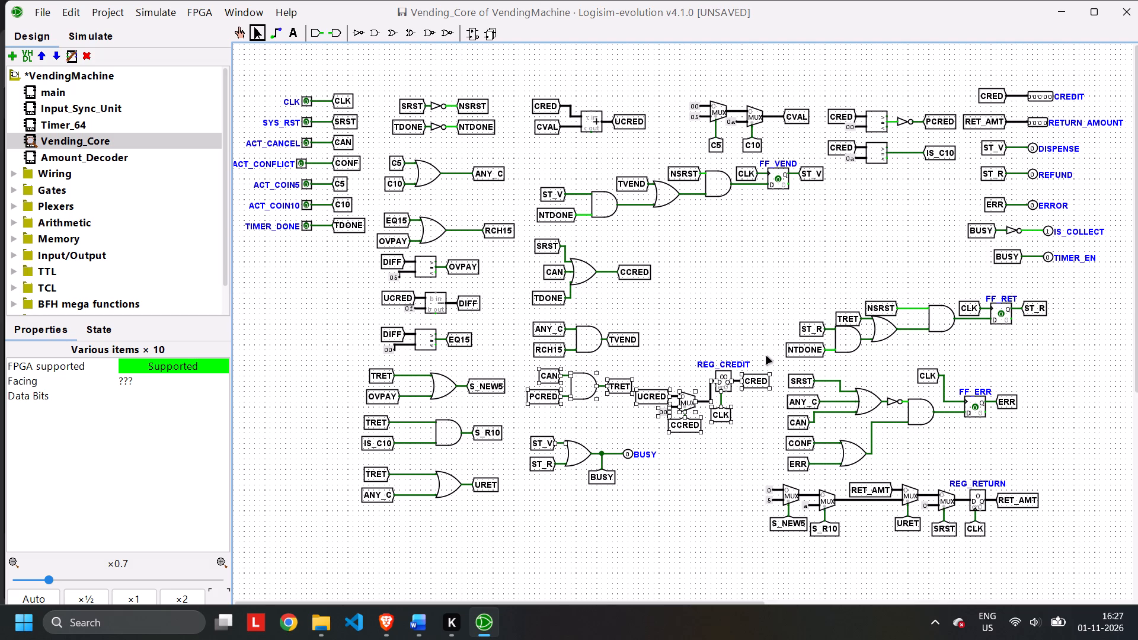
Move the TRET AND gate block together with the complete REG_CREDIT register block up to the free area between FF_VEND and FF_RET.
left_click_drag(524, 359, 743, 412)
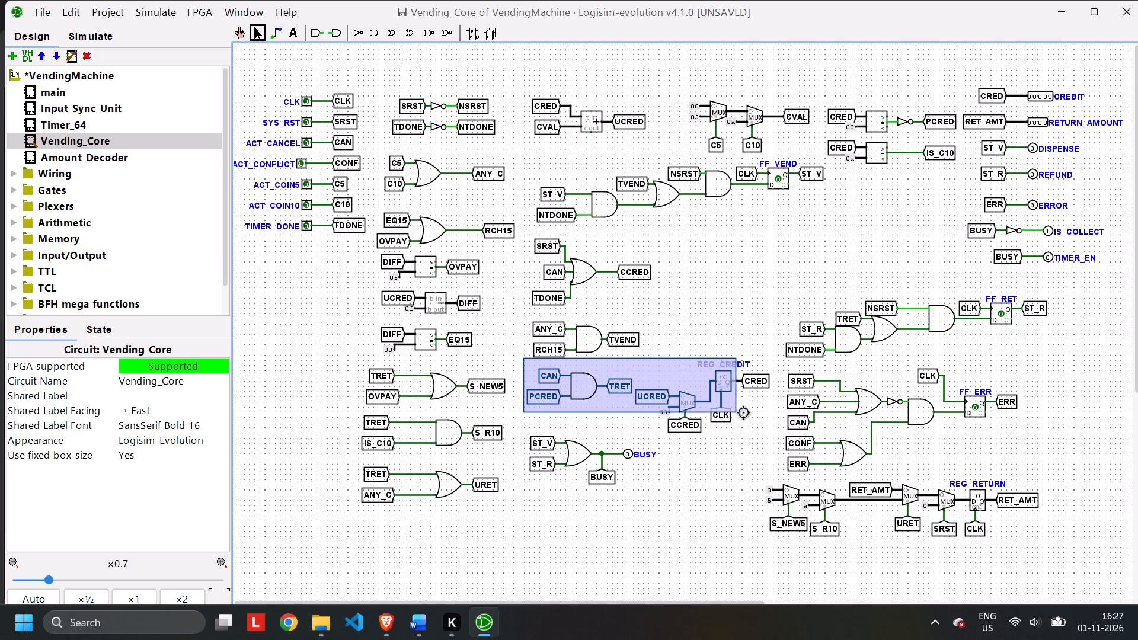
left_click_drag(743, 412, 778, 434)
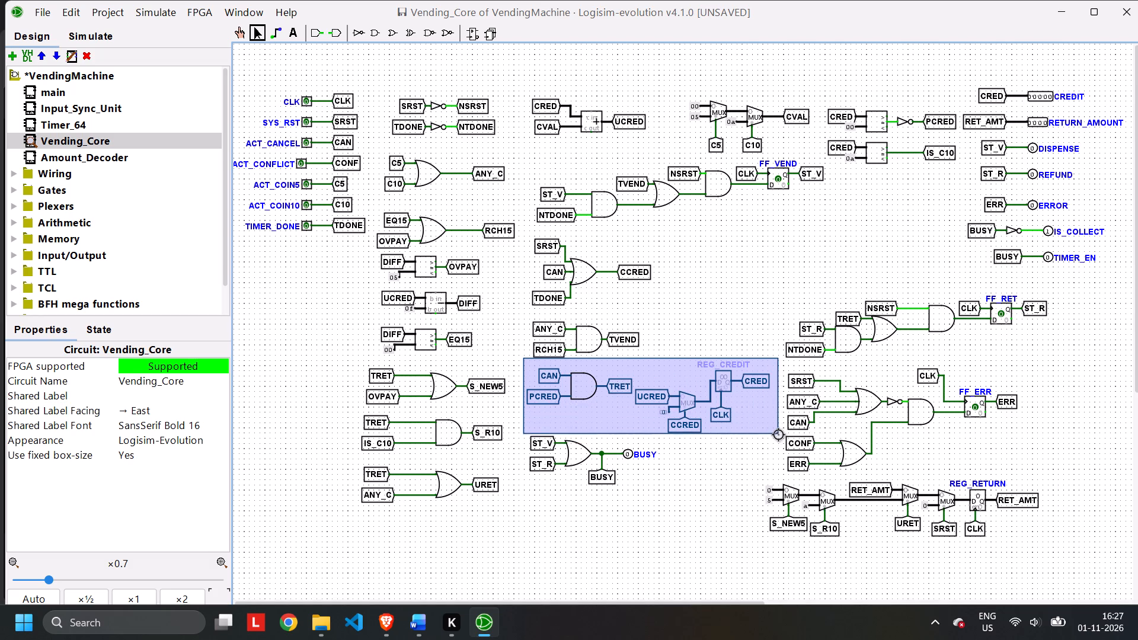
left_click_drag(778, 434, 773, 433)
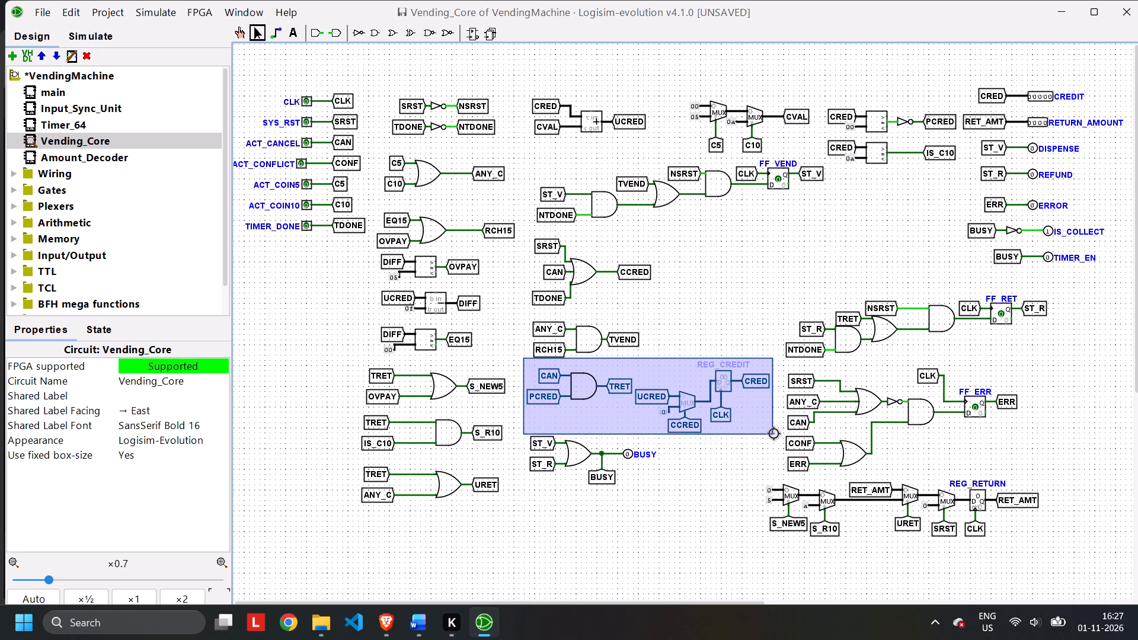
left_click_drag(773, 433, 773, 436)
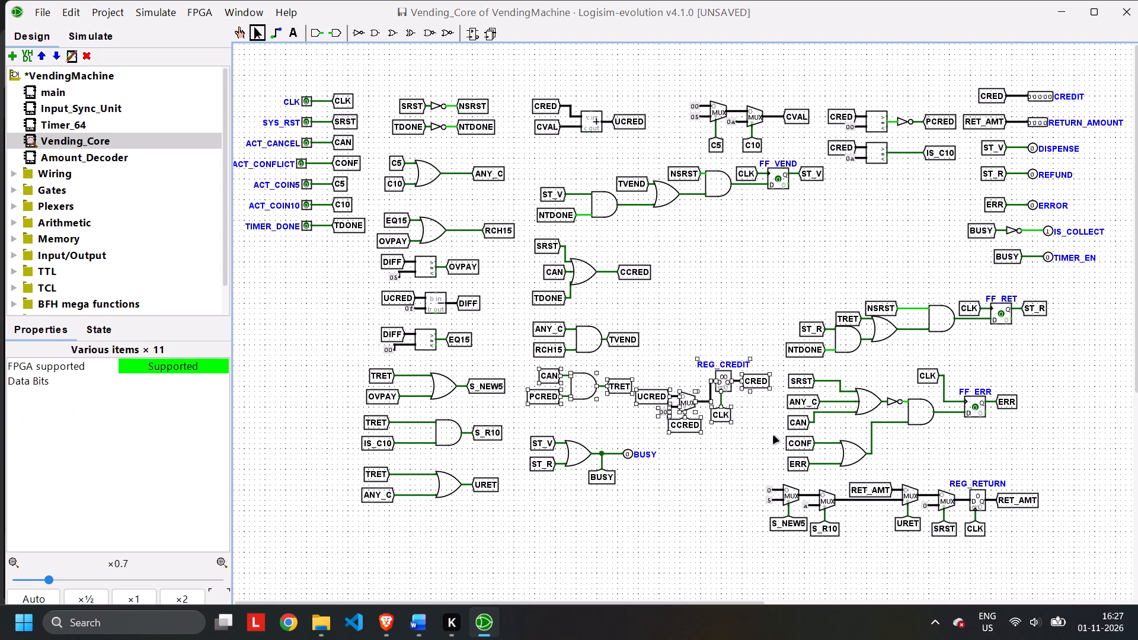
left_click_drag(631, 380, 697, 312)
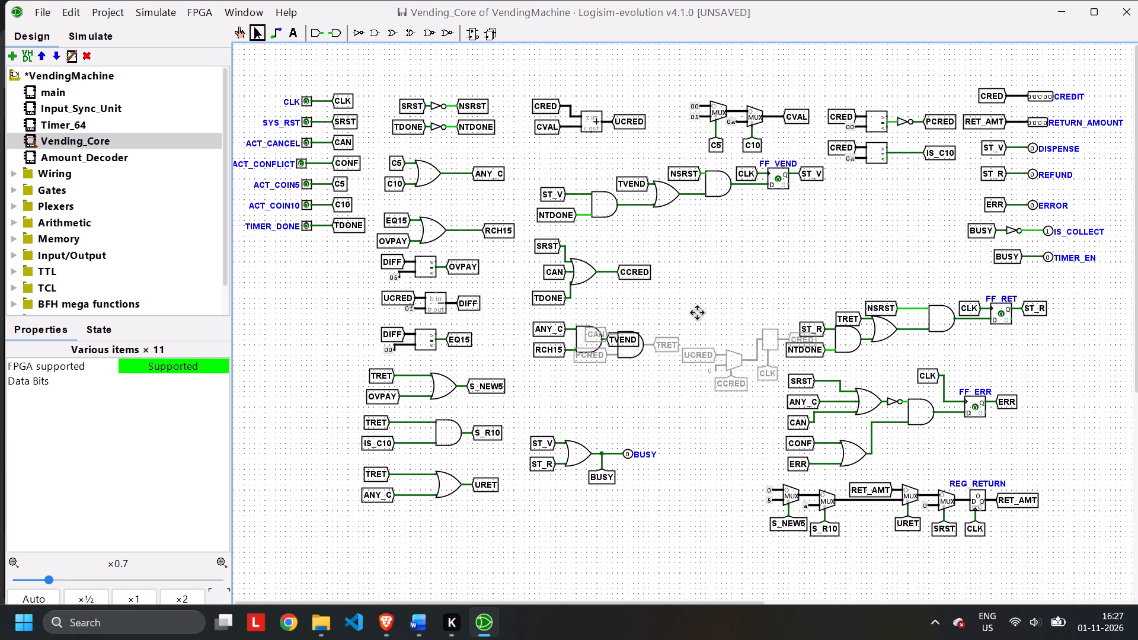
left_click_drag(697, 312, 823, 222)
left_click(755, 293)
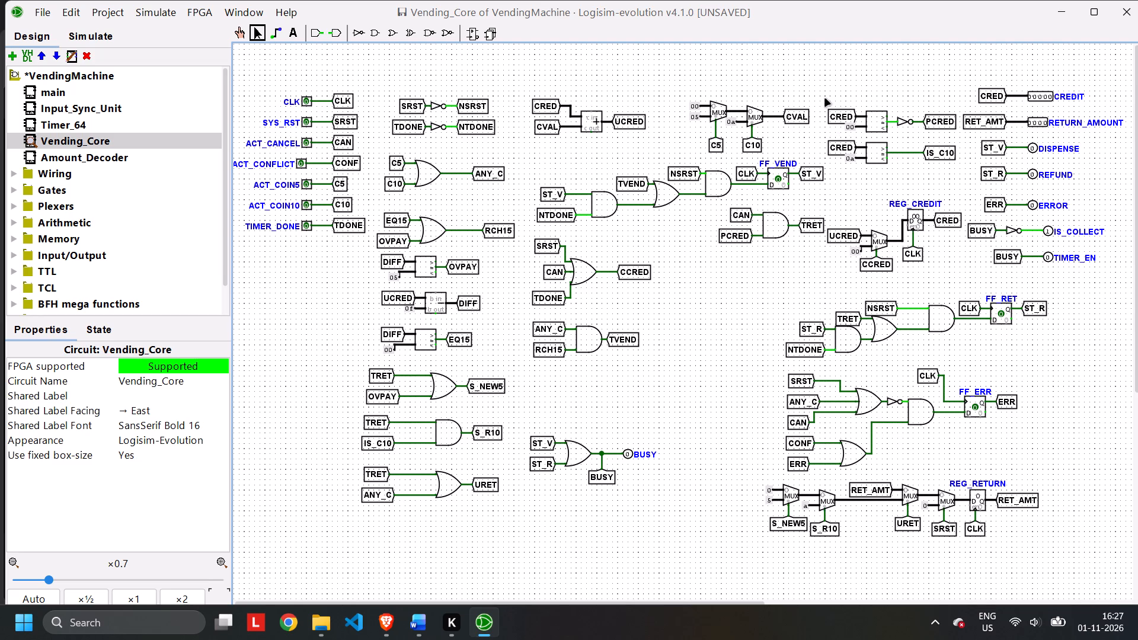
Move the PCRED and IS_C10 comparator blocks, with their CRED tunnels and constants, between the TVEND AND gate and BUSY OR gate blocks.
left_click_drag(825, 99, 964, 181)
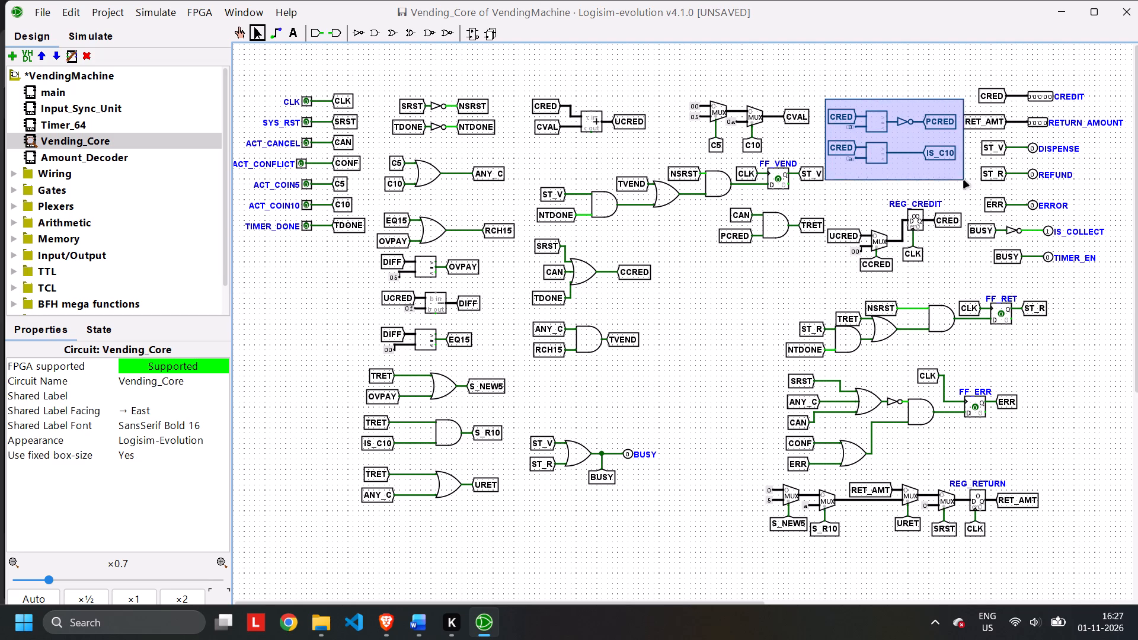
left_click(898, 121)
left_click(898, 121)
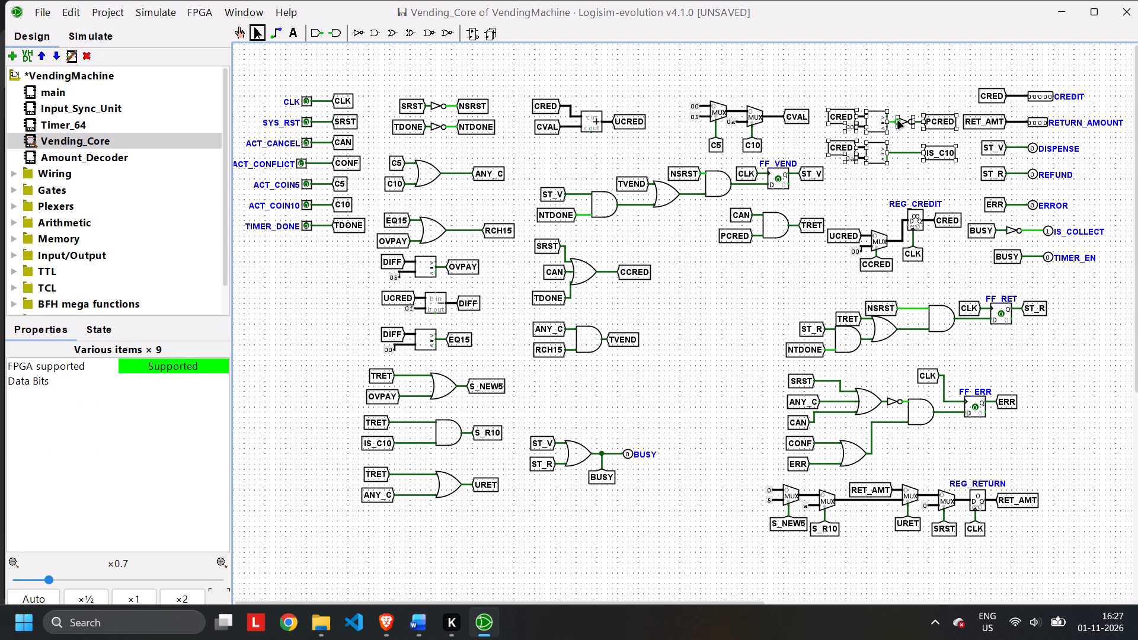
left_click_drag(817, 99, 965, 184)
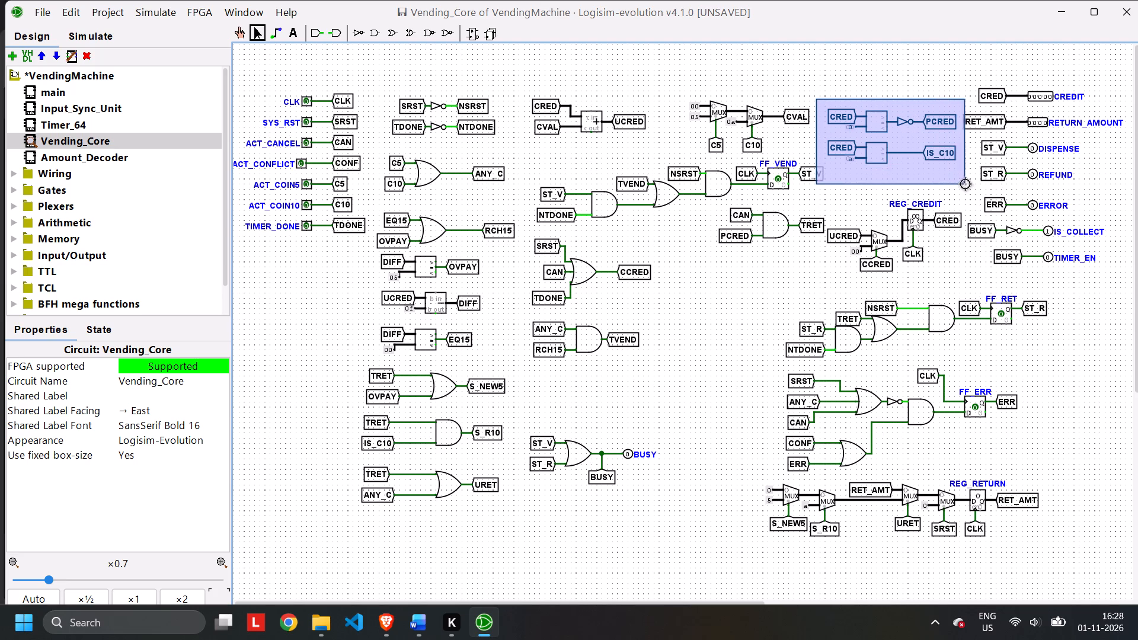
left_click_drag(965, 184, 963, 170)
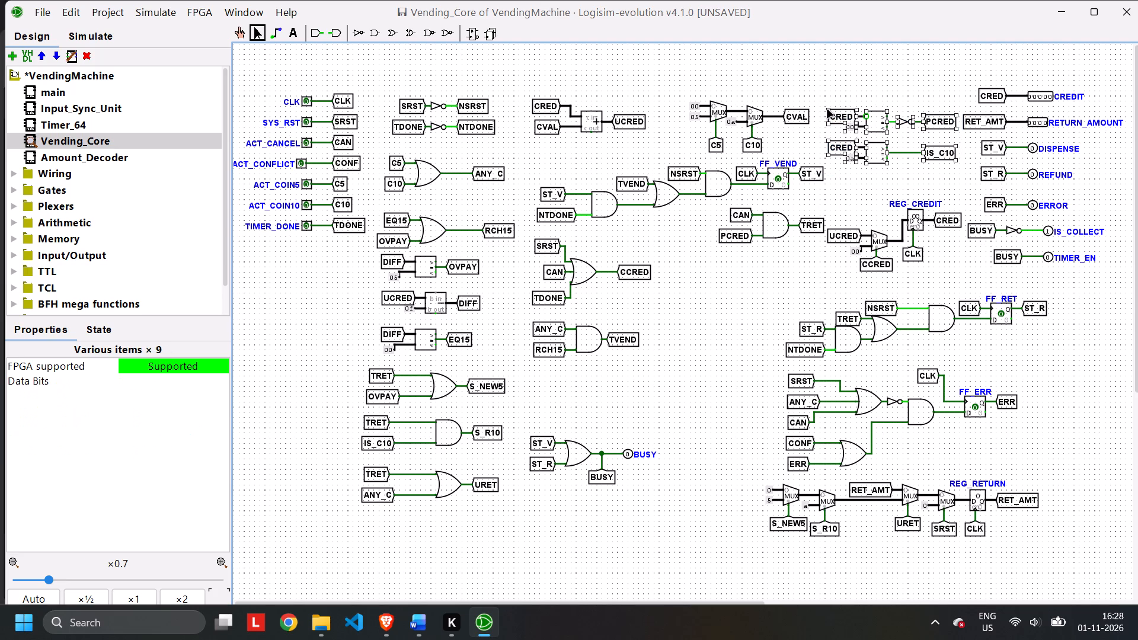
left_click_drag(827, 110, 535, 376)
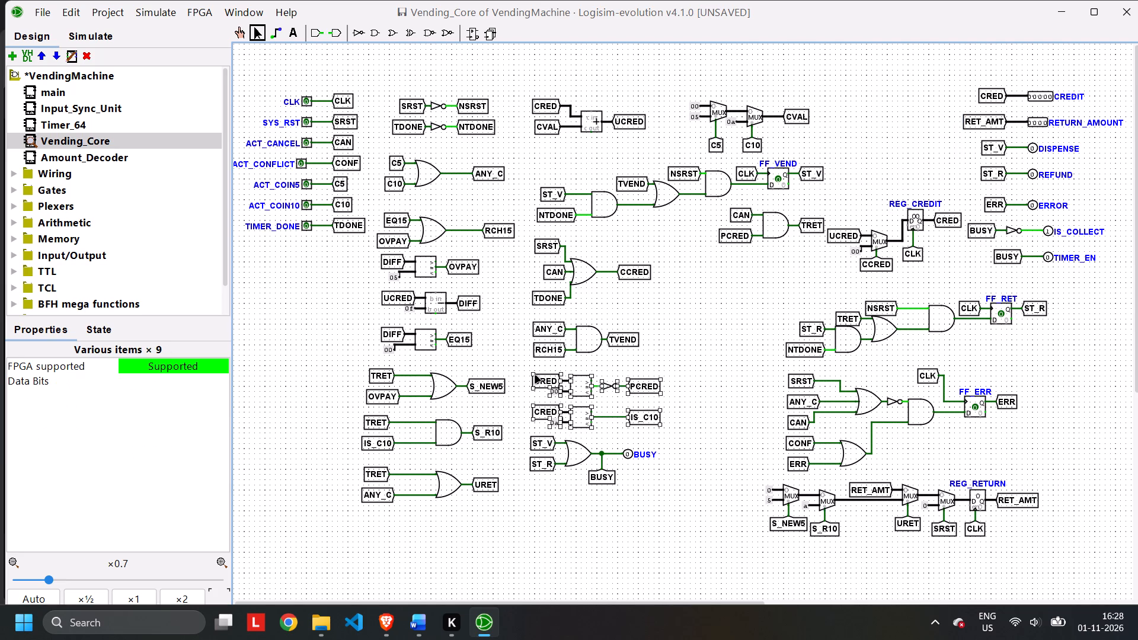
Move the BUSY OR gate block, with its ST_V and ST_R tunnels and output, to between the CVAL multiplexers and the output pins.
left_click(546, 559)
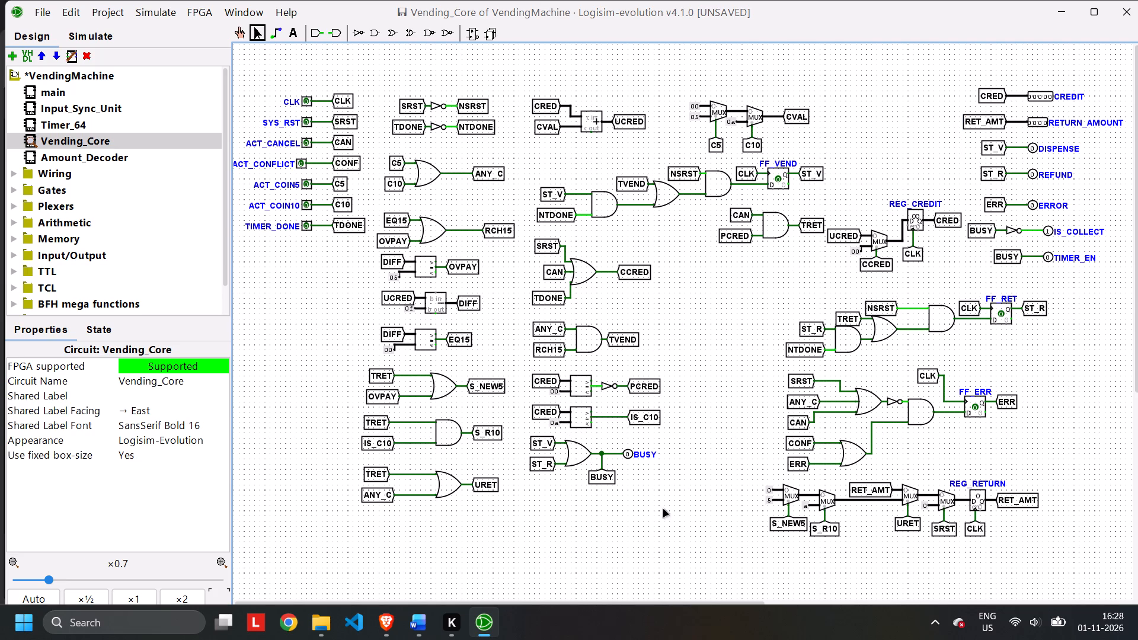
left_click_drag(523, 431, 663, 497)
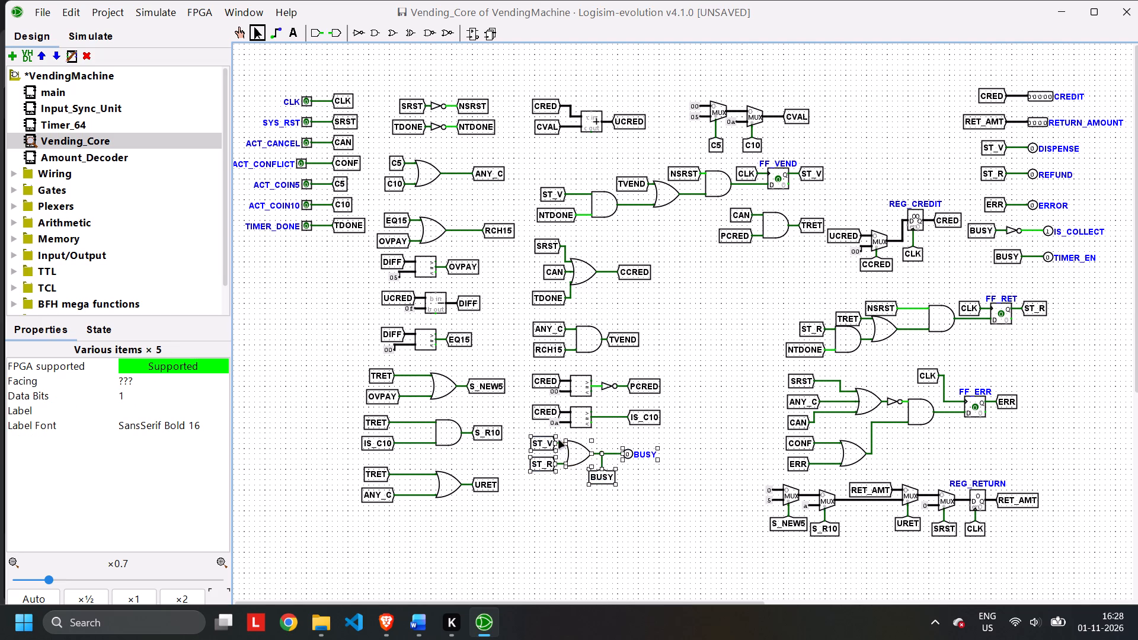
left_click_drag(530, 437, 841, 135)
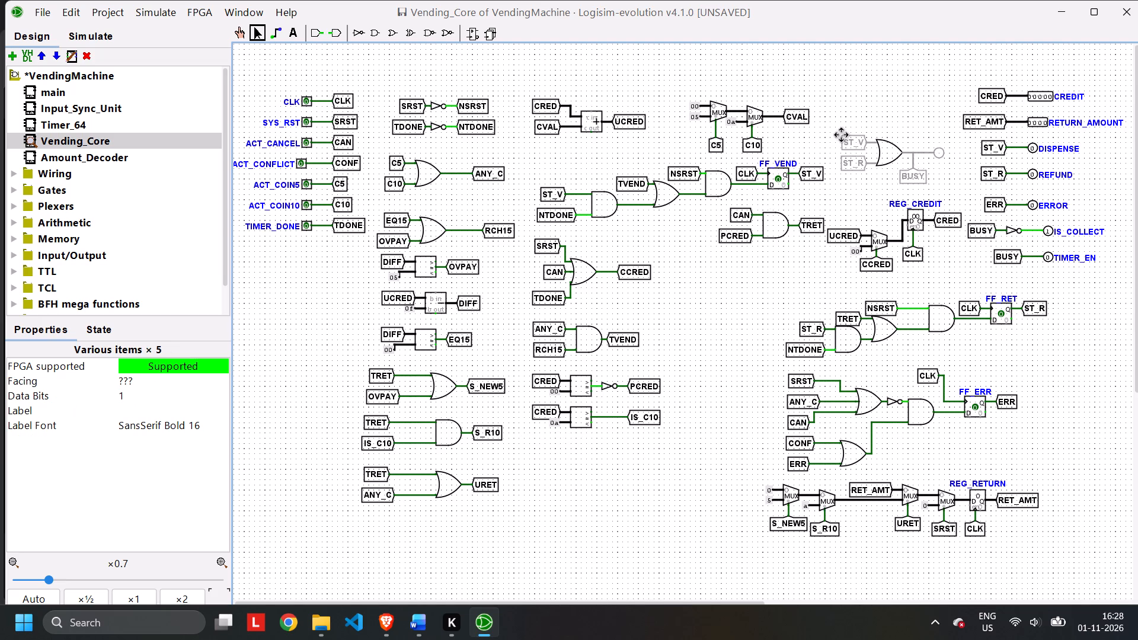
left_click_drag(841, 135, 842, 113)
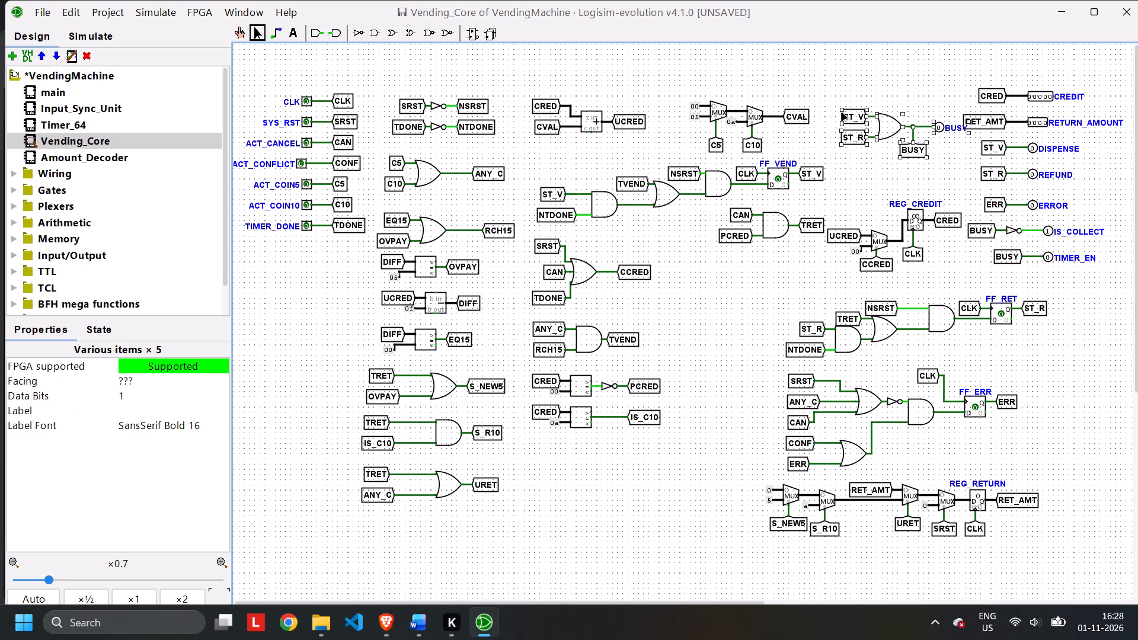
left_click(849, 169)
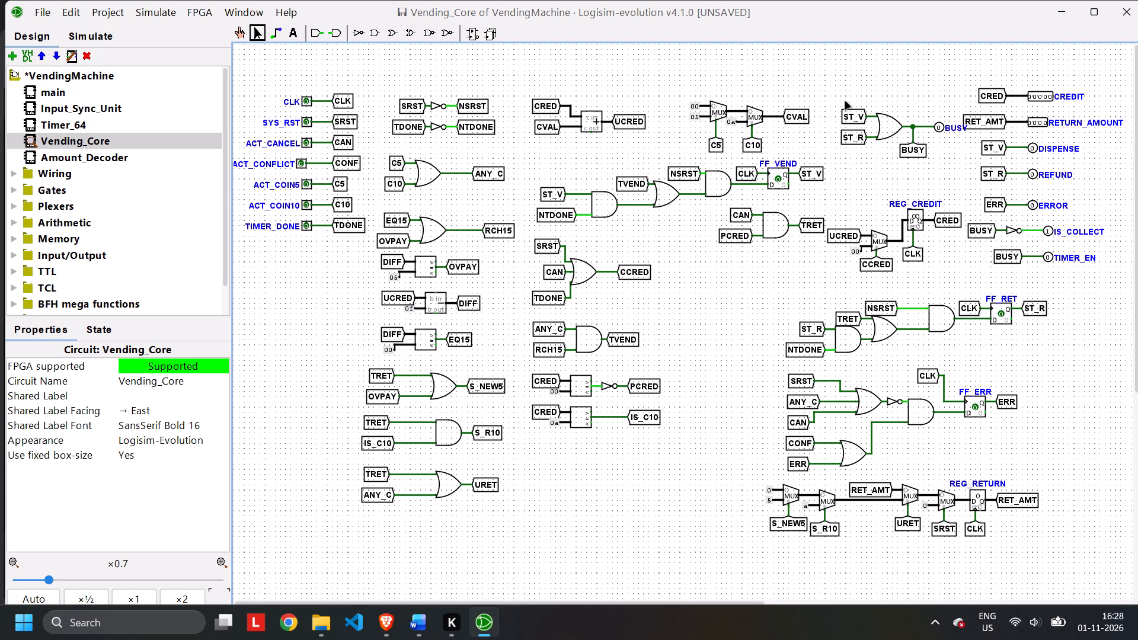
left_click_drag(842, 102, 966, 180)
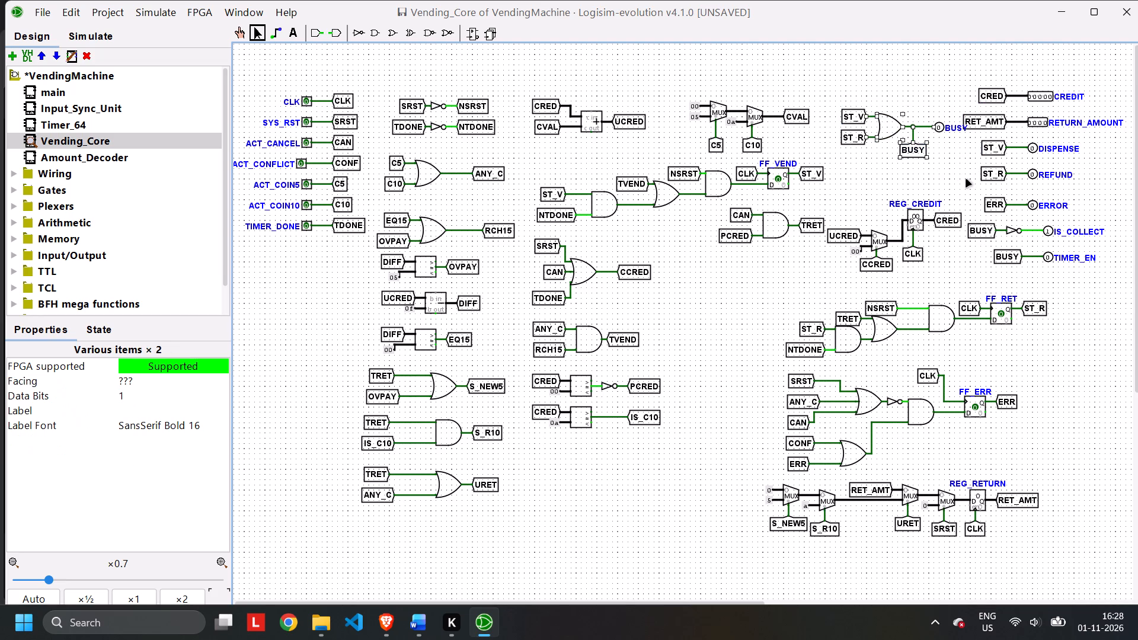
left_click_drag(835, 95, 973, 174)
left_click_drag(842, 110, 817, 110)
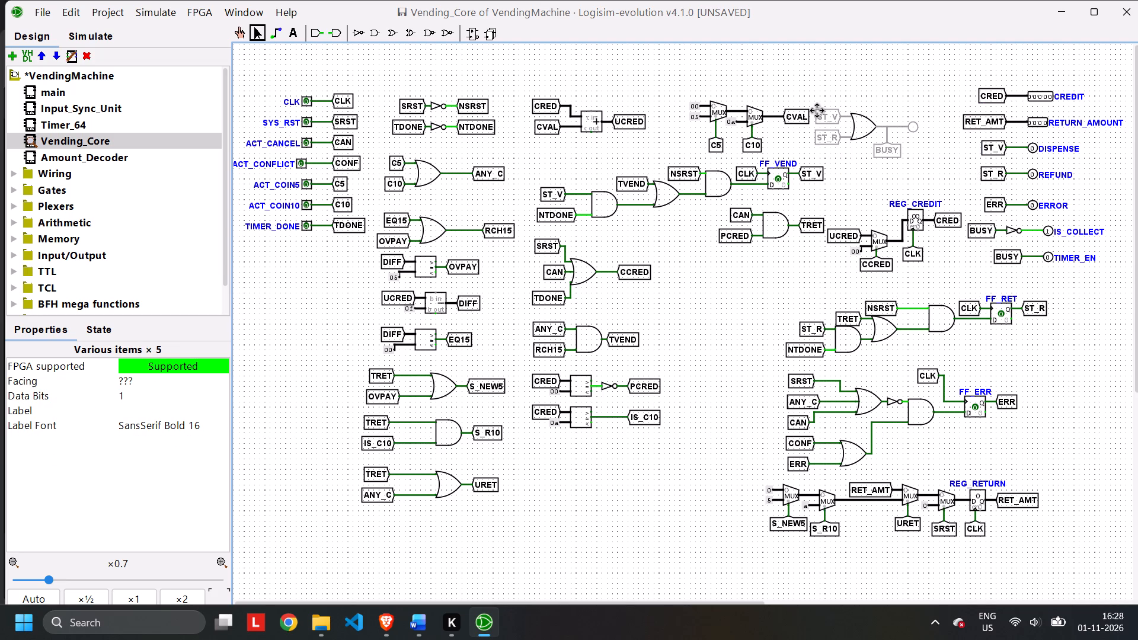
left_click_drag(817, 110, 836, 113)
left_click(849, 165)
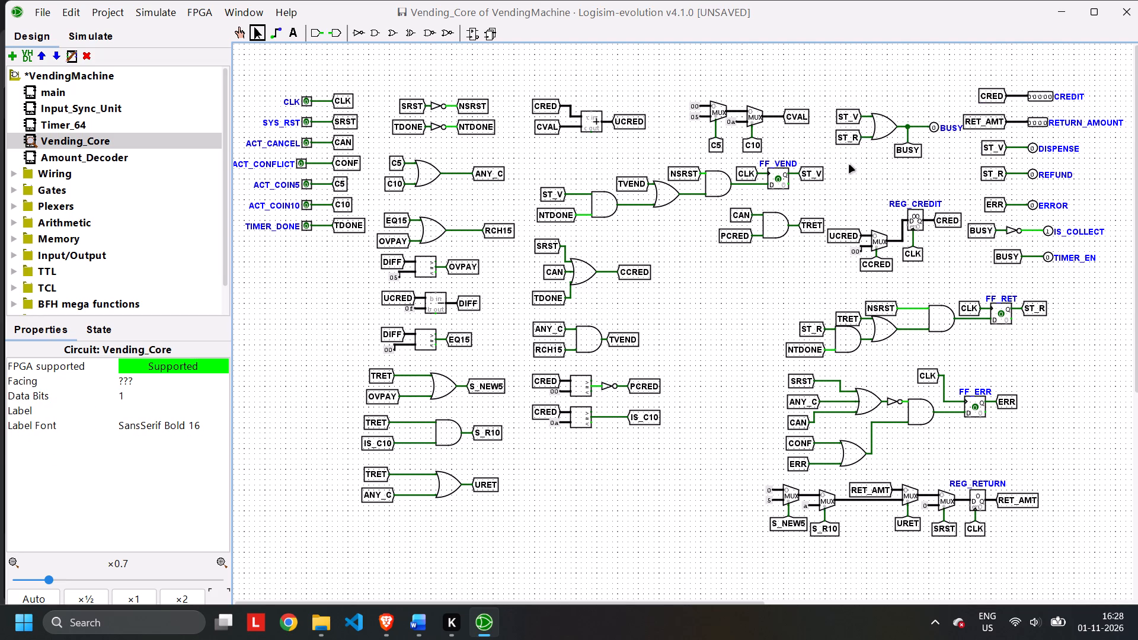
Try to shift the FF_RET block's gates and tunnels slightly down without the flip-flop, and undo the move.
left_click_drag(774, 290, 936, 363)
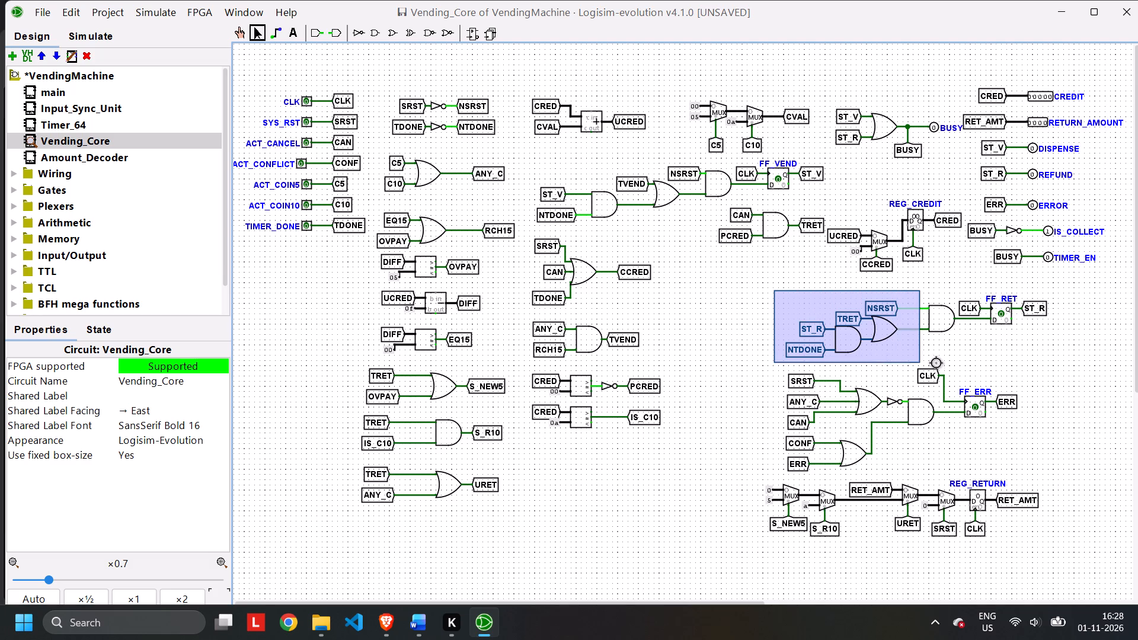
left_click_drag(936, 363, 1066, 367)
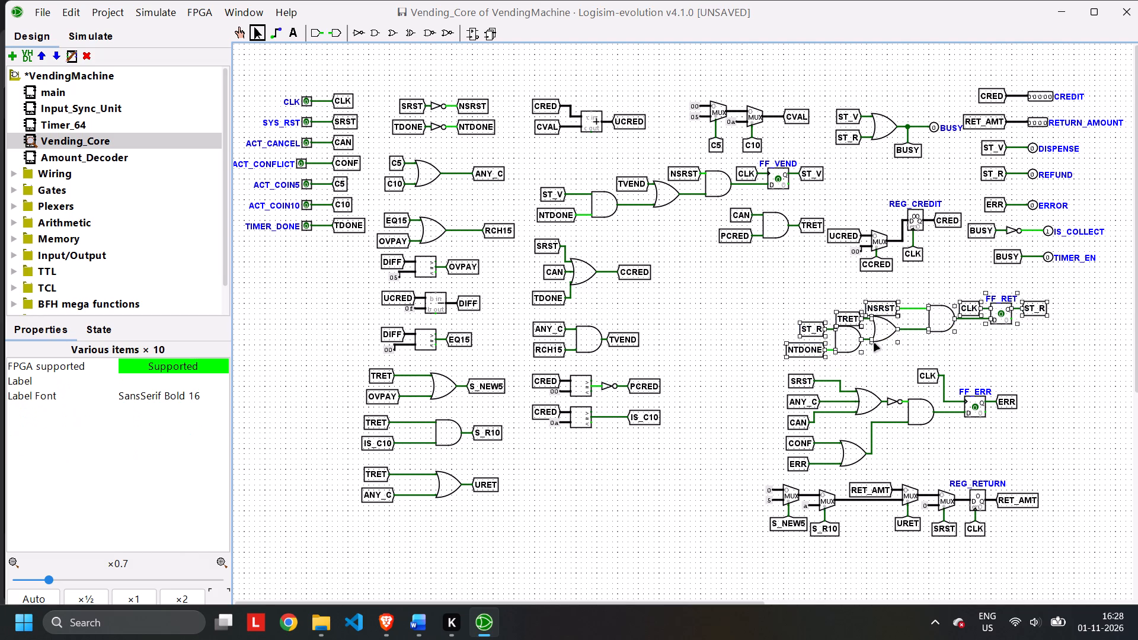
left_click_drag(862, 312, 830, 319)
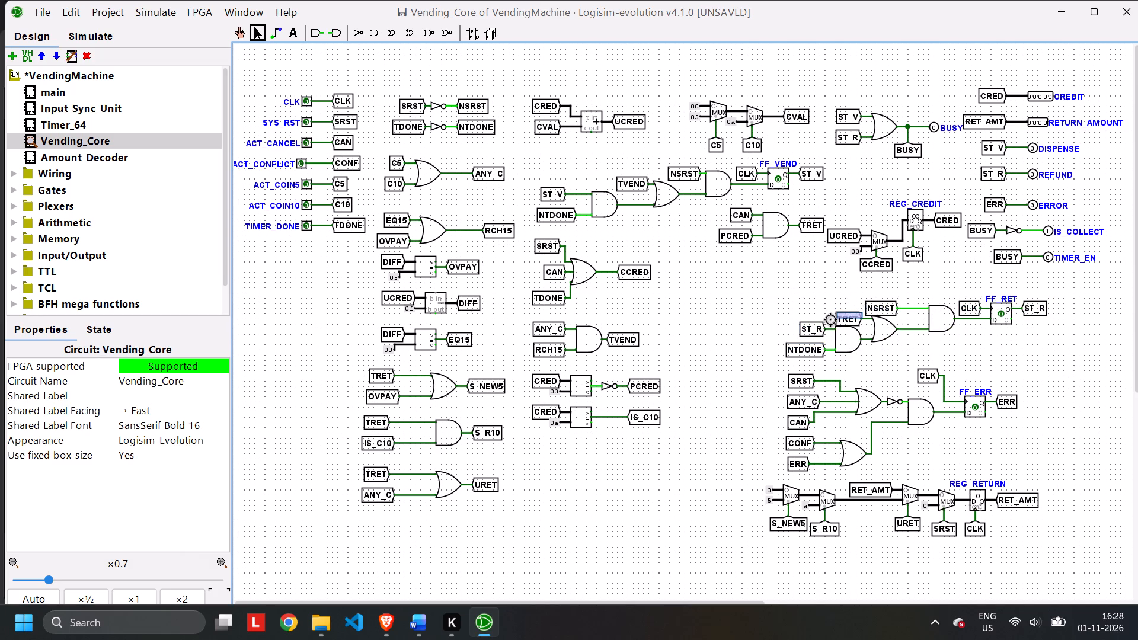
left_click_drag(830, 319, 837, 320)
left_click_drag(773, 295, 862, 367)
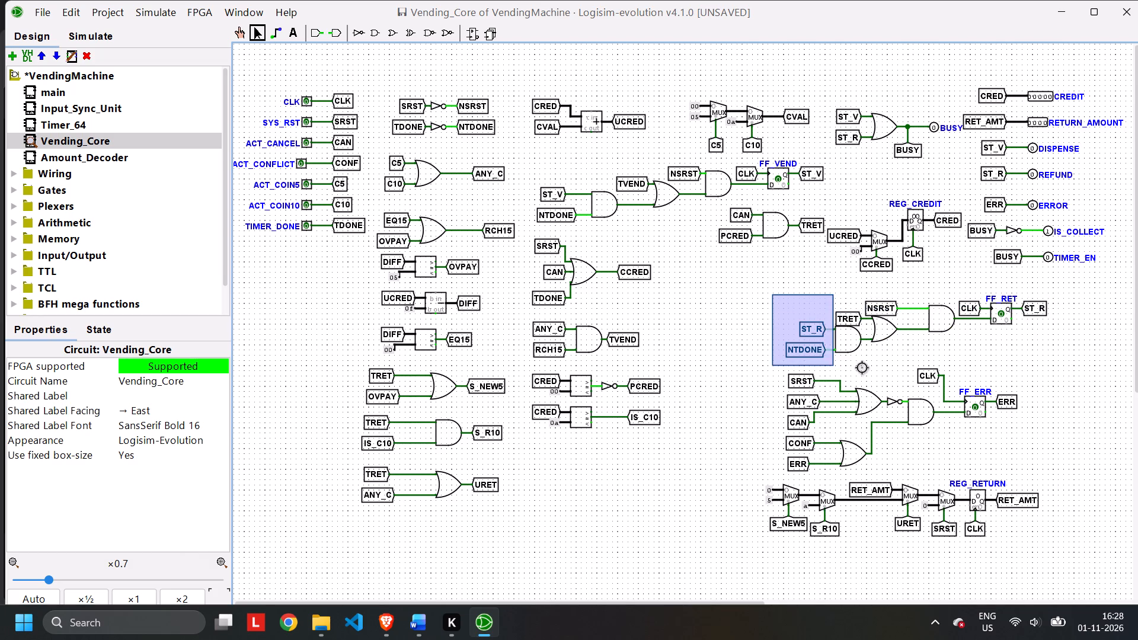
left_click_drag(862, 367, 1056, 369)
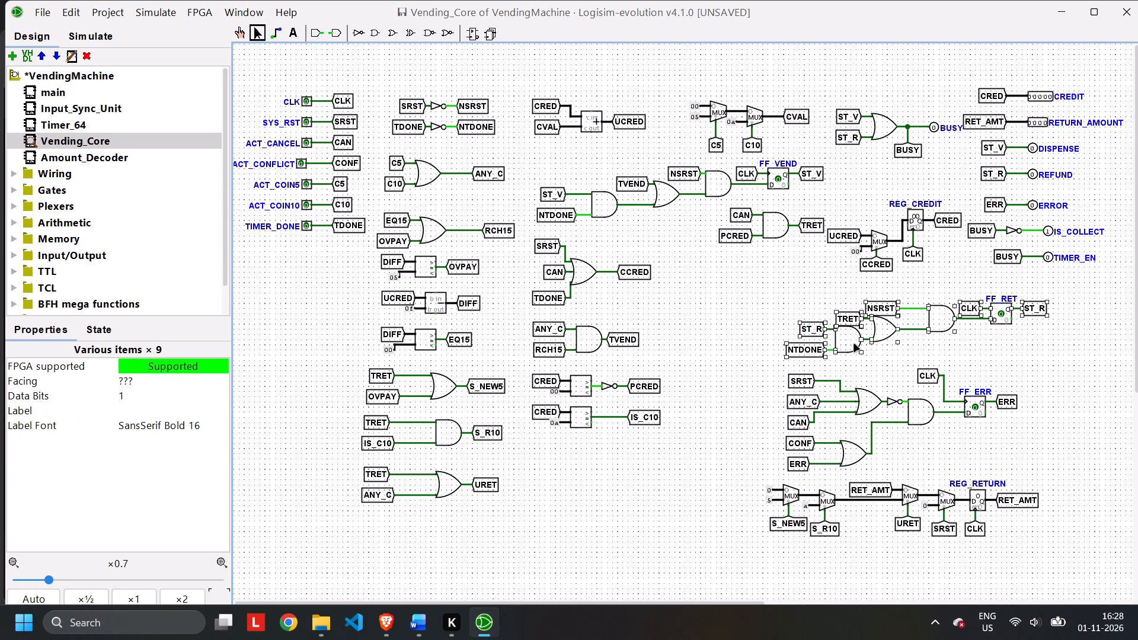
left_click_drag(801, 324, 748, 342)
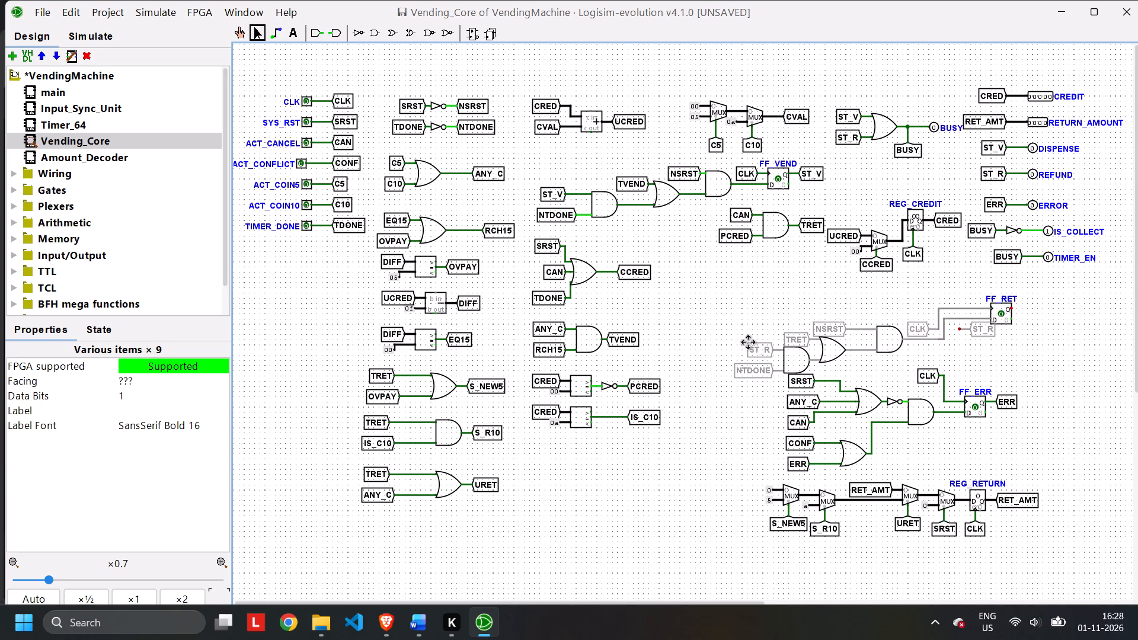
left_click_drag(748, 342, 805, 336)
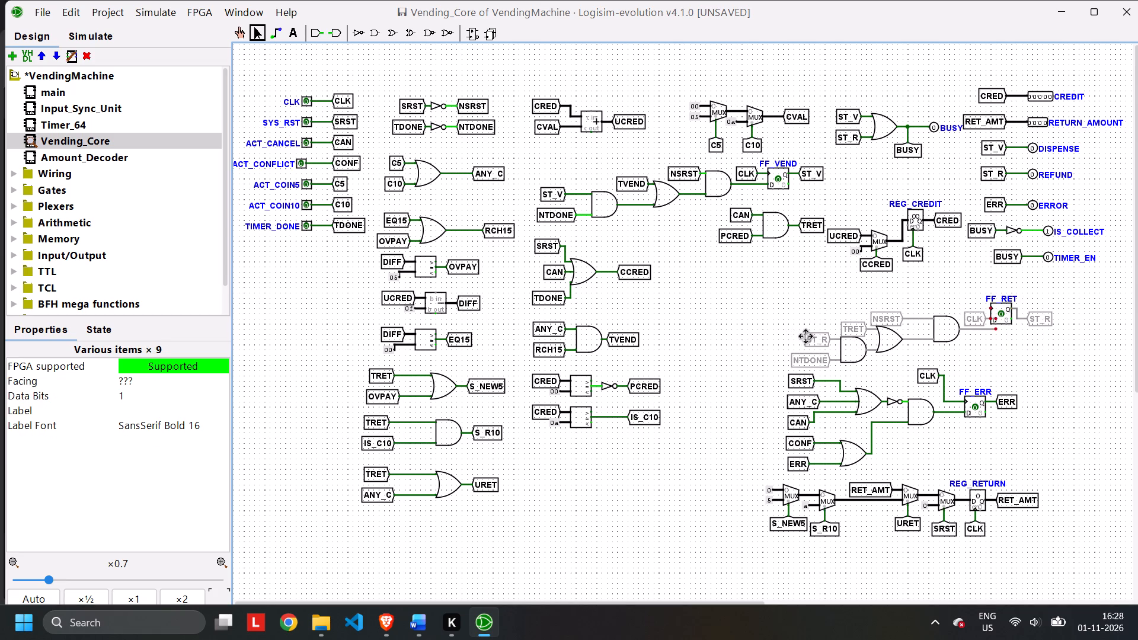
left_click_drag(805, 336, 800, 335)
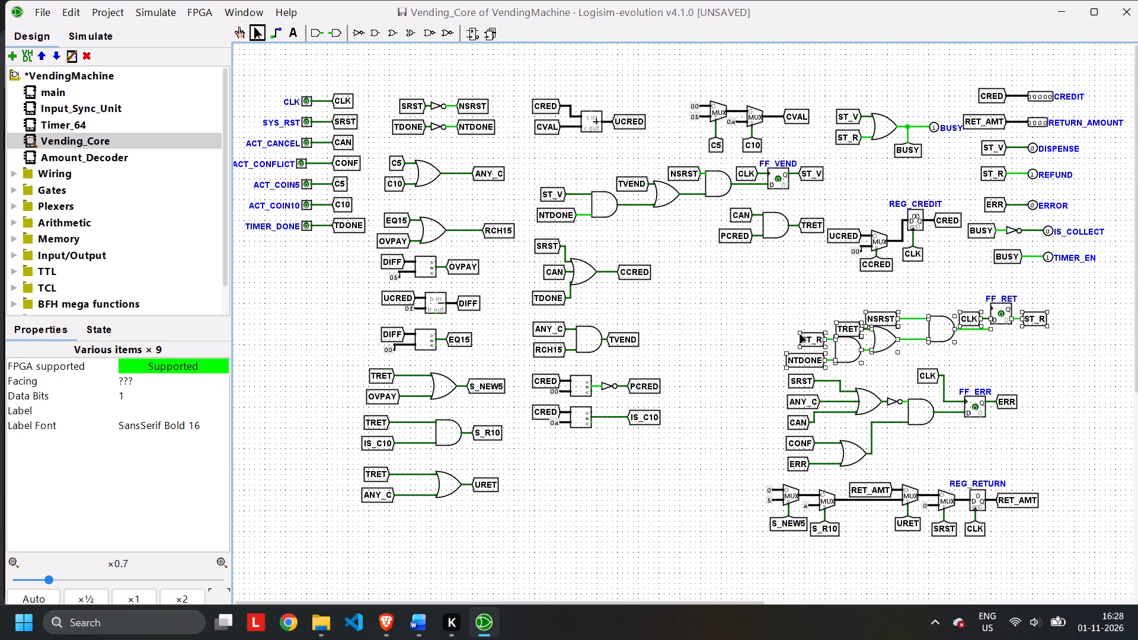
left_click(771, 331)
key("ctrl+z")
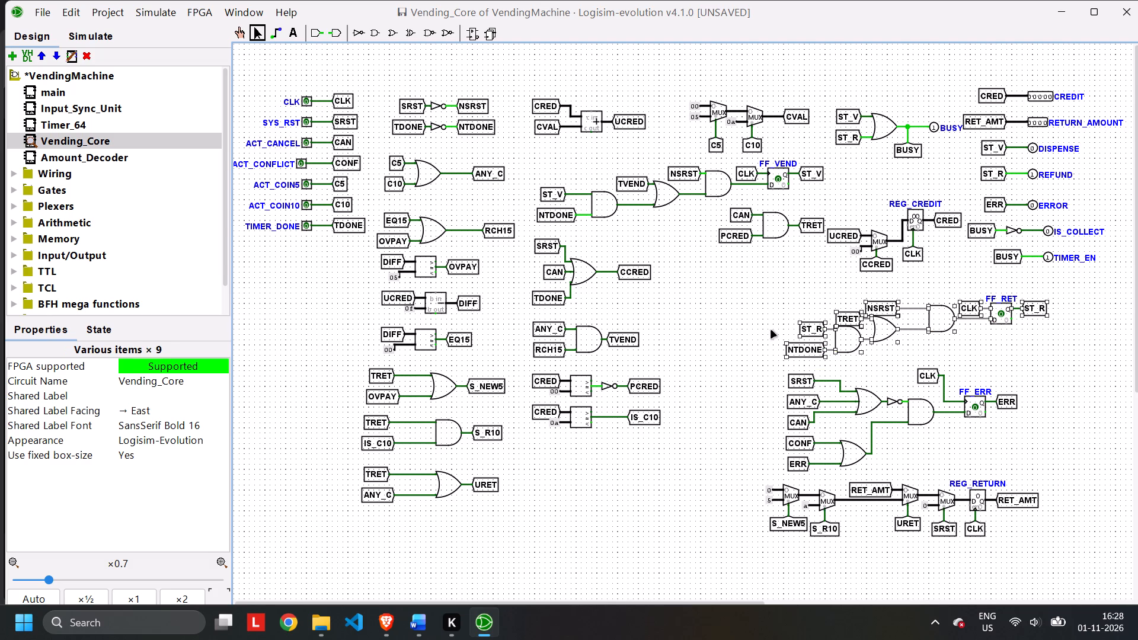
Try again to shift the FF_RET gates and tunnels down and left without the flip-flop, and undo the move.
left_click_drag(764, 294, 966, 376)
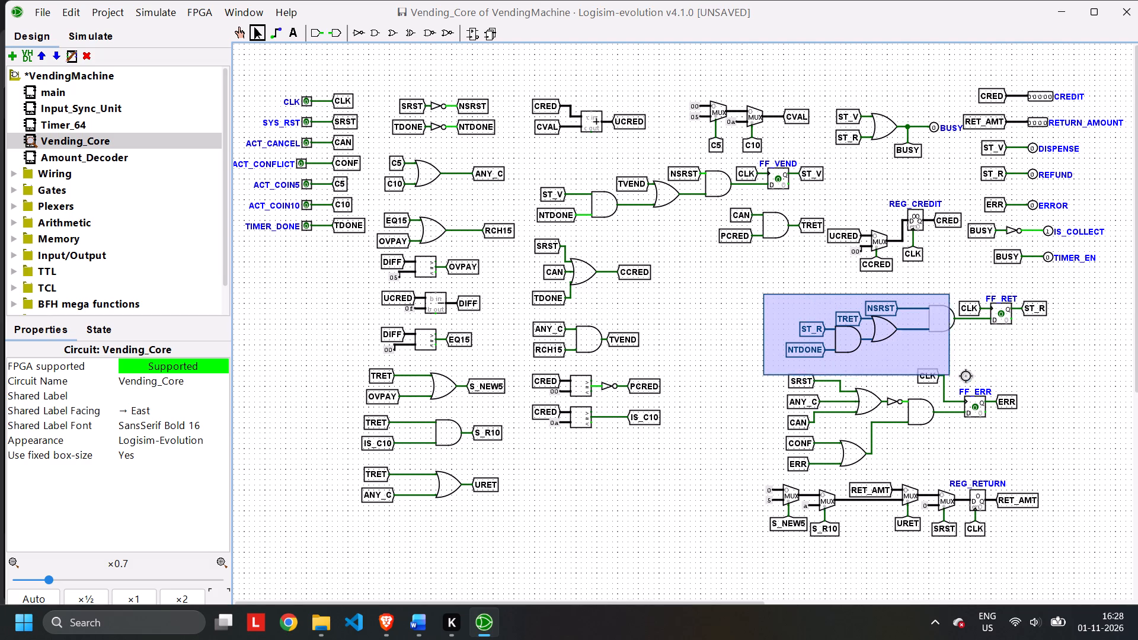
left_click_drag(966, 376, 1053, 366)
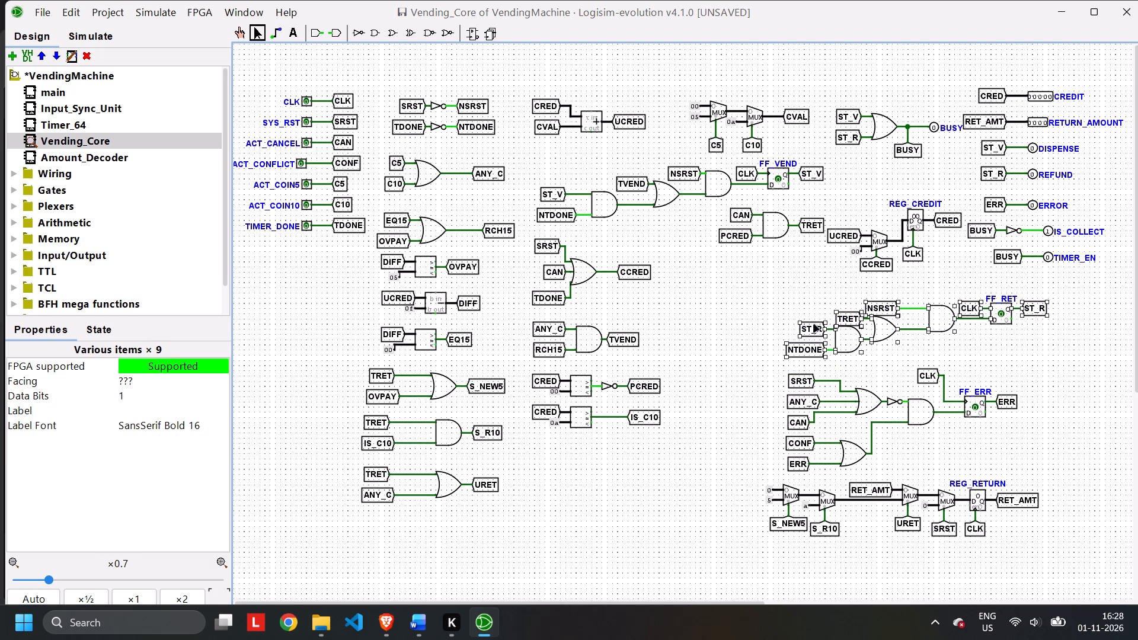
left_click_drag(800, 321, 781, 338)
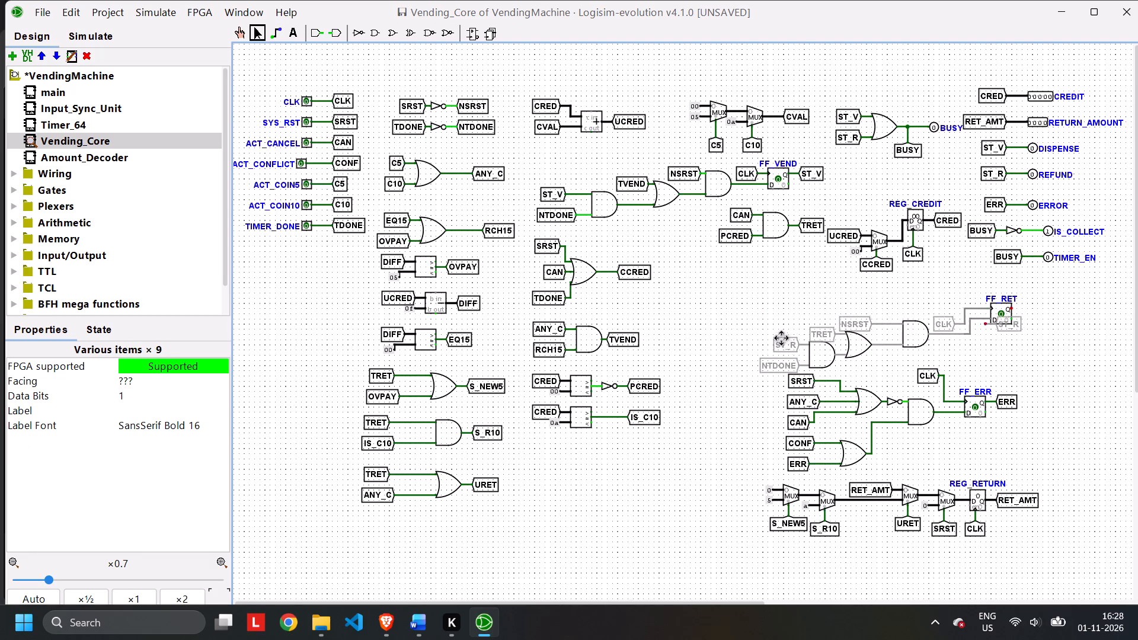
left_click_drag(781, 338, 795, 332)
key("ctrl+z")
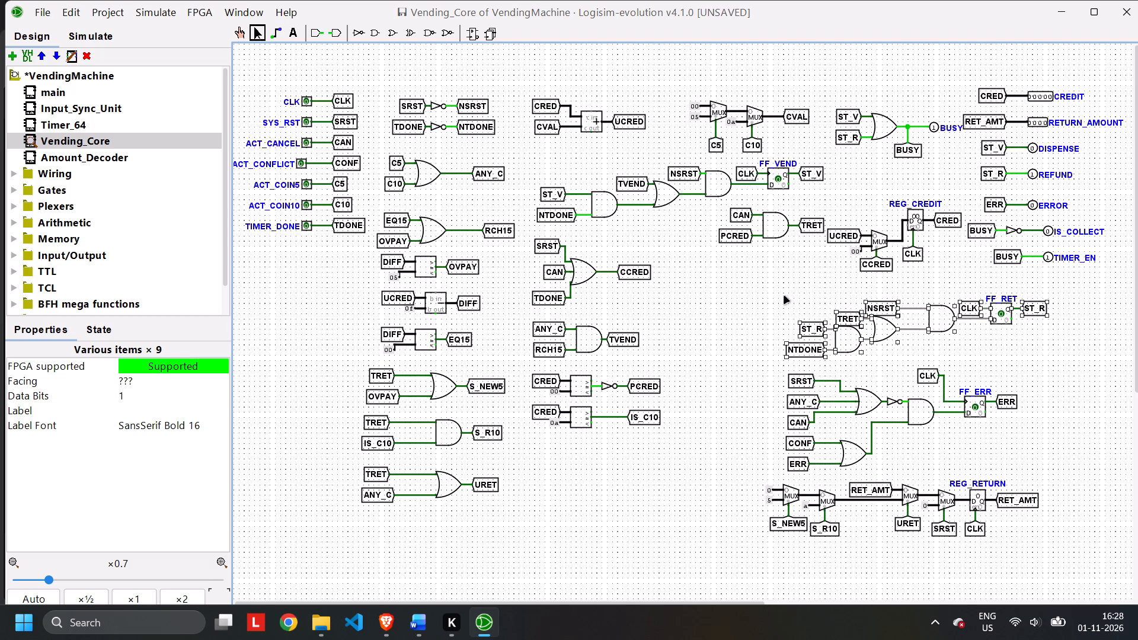
Move the complete FF_RET block, including the flip-flop, left and slightly down, keeping it above the FF_ERR block.
left_click_drag(779, 287, 1064, 366)
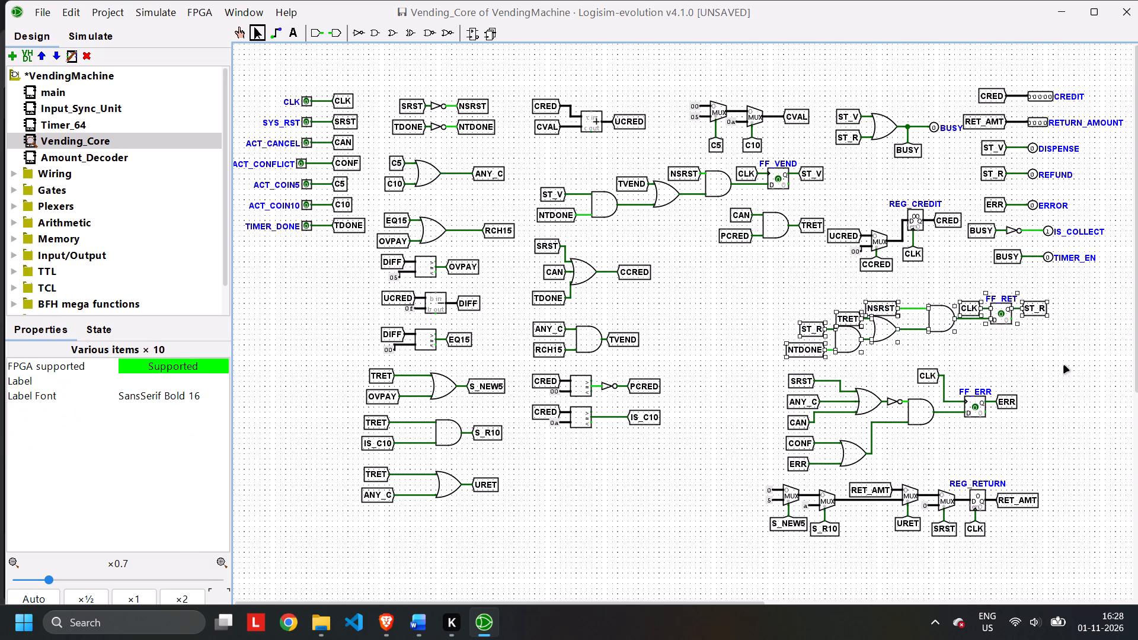
left_click_drag(803, 324, 795, 326)
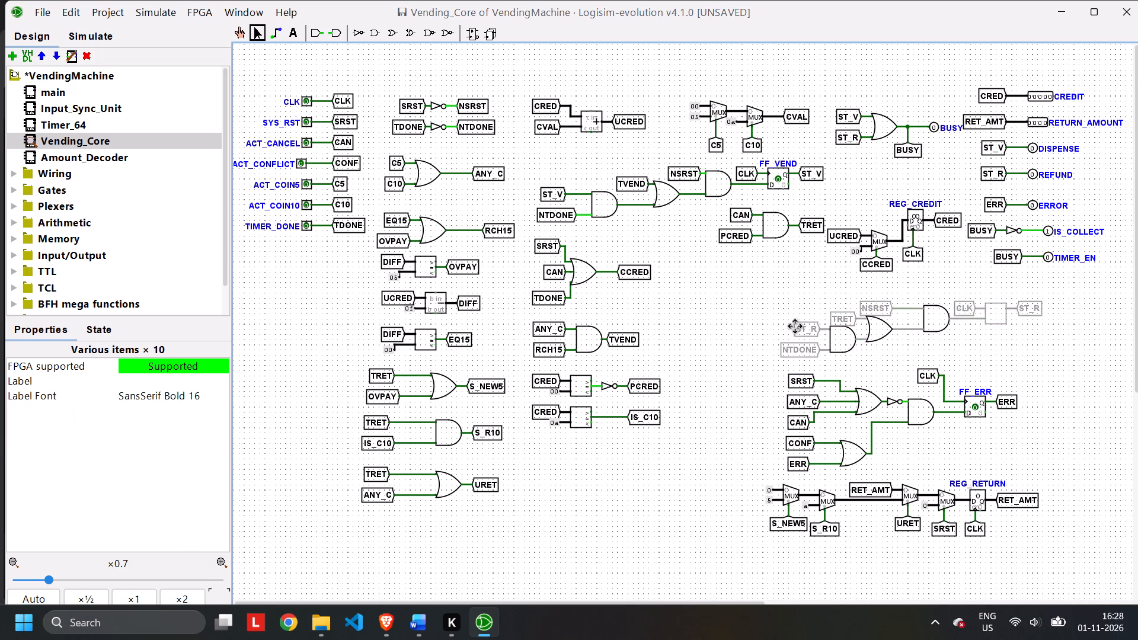
left_click_drag(795, 326, 726, 340)
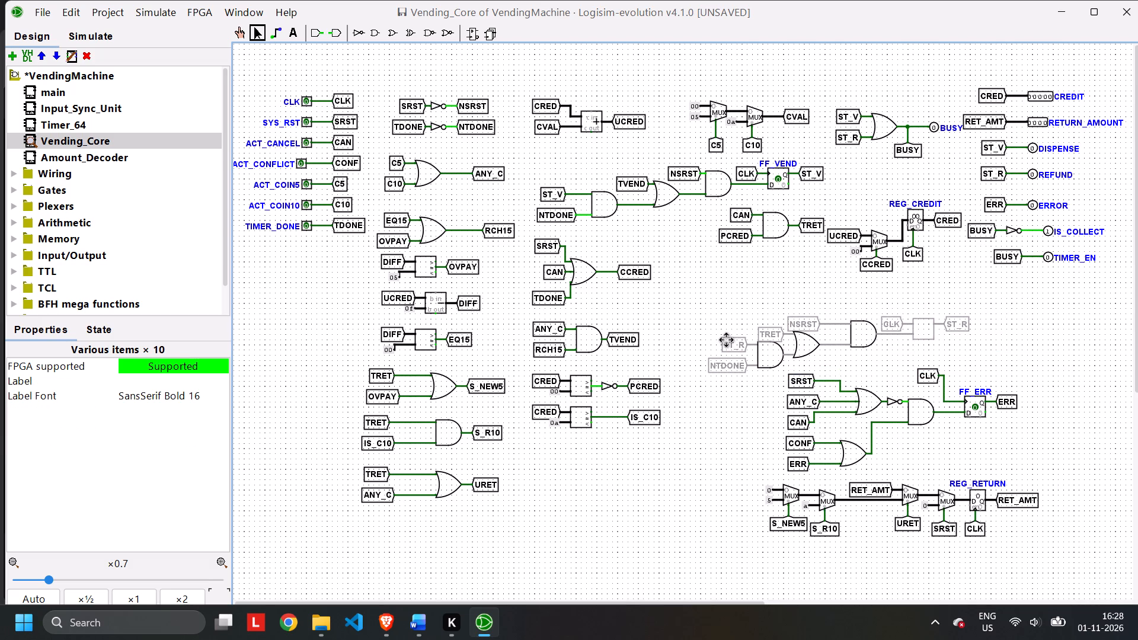
left_click_drag(726, 340, 732, 337)
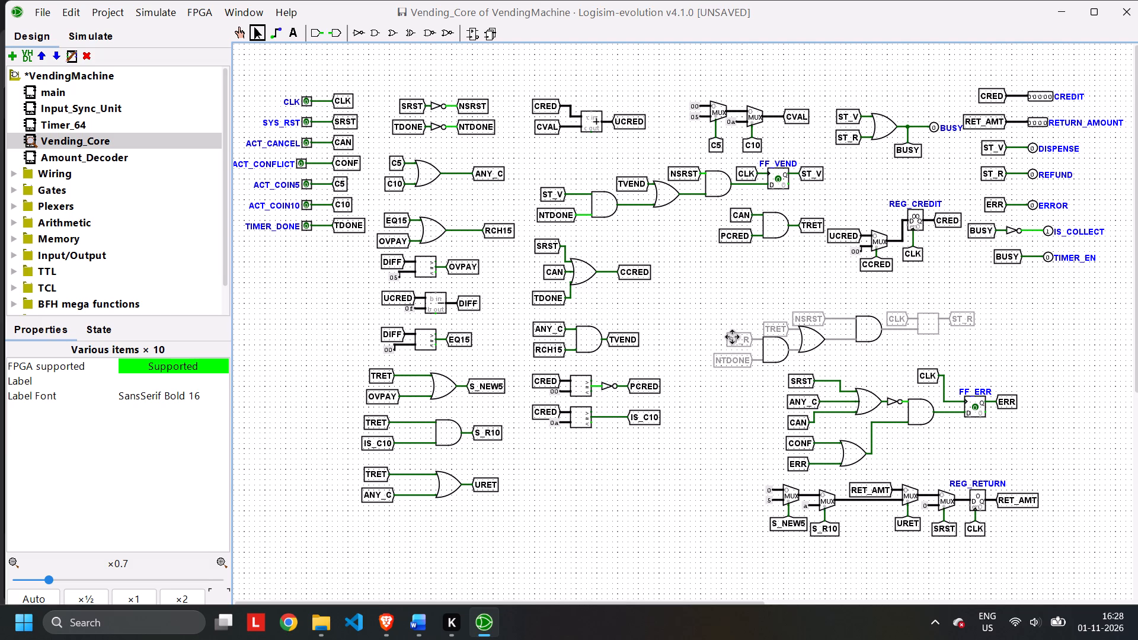
left_click_drag(732, 337, 732, 338)
left_click(697, 307)
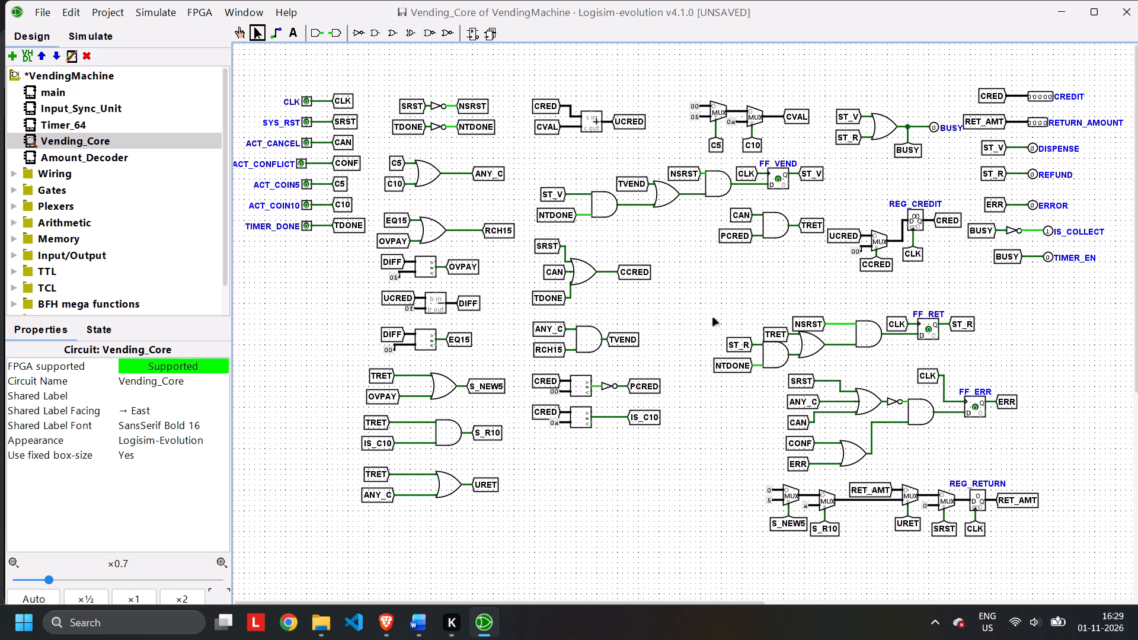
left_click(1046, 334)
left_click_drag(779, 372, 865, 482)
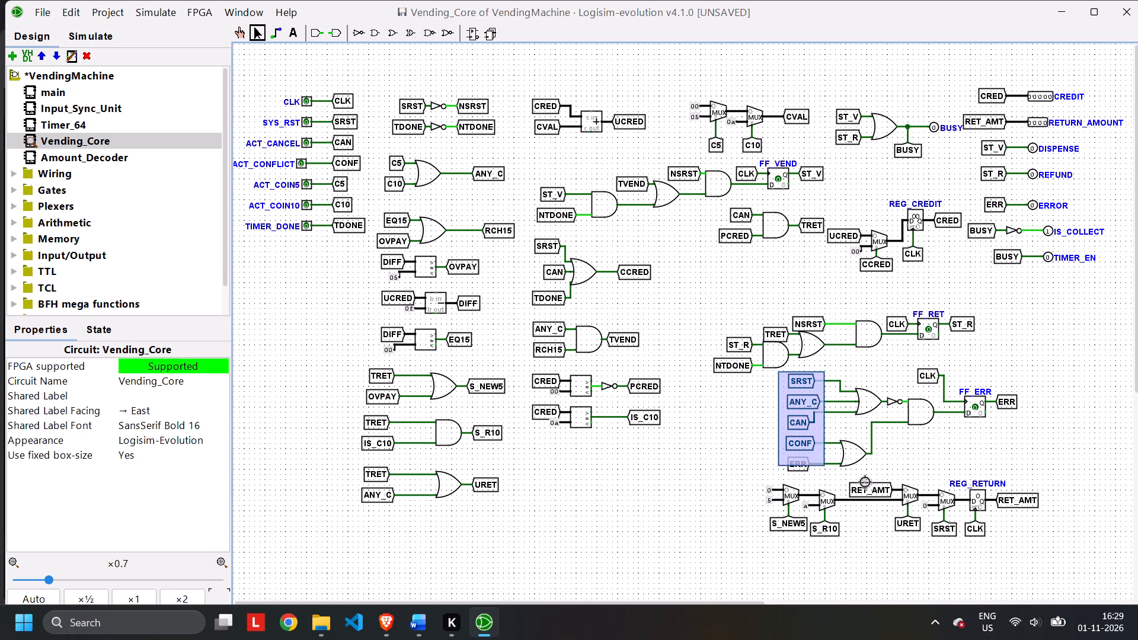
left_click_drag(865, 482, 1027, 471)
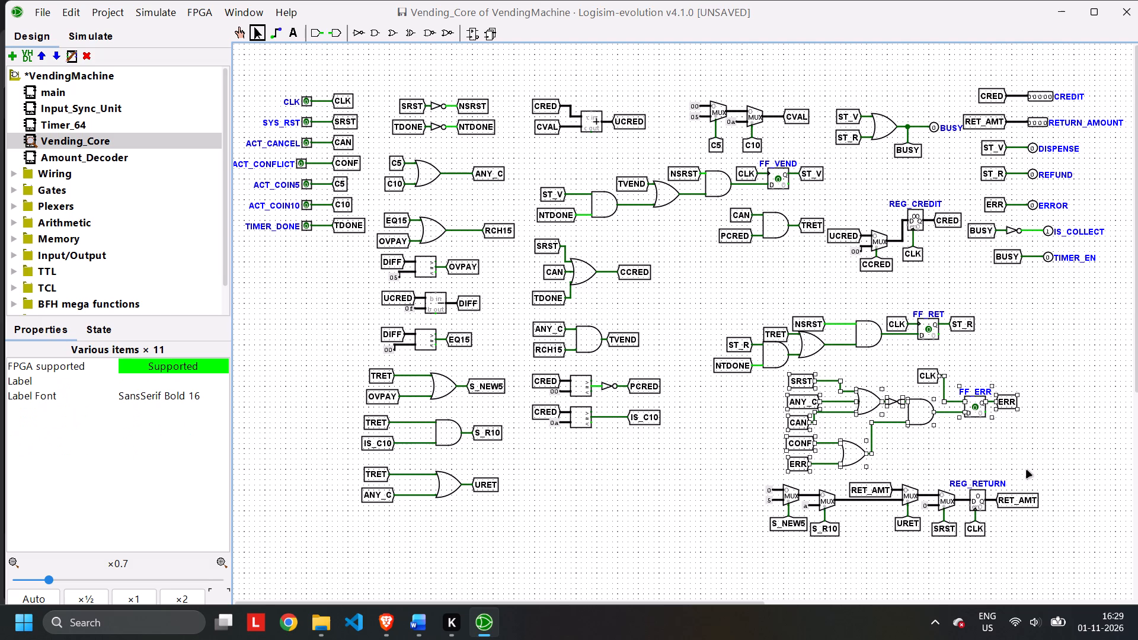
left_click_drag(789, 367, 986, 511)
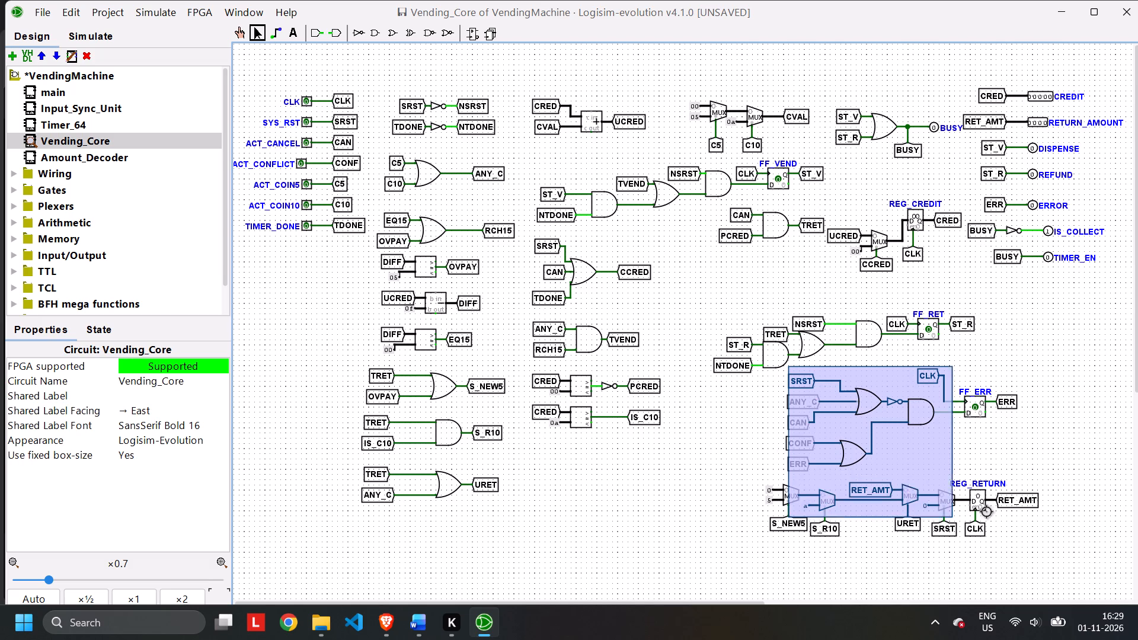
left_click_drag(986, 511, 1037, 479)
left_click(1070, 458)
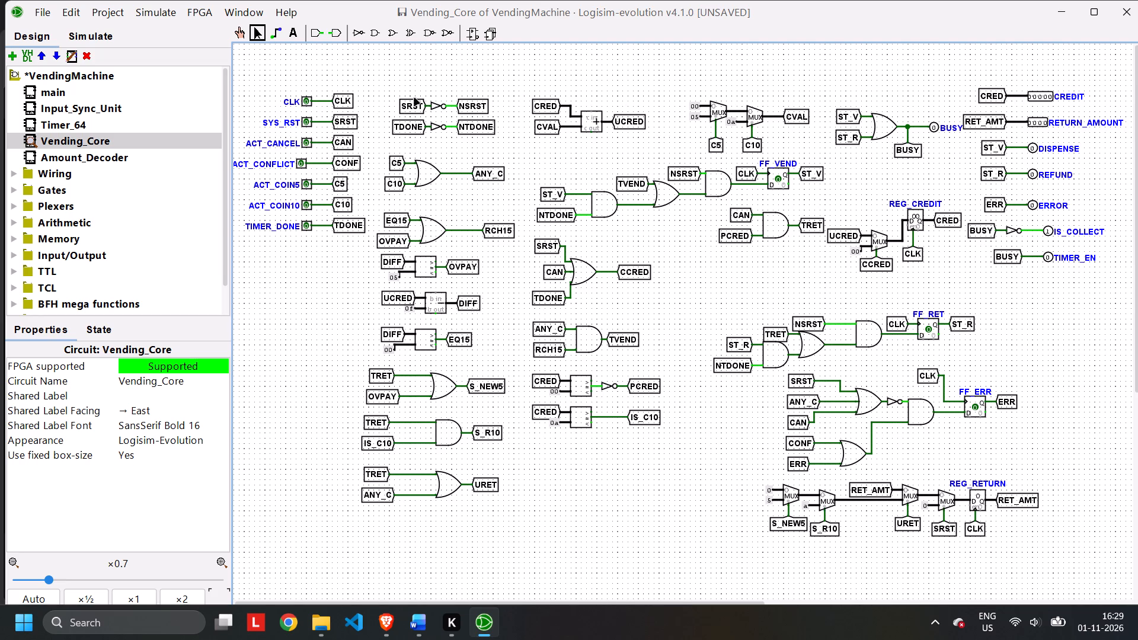
Move the SRST and TDONE inverter pairs, with their NSRST and NTDONE tunnels, up and slightly left to form the top row.
left_click_drag(389, 92, 512, 150)
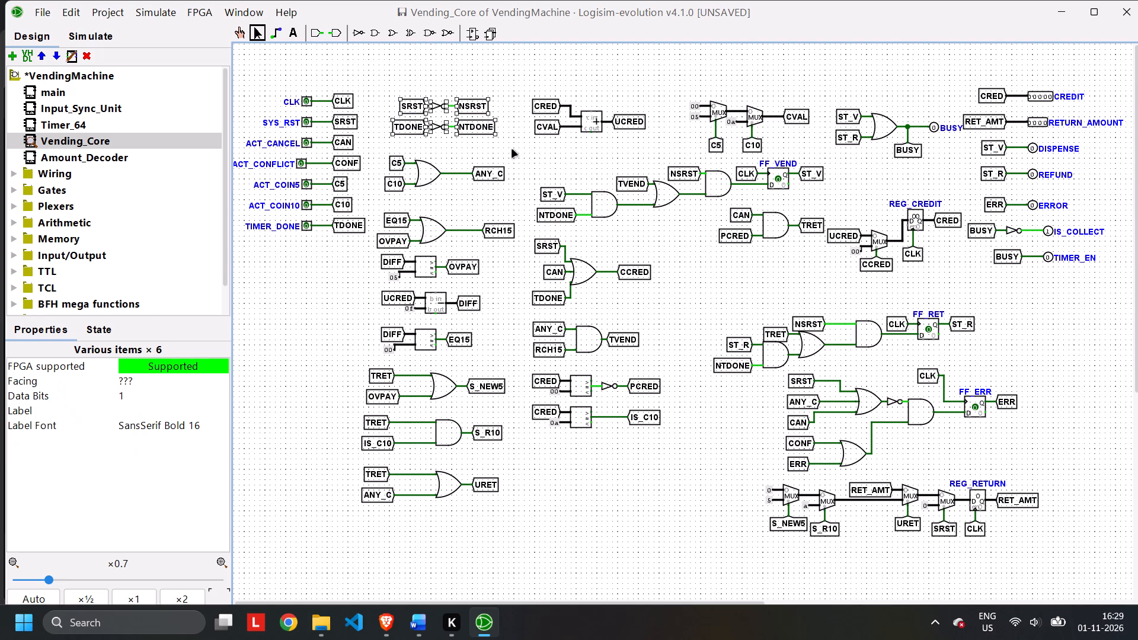
left_click_drag(399, 99, 395, 87)
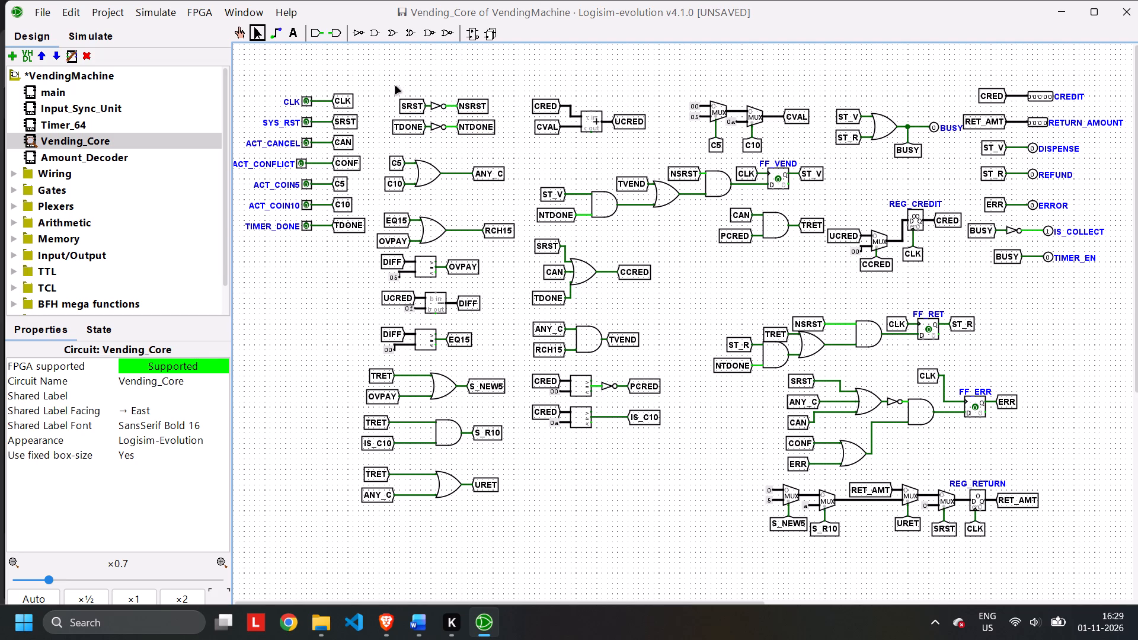
left_click_drag(376, 89, 508, 145)
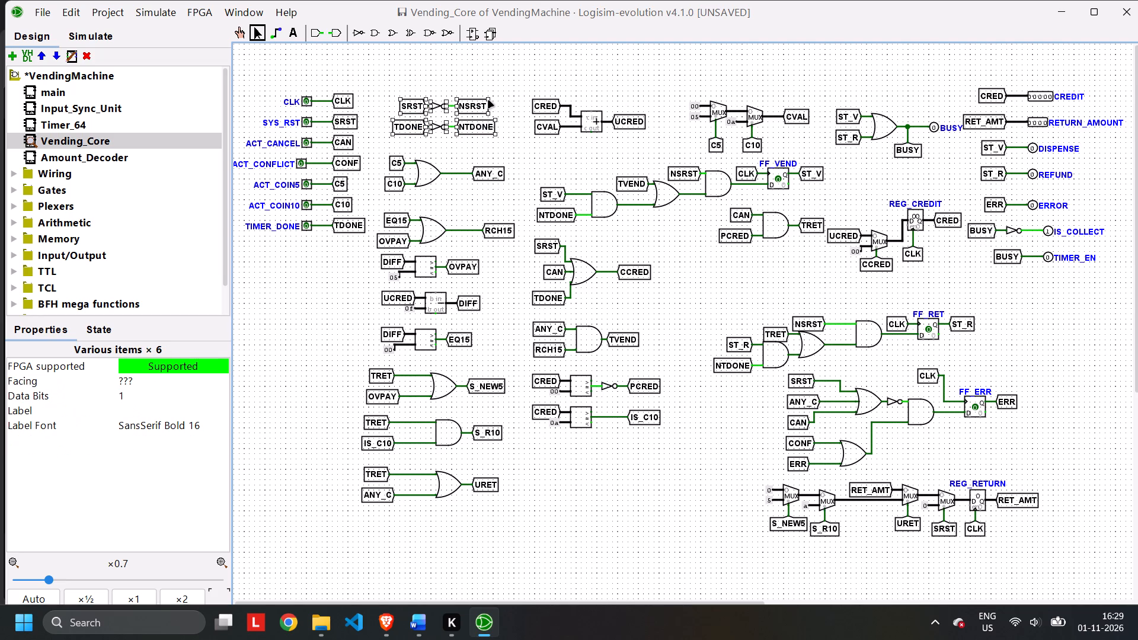
left_click_drag(488, 100, 480, 63)
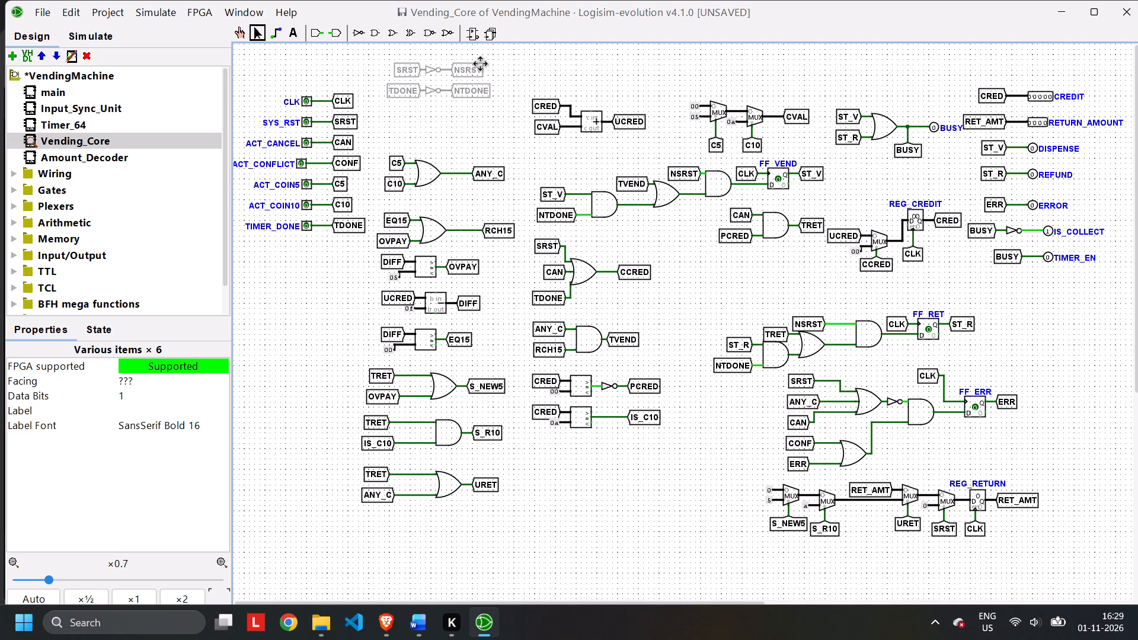
left_click_drag(480, 63, 477, 78)
left_click(464, 136)
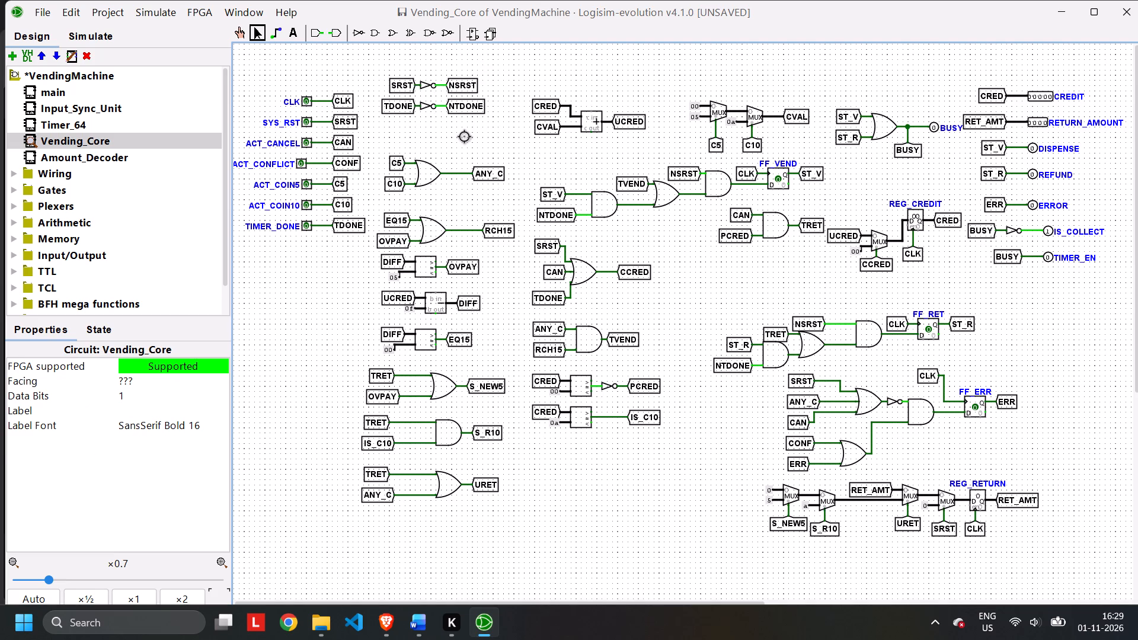
Move the ANY_C OR gate block, with its C5 and C10 tunnels, slightly up and left beneath the inverters.
left_click_drag(382, 149, 514, 197)
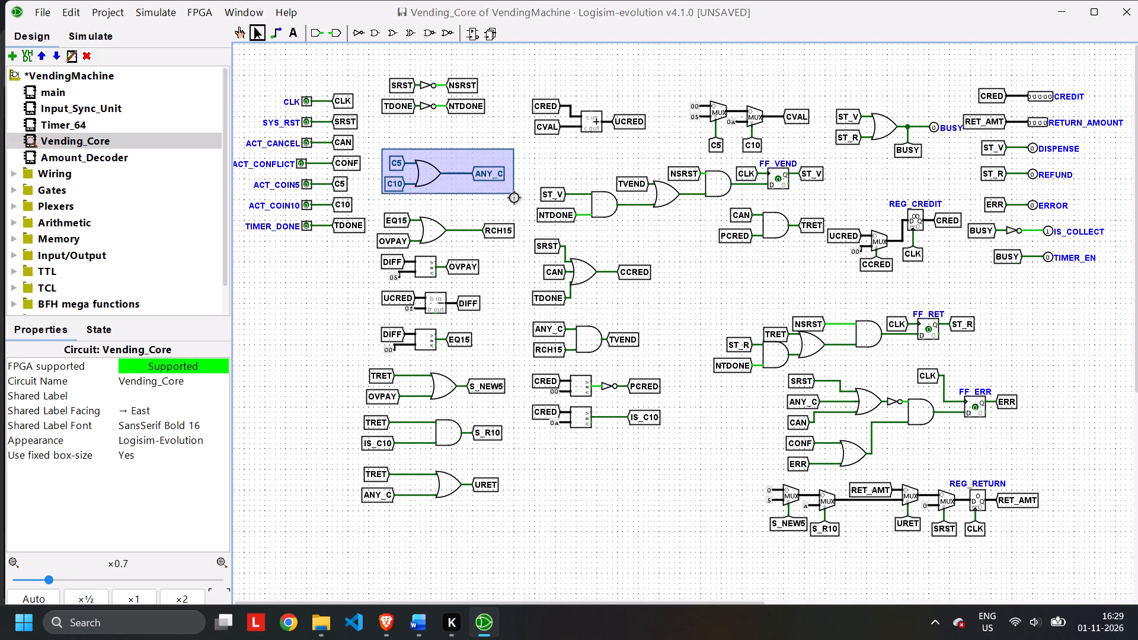
left_click_drag(514, 197, 514, 199)
left_click_drag(391, 156, 388, 146)
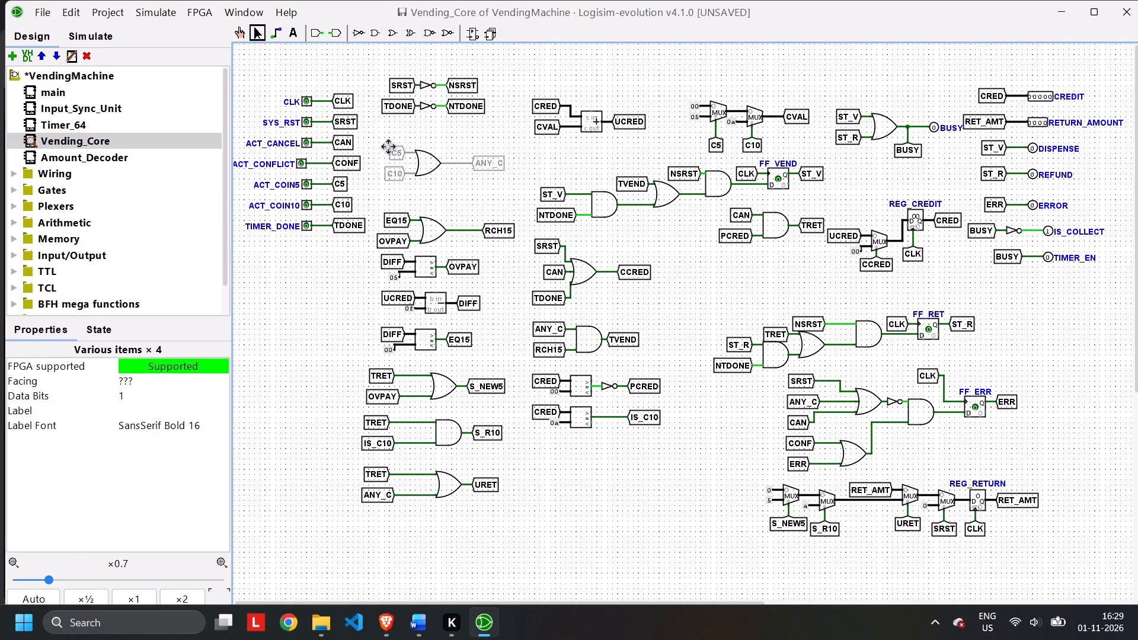
left_click_drag(388, 146, 387, 144)
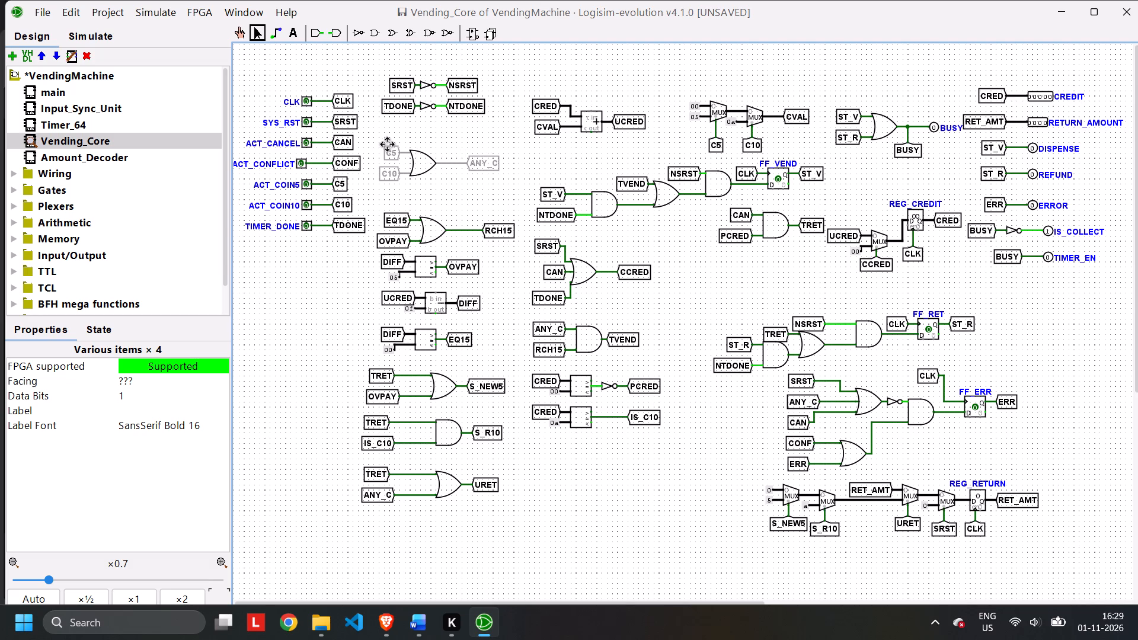
left_click_drag(387, 144, 387, 145)
left_click(490, 127)
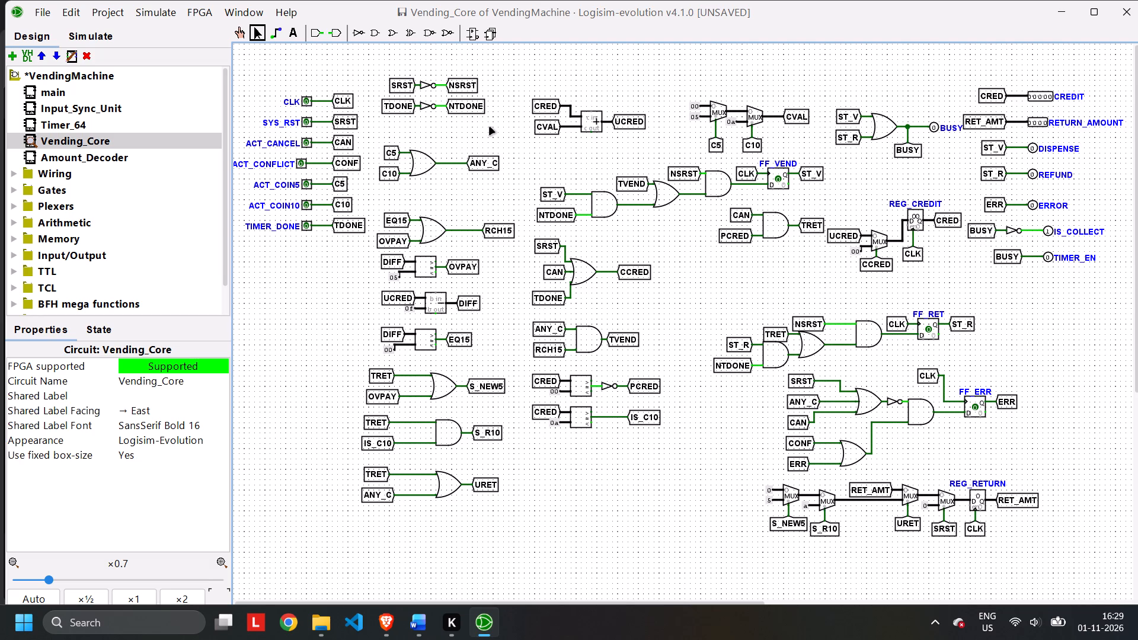
Move the RCH15 OR gate block, with its EQ15 and OVPAY tunnels, slightly up and left, away from the OVPAY comparator.
left_click_drag(382, 208, 413, 246)
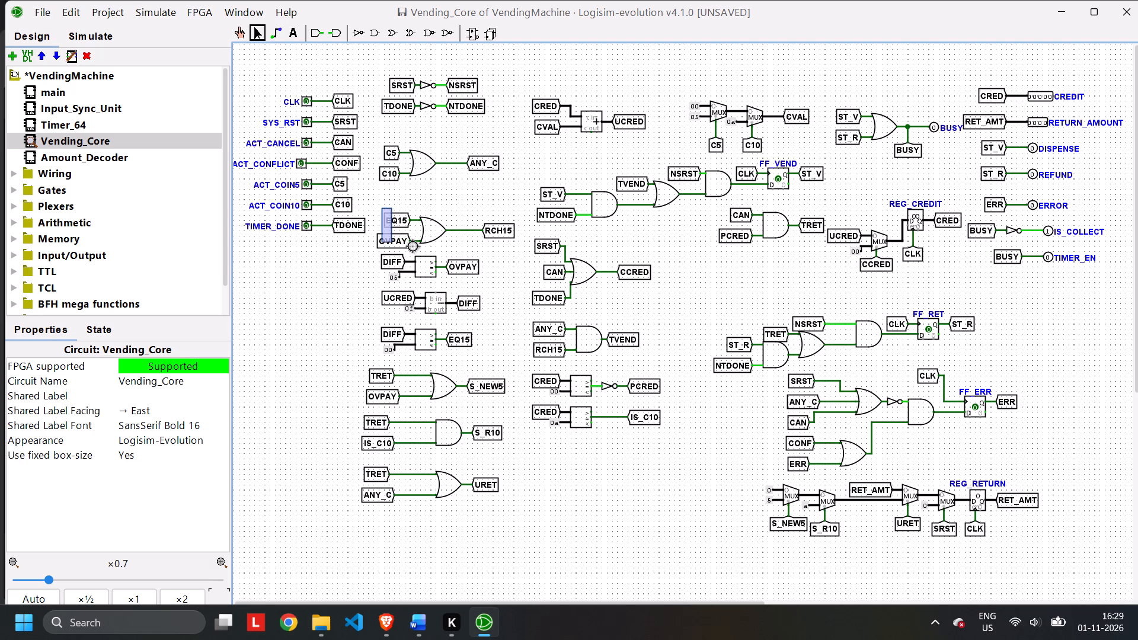
left_click_drag(413, 246, 494, 241)
left_click_drag(520, 210, 398, 222)
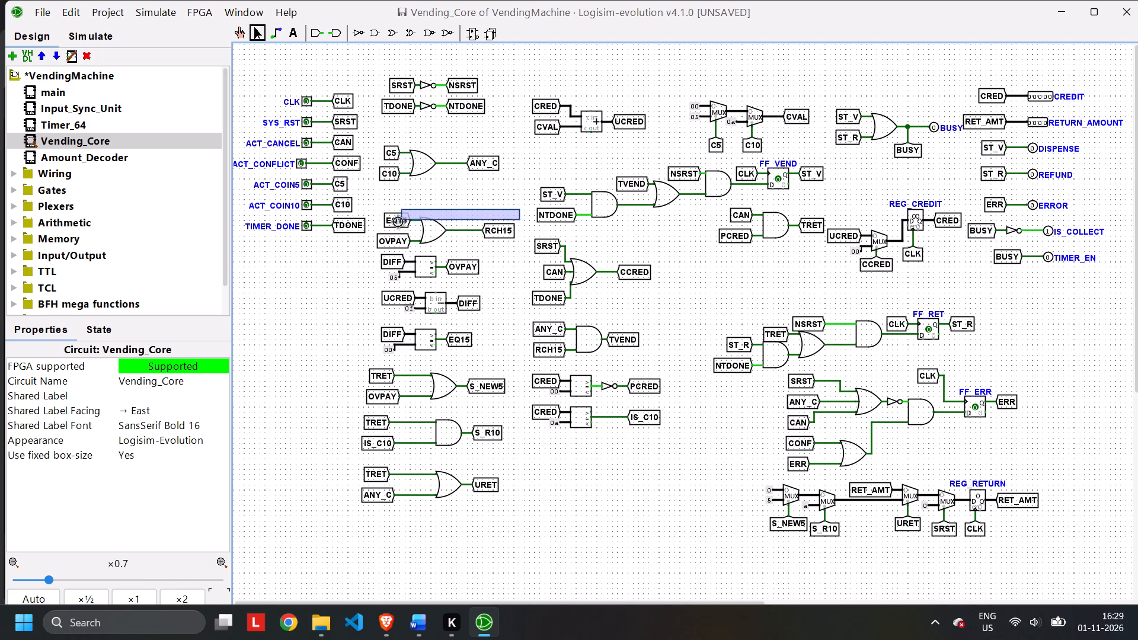
left_click_drag(398, 222, 373, 252)
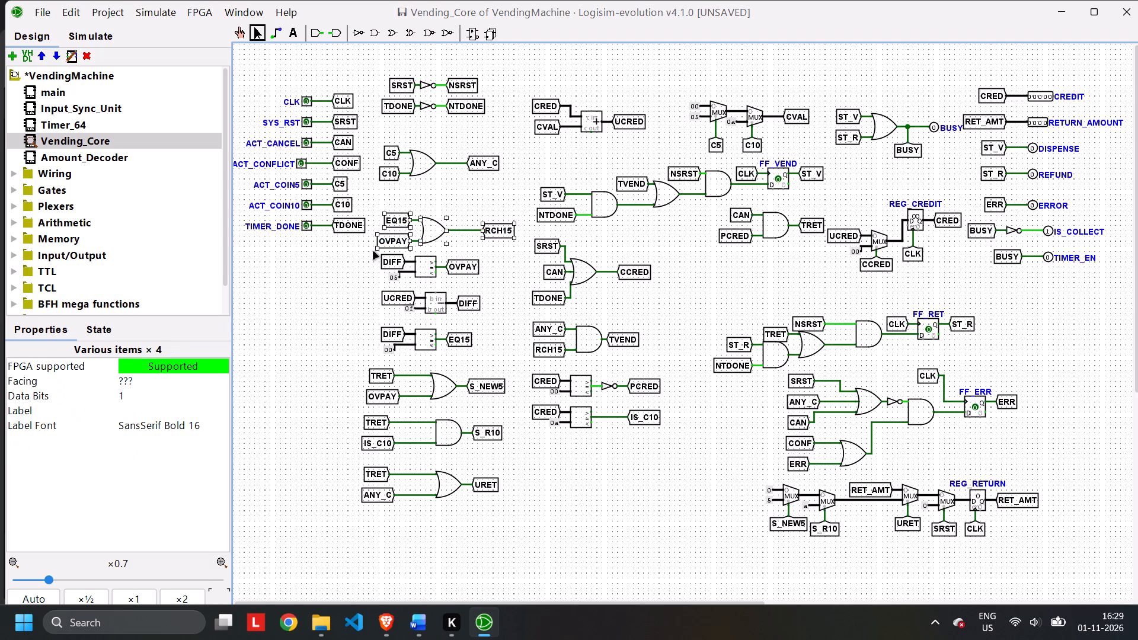
left_click_drag(383, 214, 380, 204)
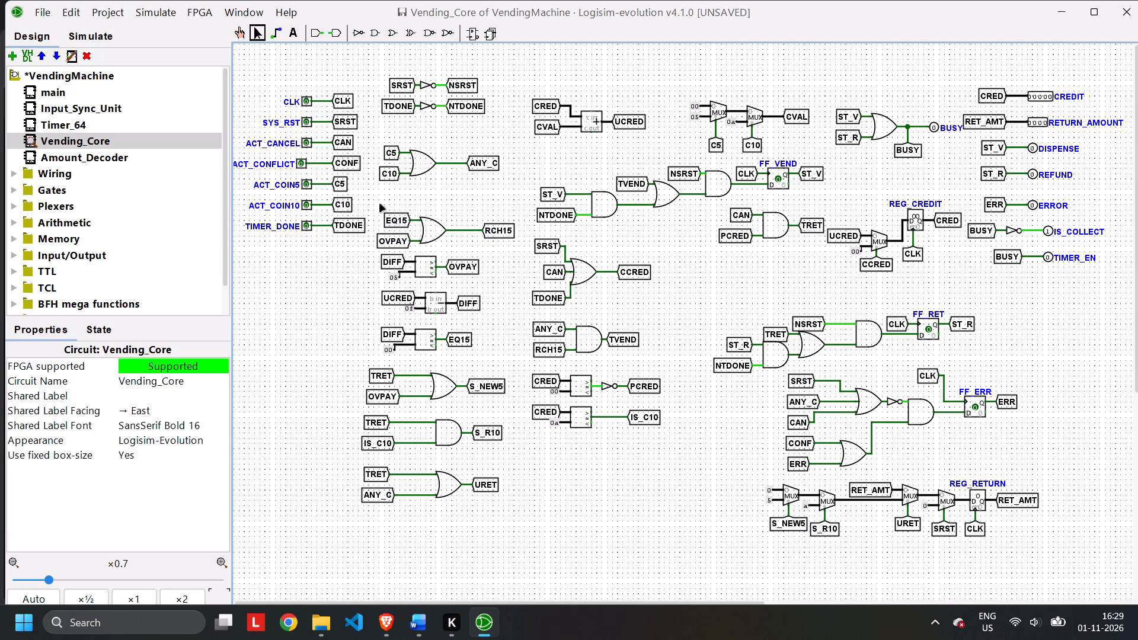
left_click_drag(373, 203, 517, 253)
left_click_drag(384, 215, 382, 203)
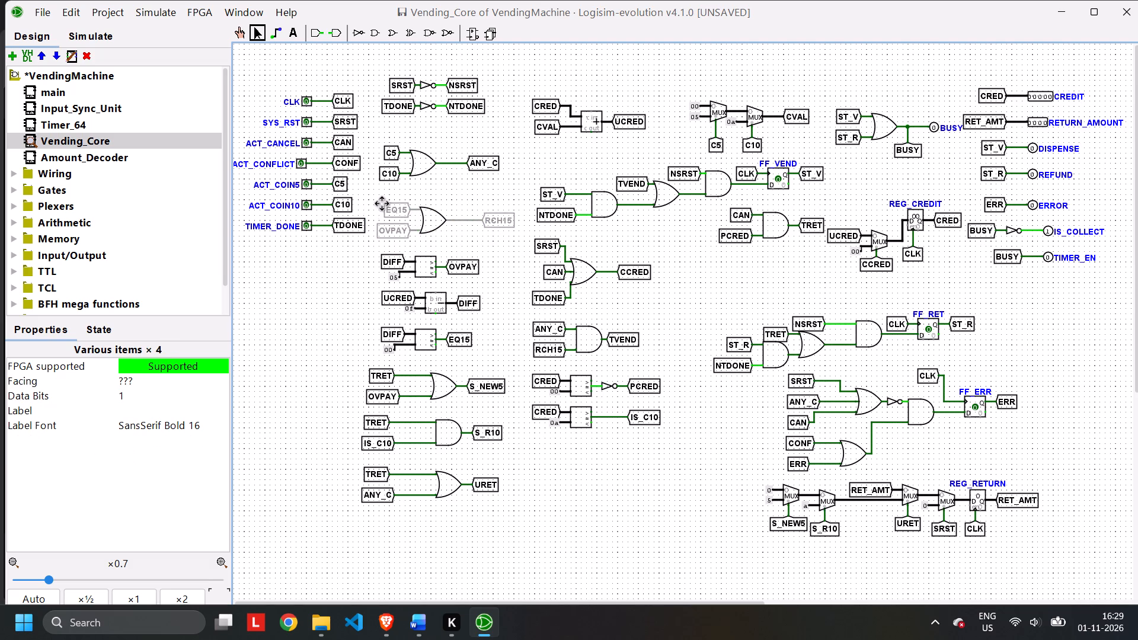
left_click_drag(382, 203, 379, 204)
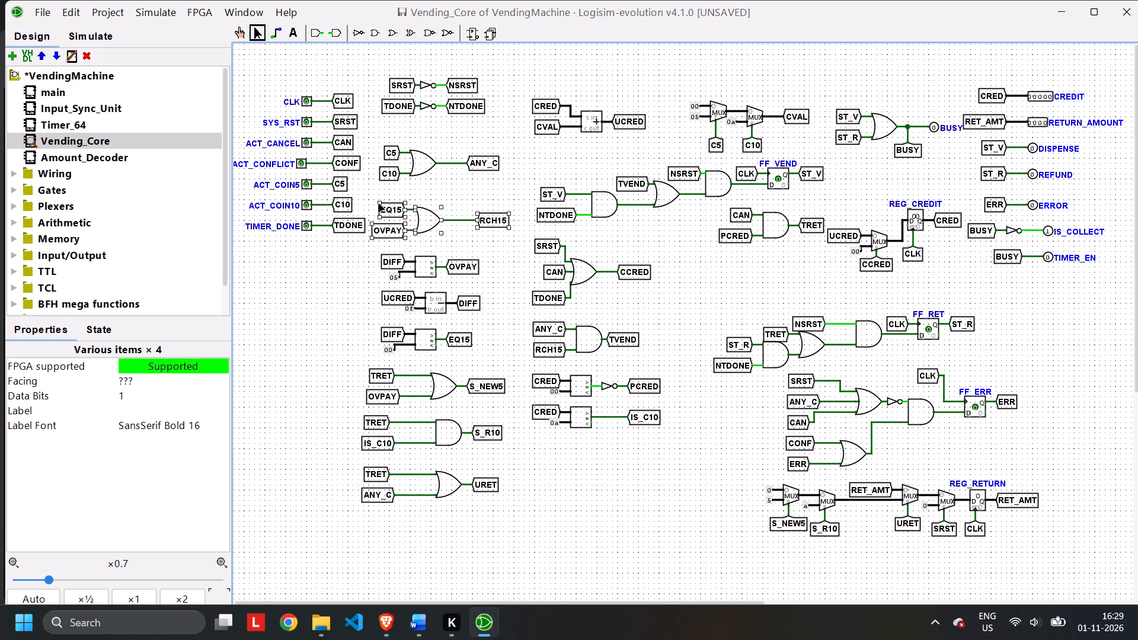
left_click(485, 184)
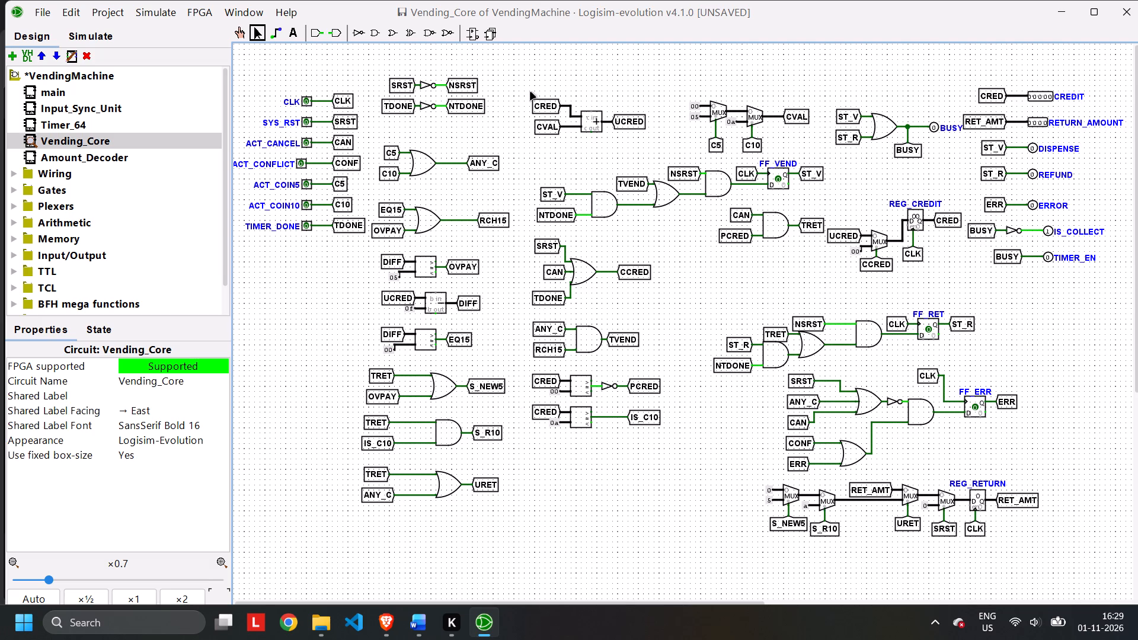
Move the UCRED adder block, with its CRED and CVAL tunnels, up and left to line up with the inverter rows.
left_click_drag(525, 92, 670, 155)
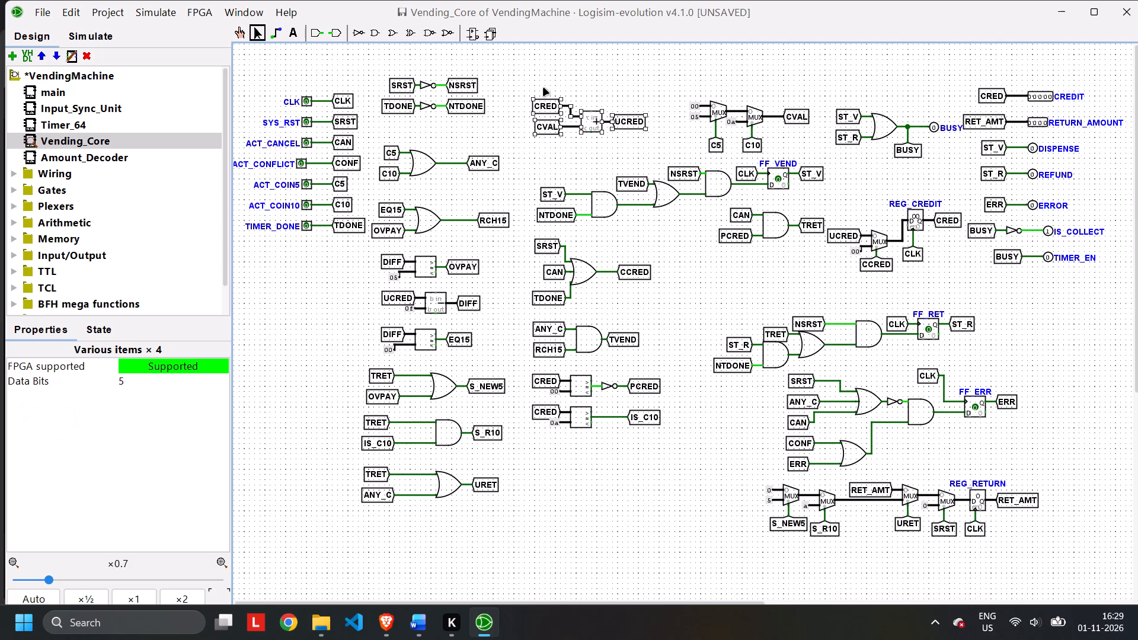
left_click_drag(533, 98, 529, 92)
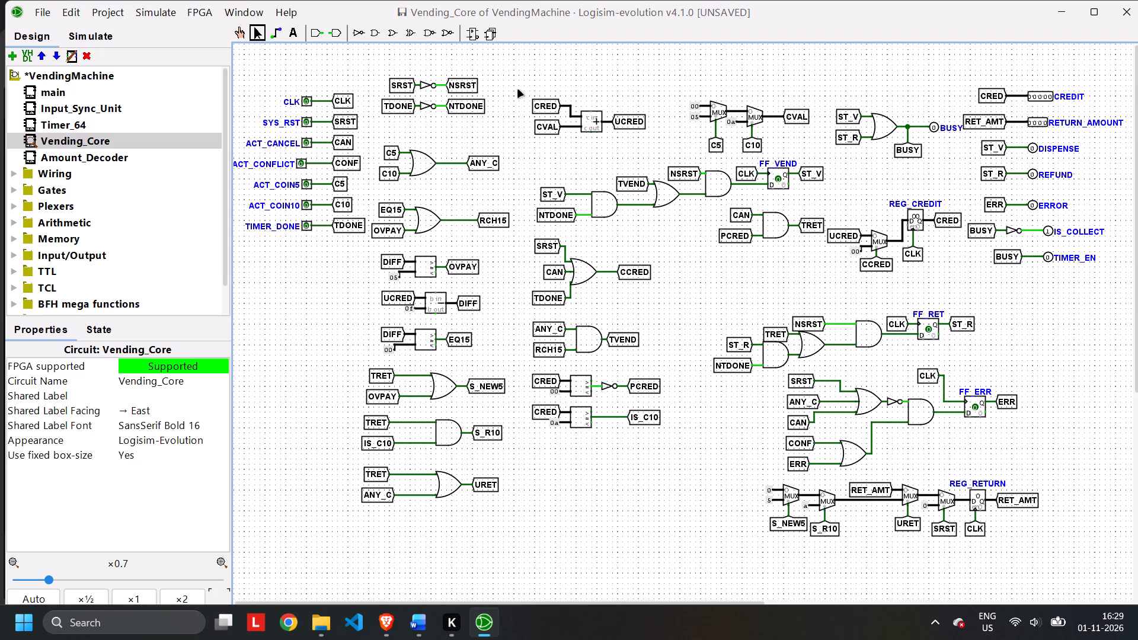
left_click_drag(518, 90, 663, 156)
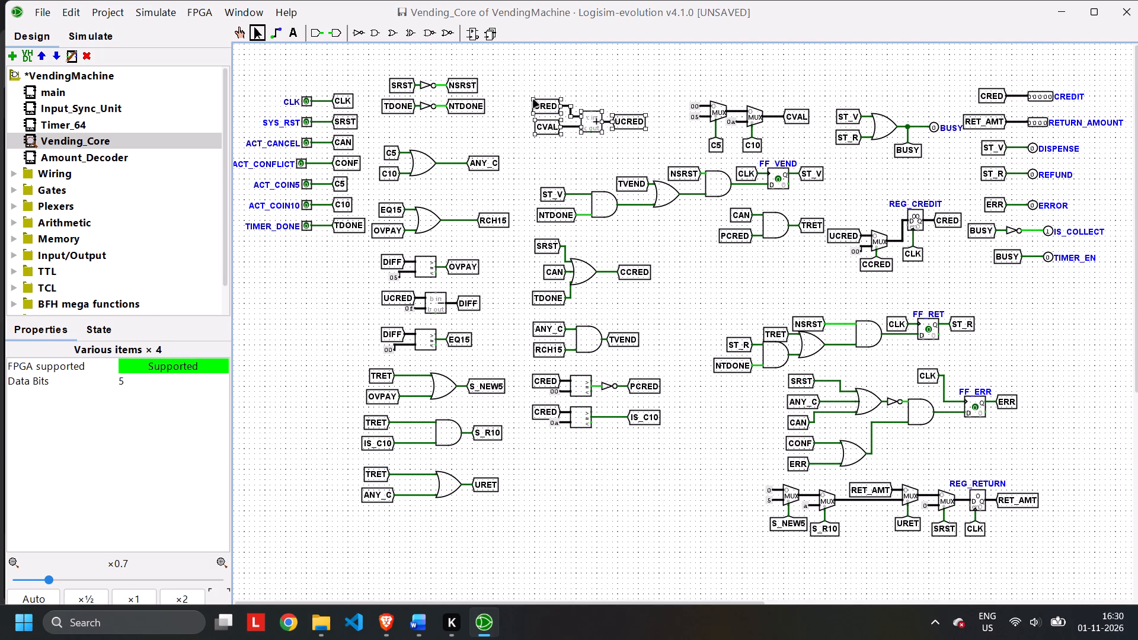
left_click_drag(533, 100, 523, 79)
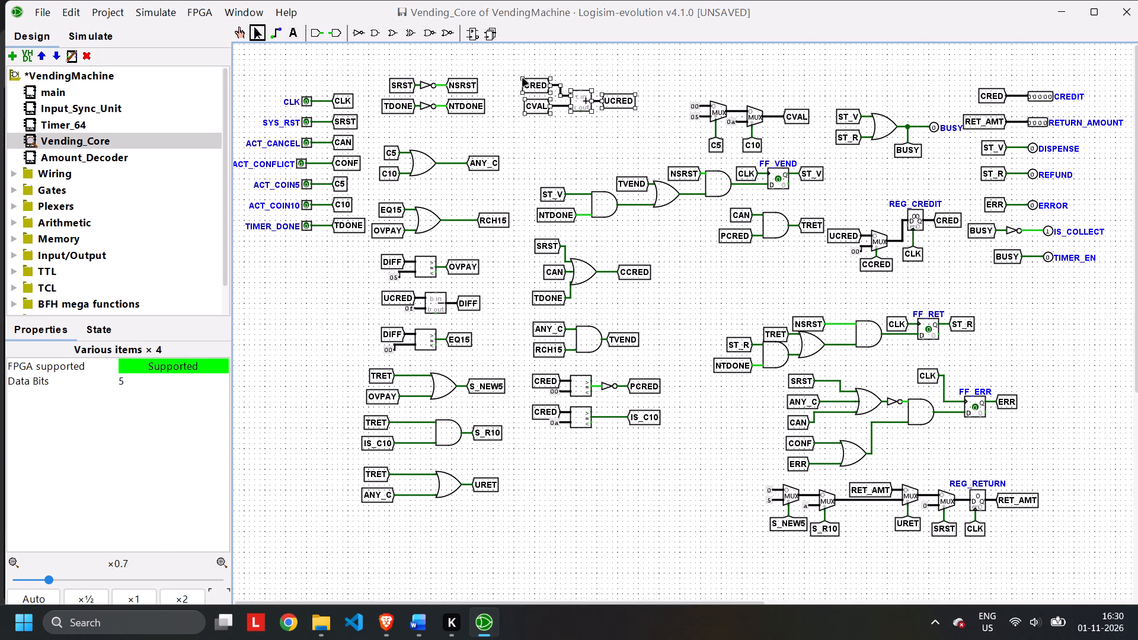
left_click(651, 124)
Move the CVAL multiplexer block, with its constants and C5 and C10 tunnels, up and left into the top row beside the UCRED adder.
left_click_drag(680, 94, 728, 169)
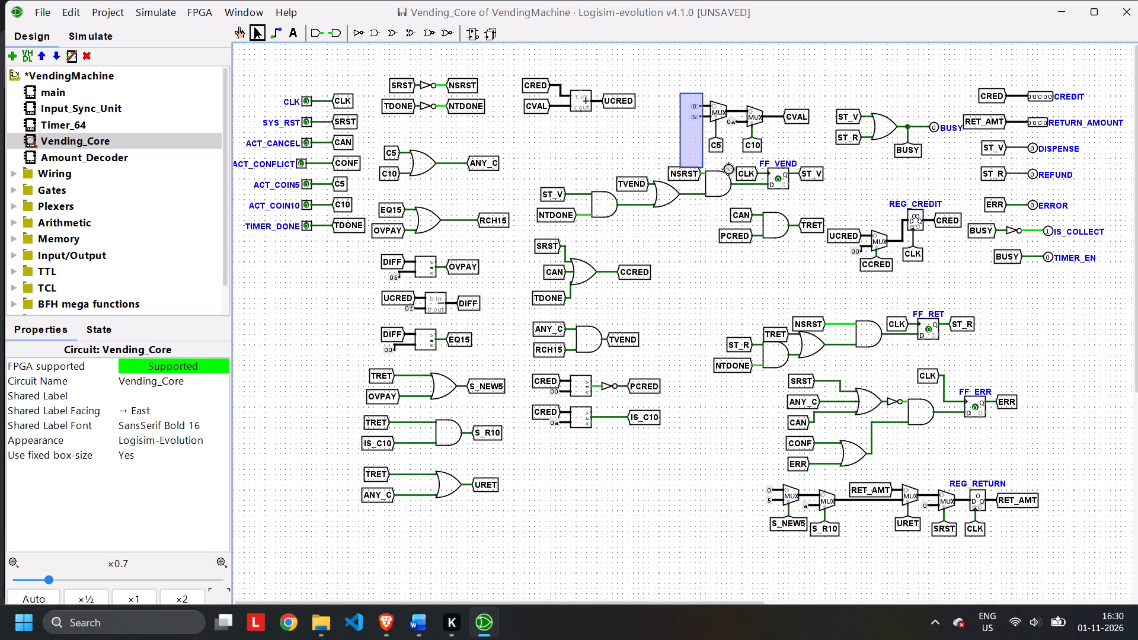
left_click_drag(728, 169, 817, 159)
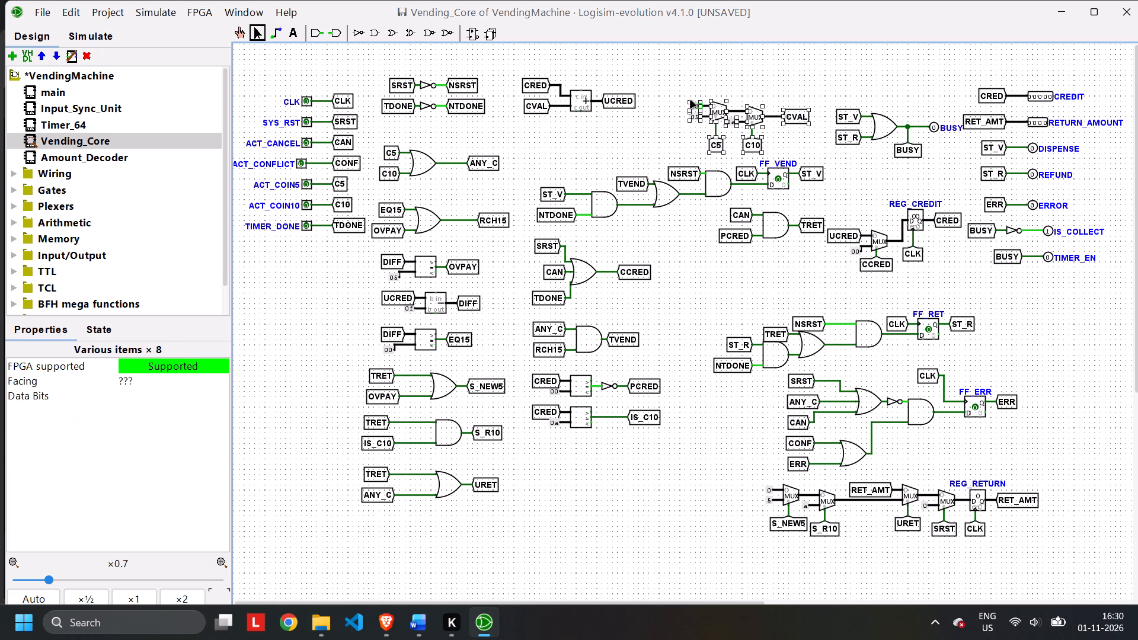
left_click_drag(691, 101, 680, 83)
left_click_drag(680, 83, 824, 167)
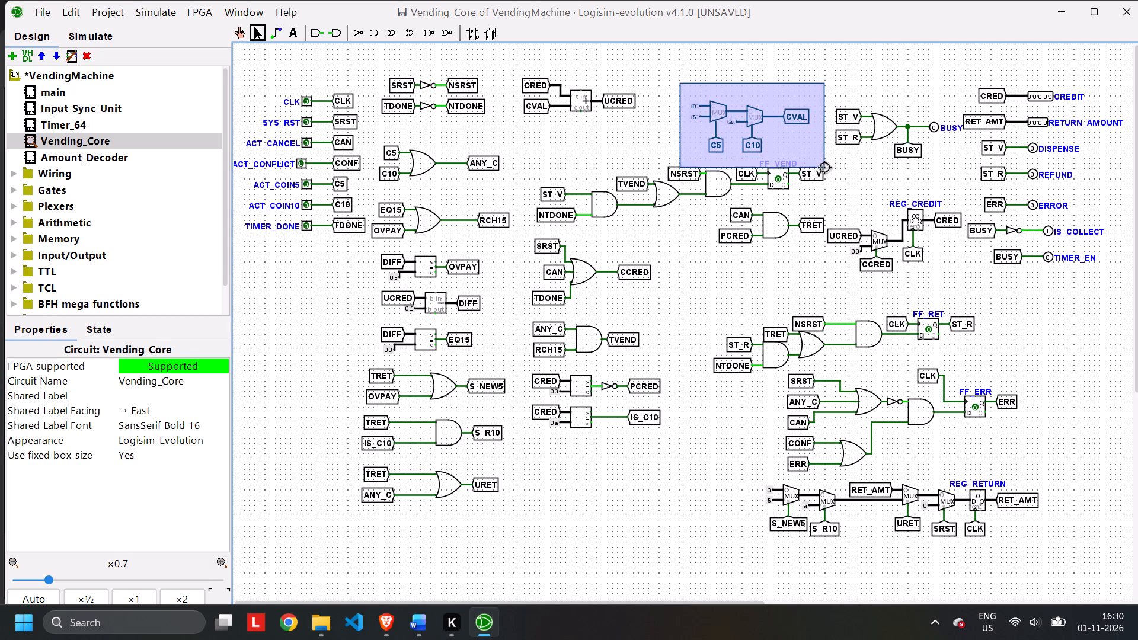
left_click_drag(824, 167, 820, 156)
left_click_drag(690, 103, 660, 72)
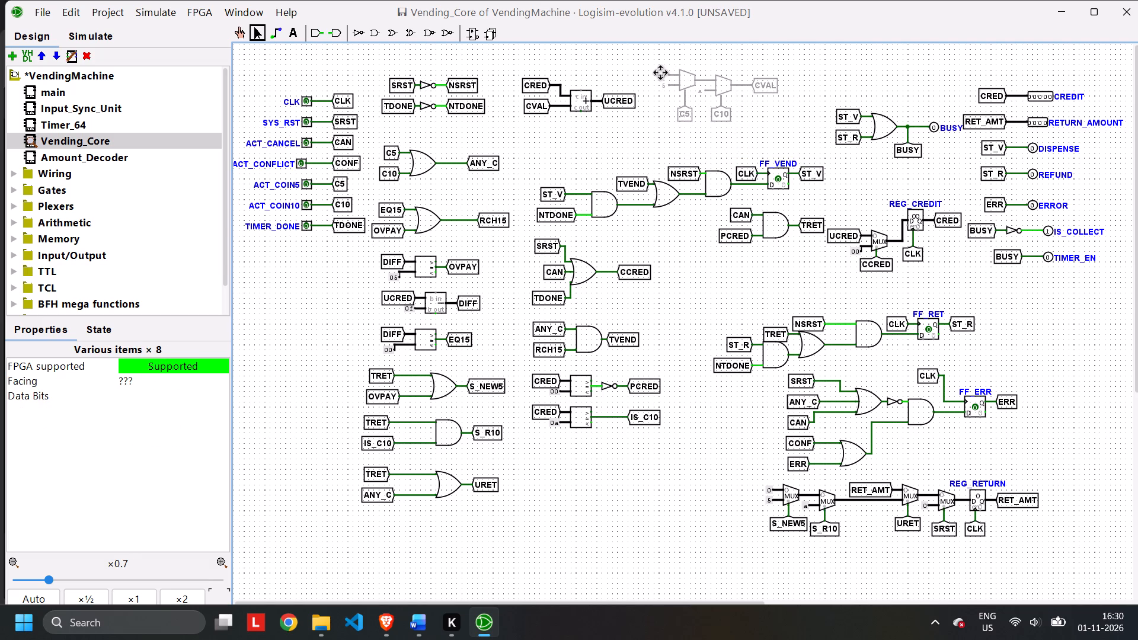
left_click_drag(660, 72, 666, 72)
left_click(762, 112)
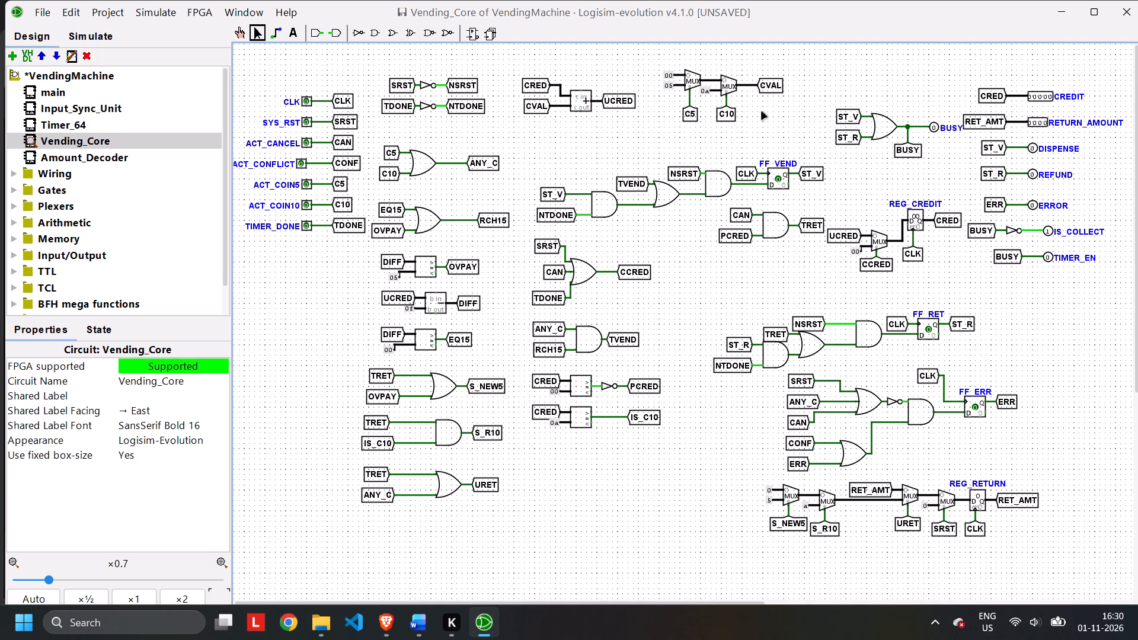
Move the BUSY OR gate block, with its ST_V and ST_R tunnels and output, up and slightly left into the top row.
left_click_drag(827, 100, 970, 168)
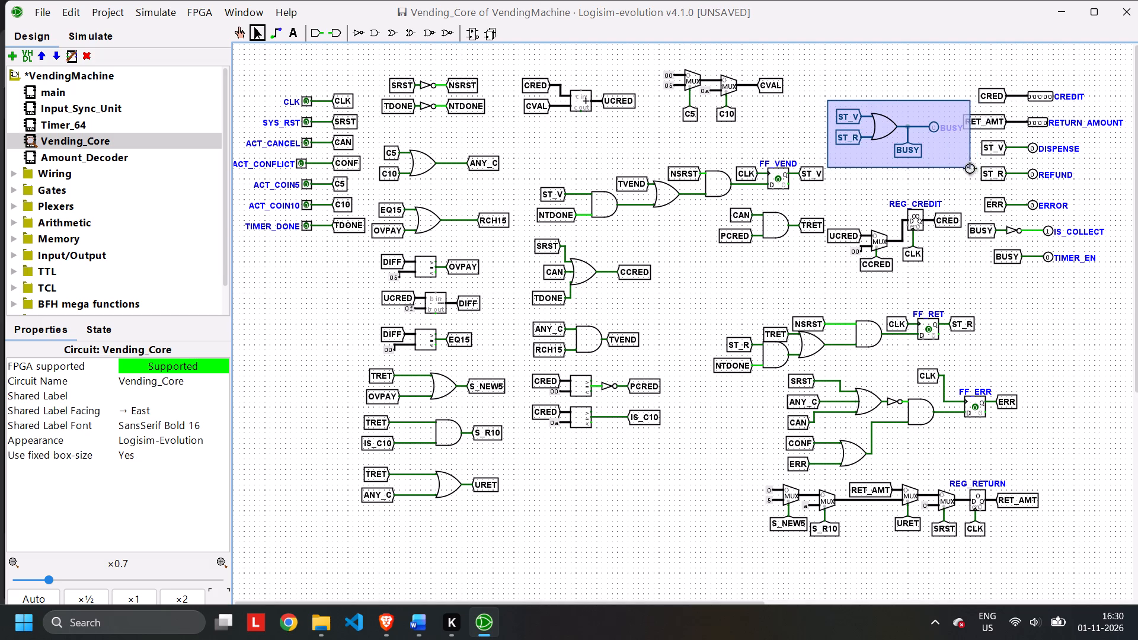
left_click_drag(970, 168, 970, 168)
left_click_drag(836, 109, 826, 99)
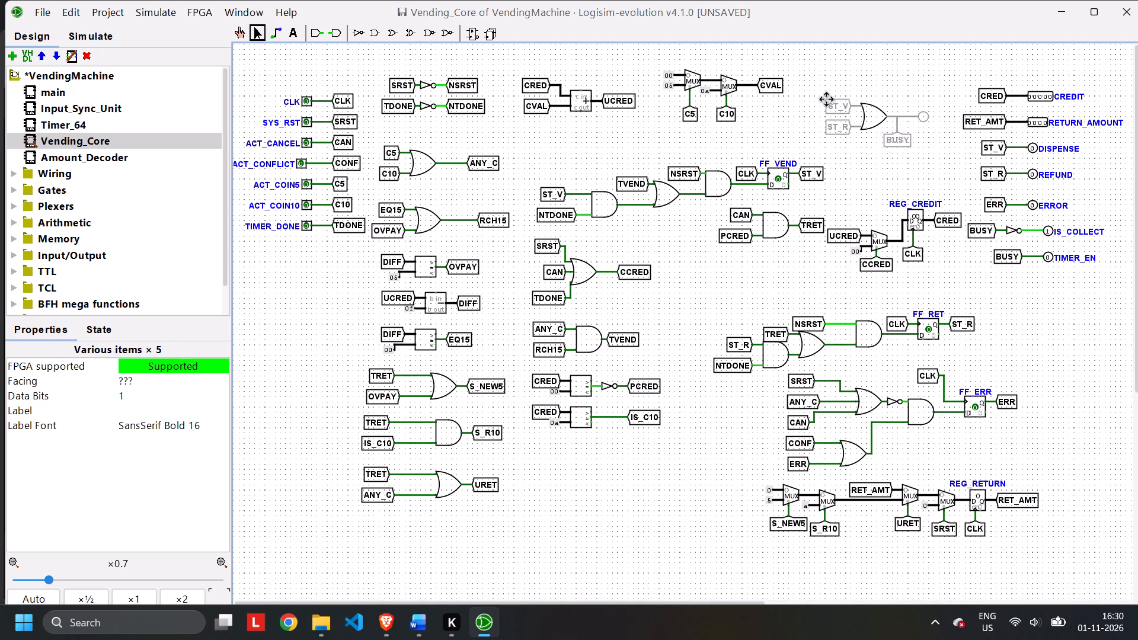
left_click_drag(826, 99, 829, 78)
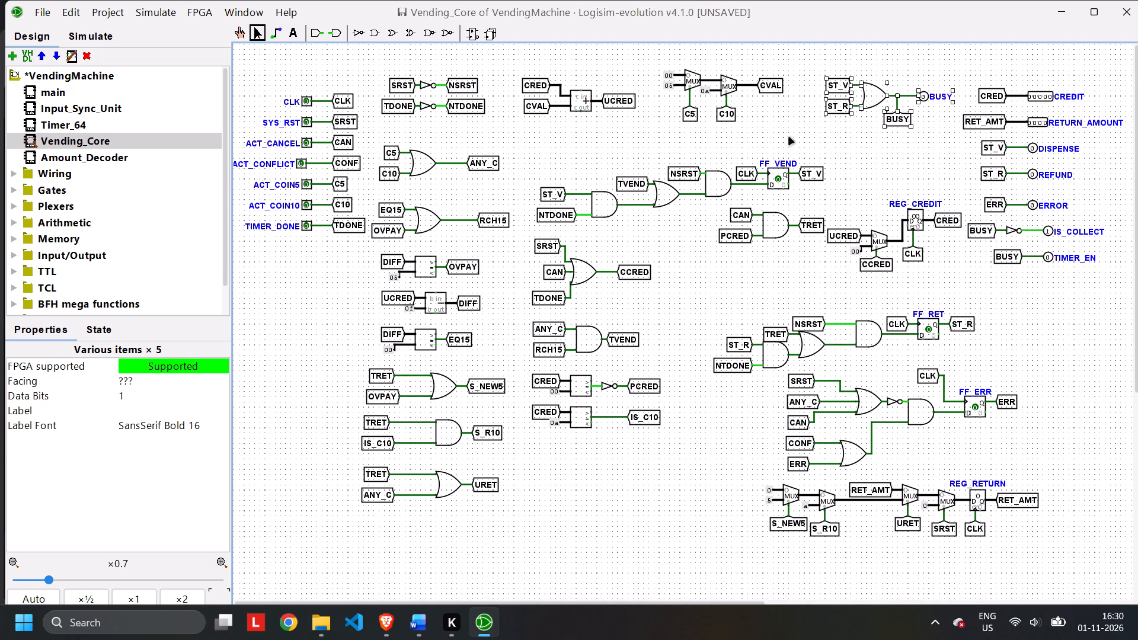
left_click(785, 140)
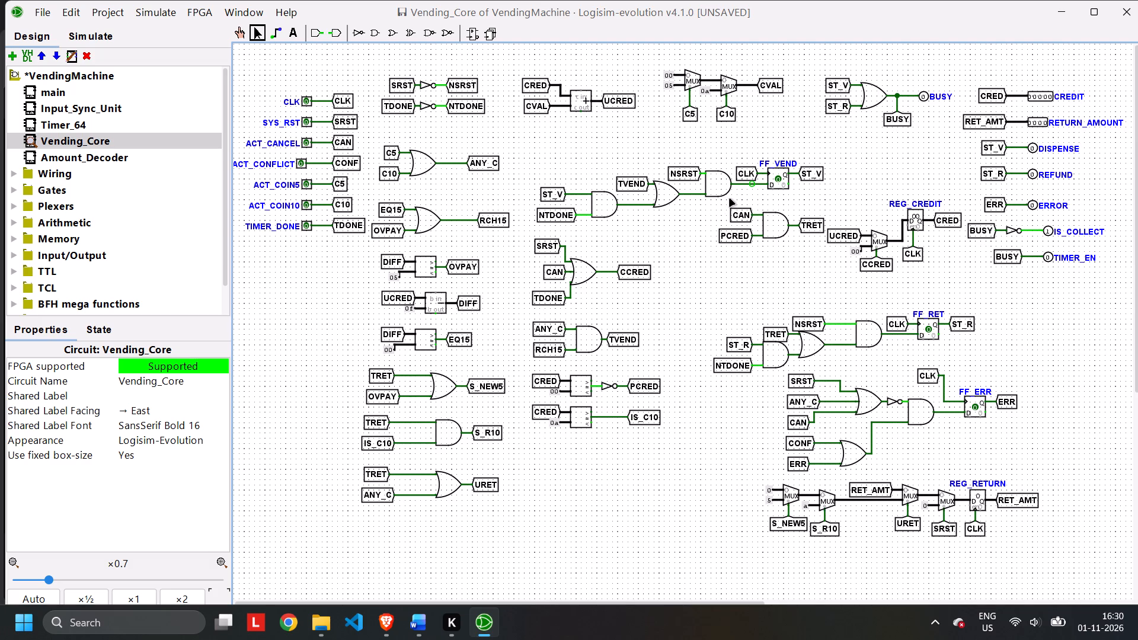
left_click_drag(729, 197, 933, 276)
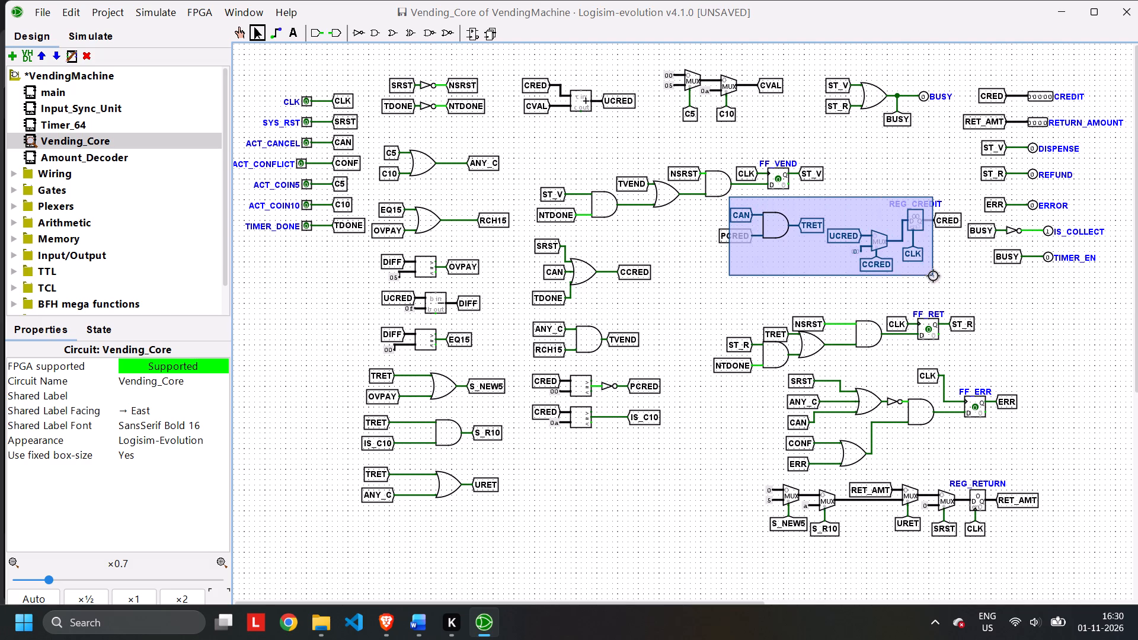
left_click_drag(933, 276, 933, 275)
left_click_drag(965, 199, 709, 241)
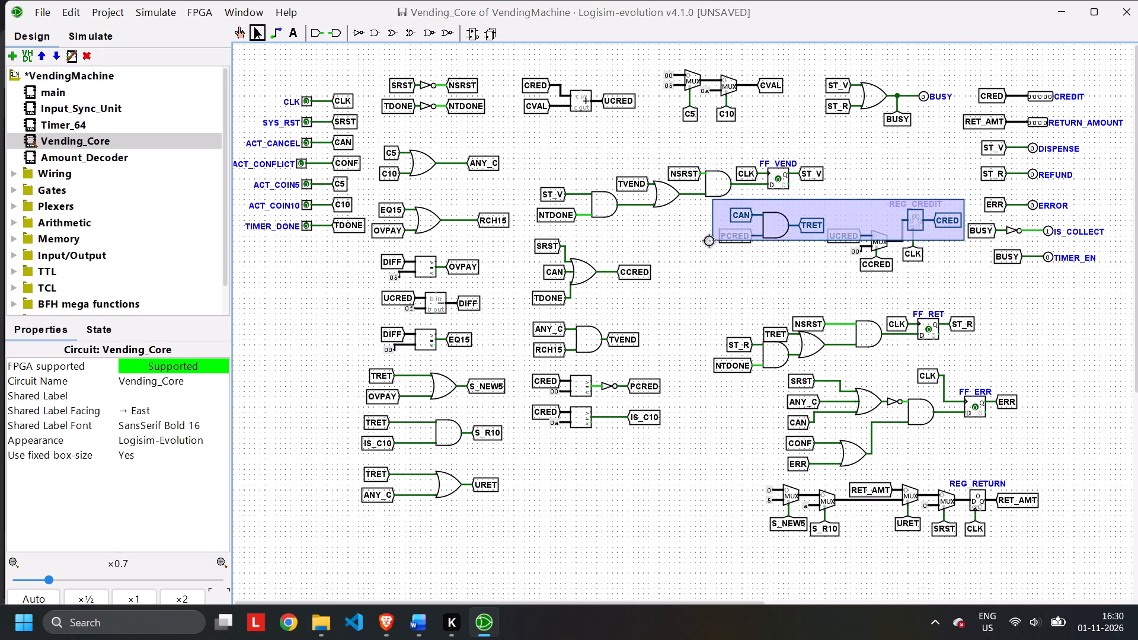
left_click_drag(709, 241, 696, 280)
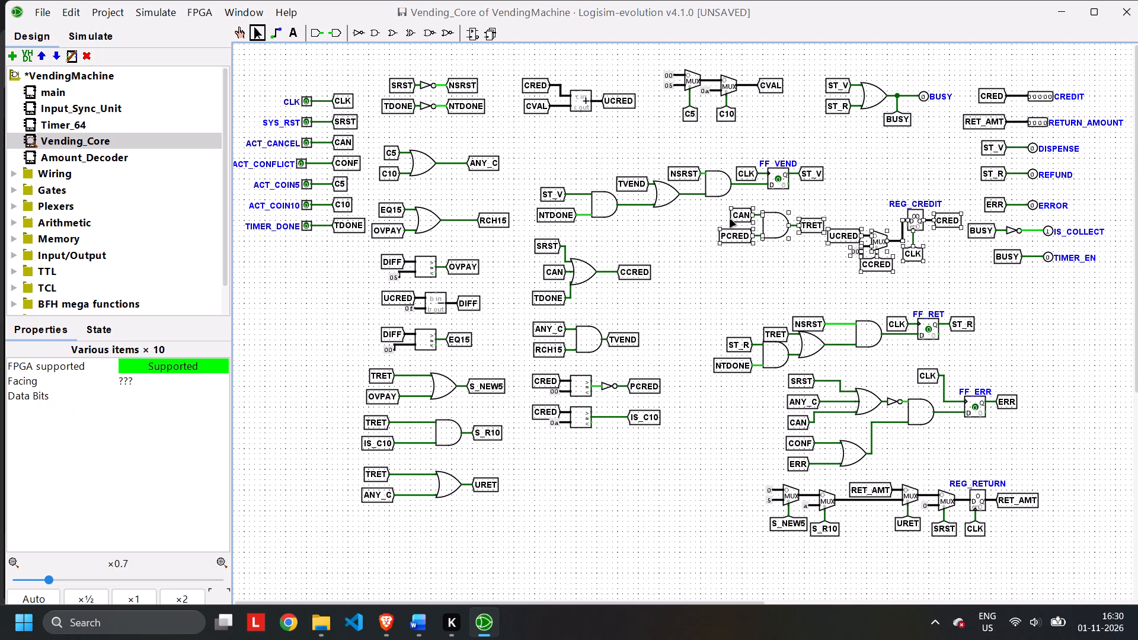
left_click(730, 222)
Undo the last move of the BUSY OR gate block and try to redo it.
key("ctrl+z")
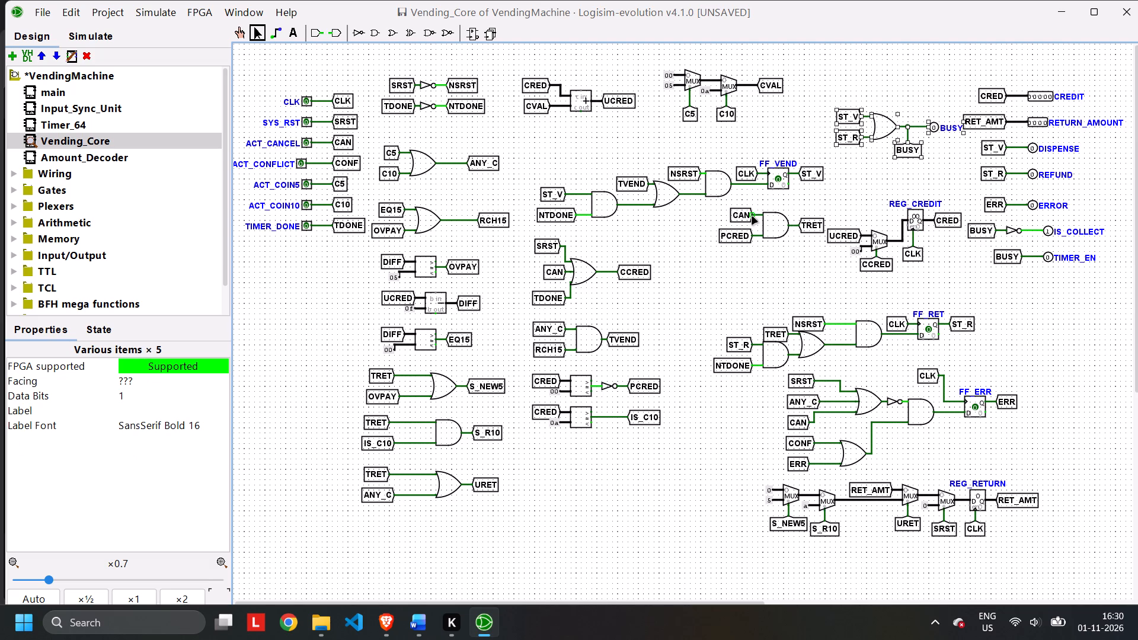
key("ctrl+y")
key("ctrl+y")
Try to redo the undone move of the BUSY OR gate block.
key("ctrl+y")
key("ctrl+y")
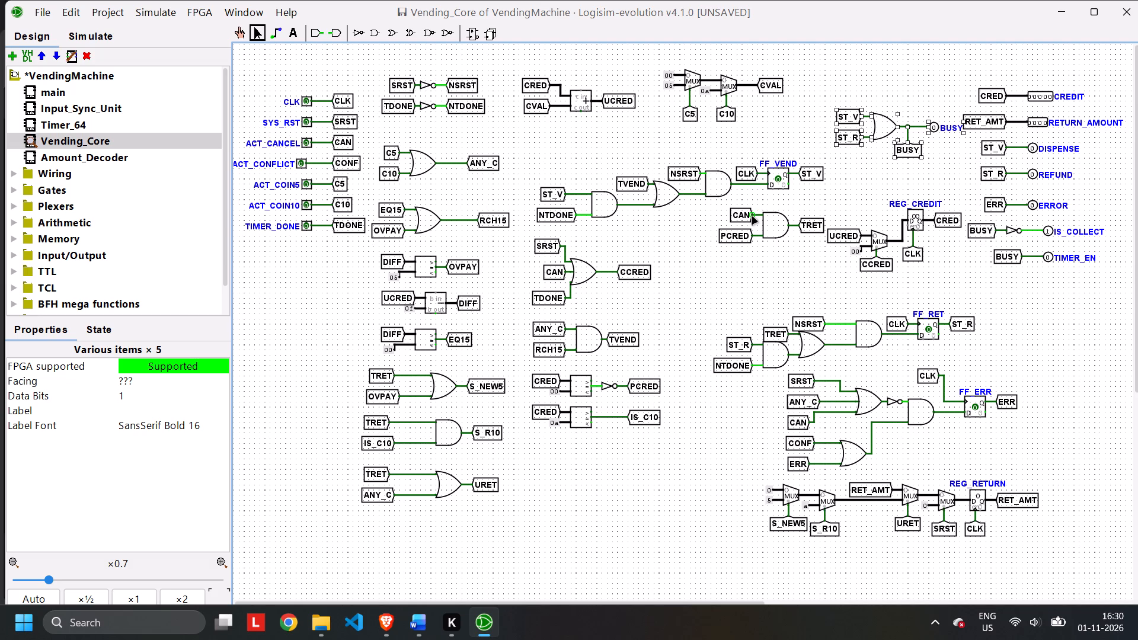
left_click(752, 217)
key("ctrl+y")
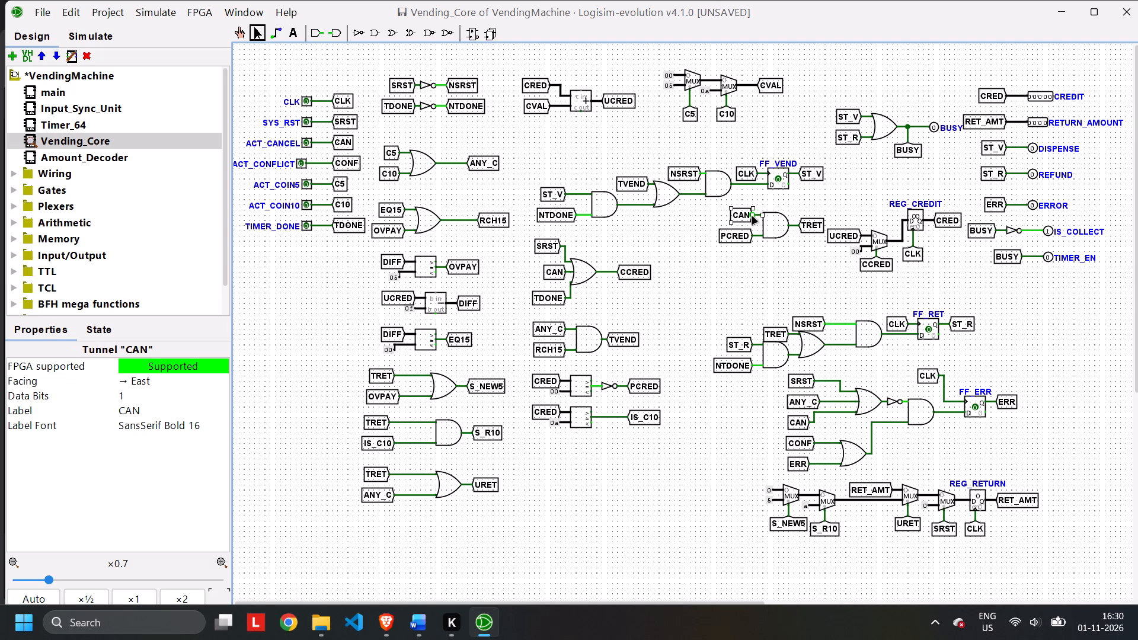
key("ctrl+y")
Move the BUSY OR gate block, with its ST_V, ST_R and BUSY tunnels and output, up and slightly left into the top row beside the CVAL multiplexers.
left_click_drag(819, 93, 837, 129)
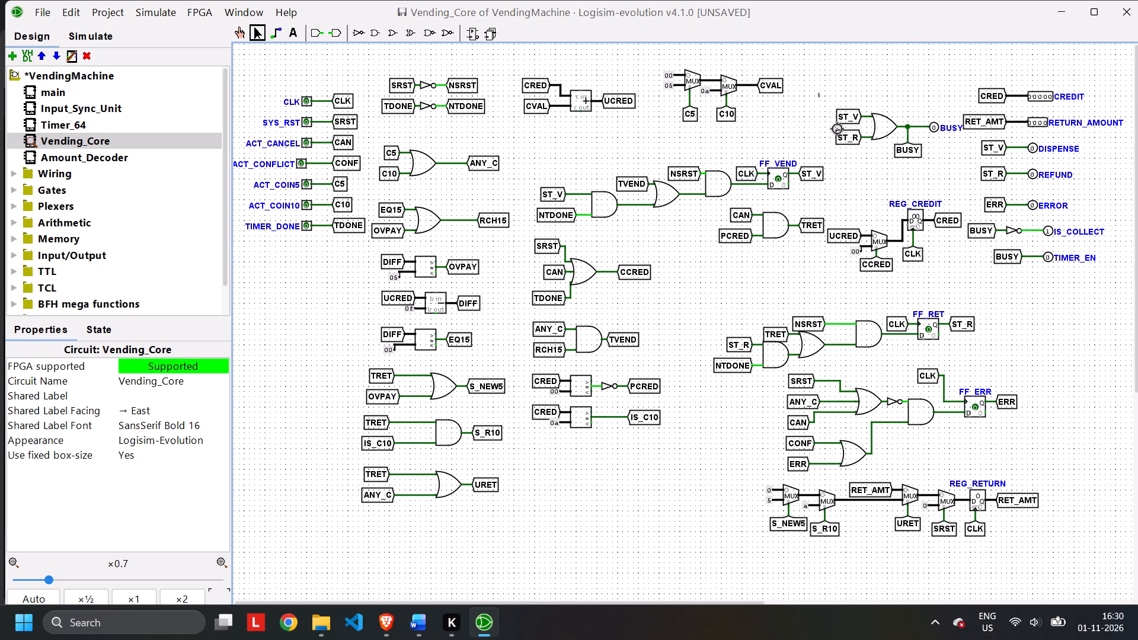
left_click_drag(837, 129, 968, 167)
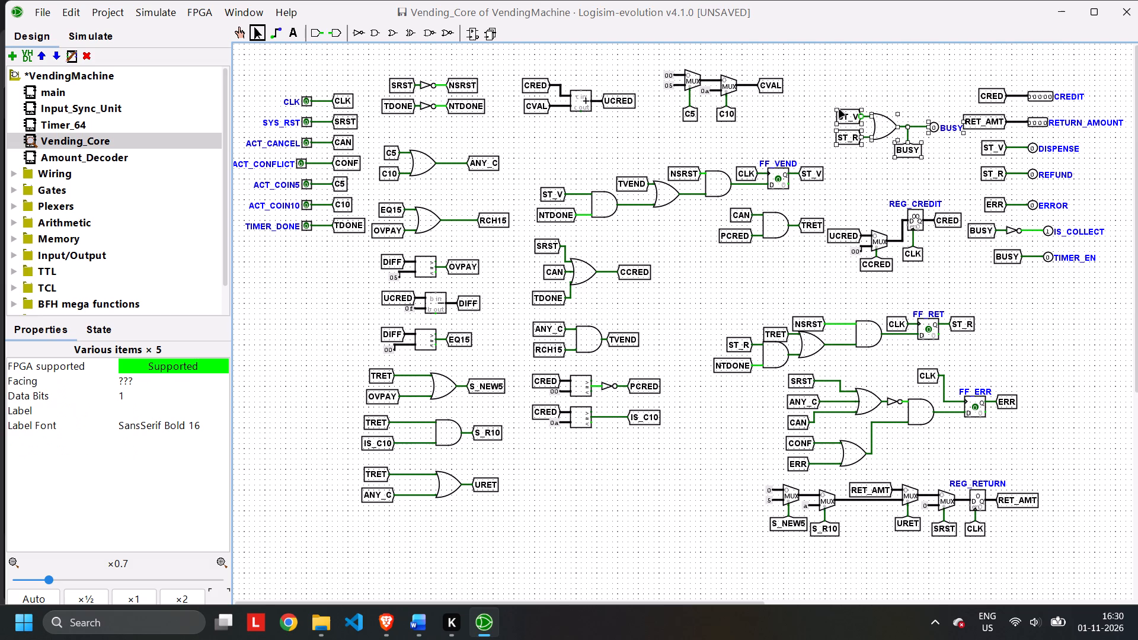
left_click_drag(839, 110, 824, 78)
left_click(868, 138)
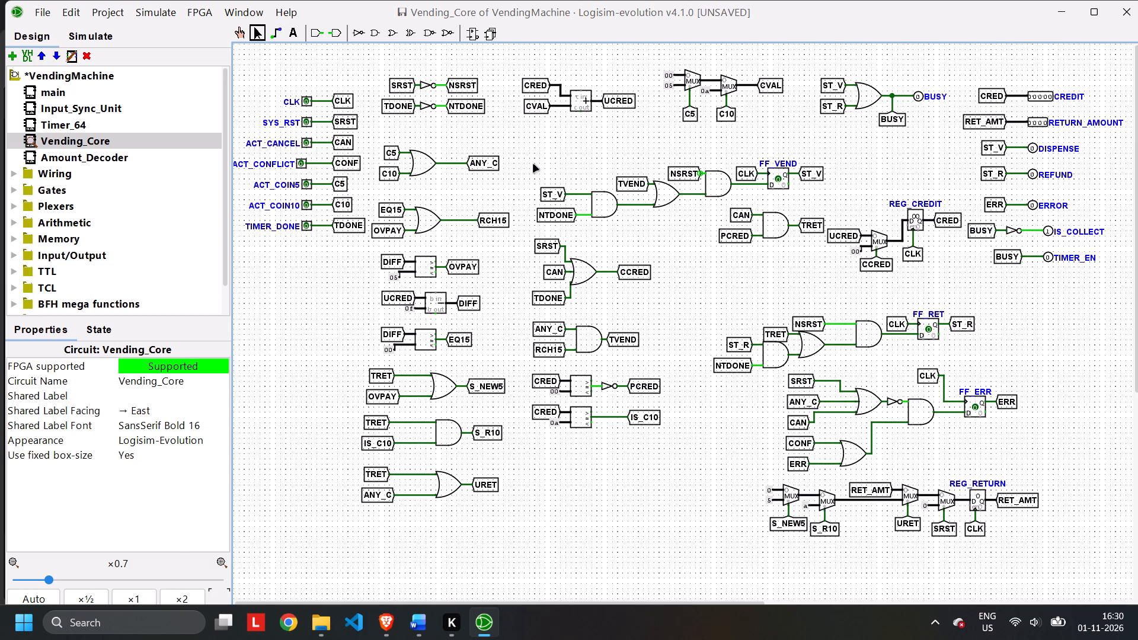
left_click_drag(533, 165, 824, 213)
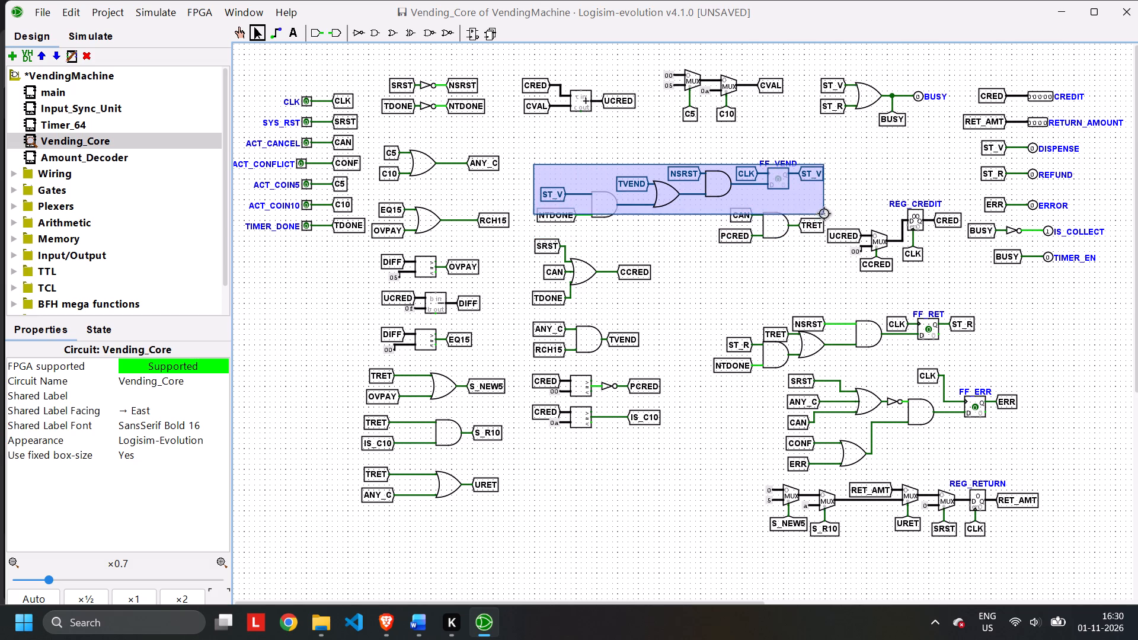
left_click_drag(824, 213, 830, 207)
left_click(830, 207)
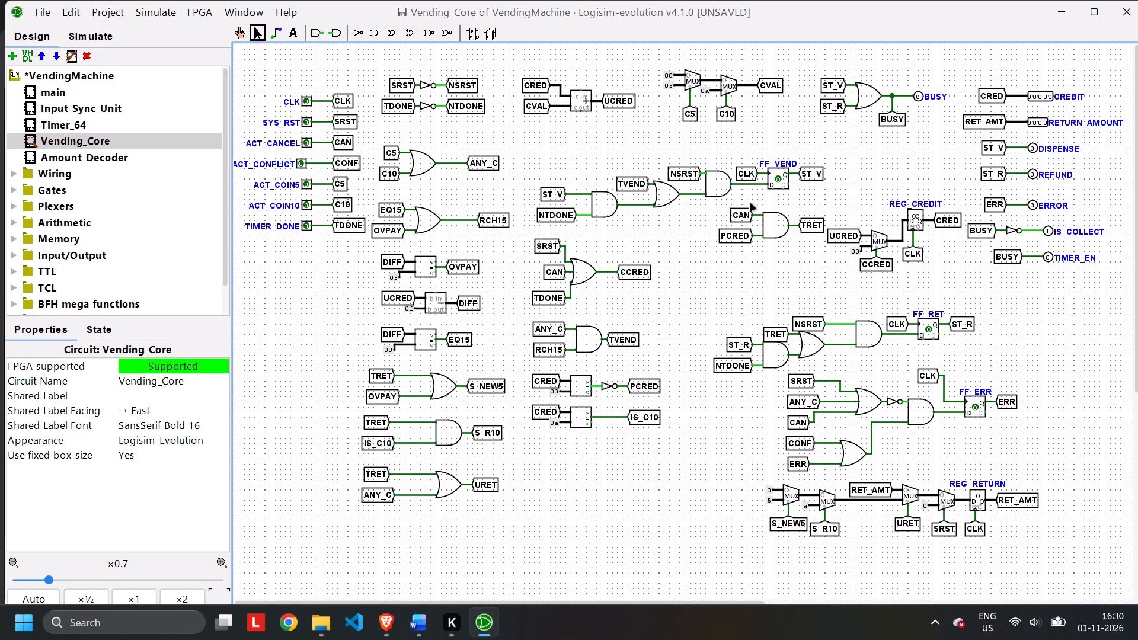
Move the TRET AND gate block and the REG_CREDIT register block together, with their tunnels, slightly down and left below the FF_VEND row.
left_click_drag(726, 201, 777, 272)
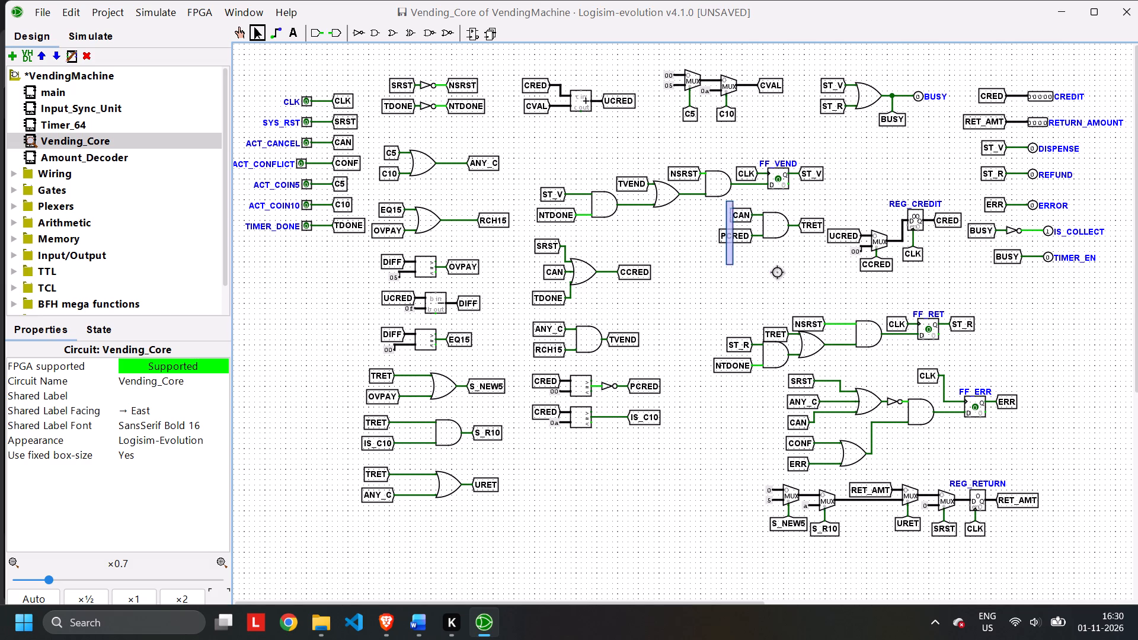
left_click_drag(777, 272, 963, 285)
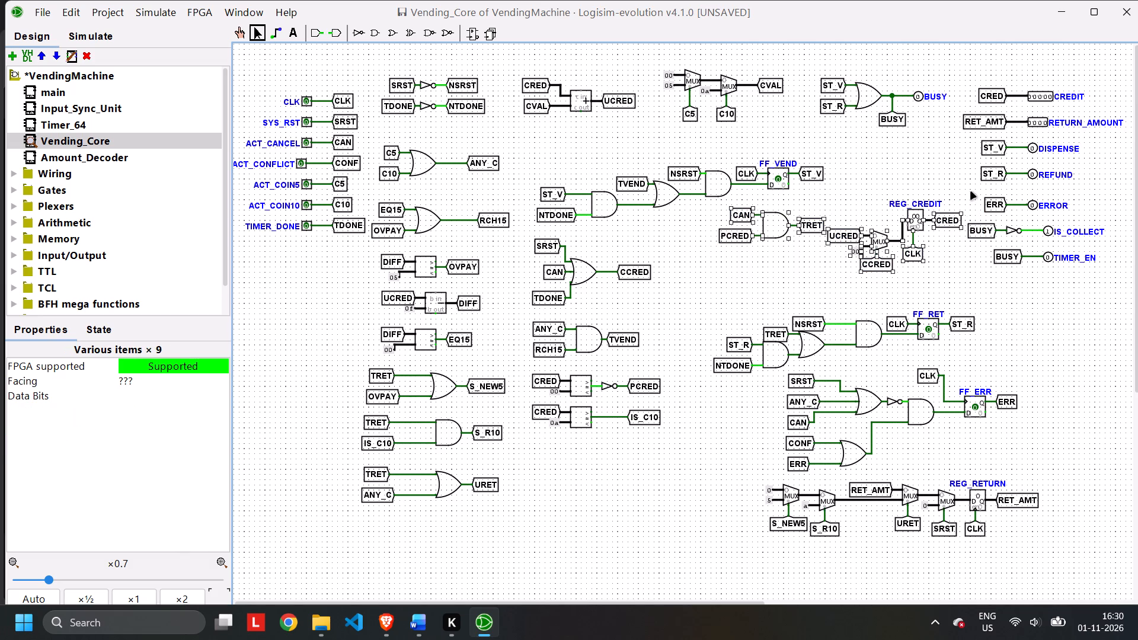
left_click_drag(971, 194, 702, 277)
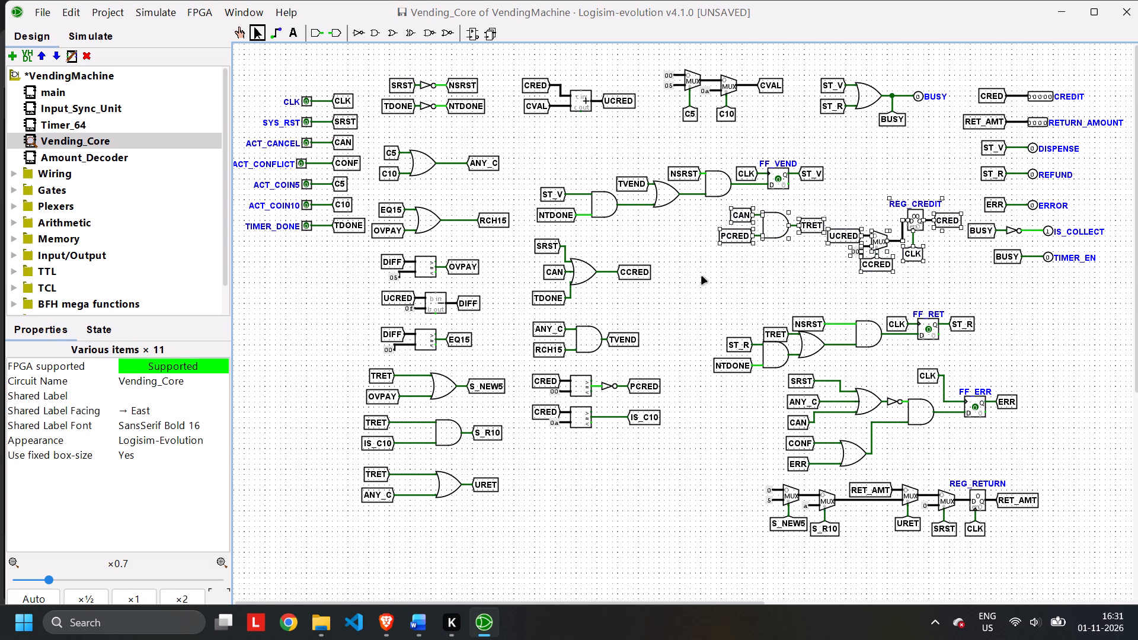
left_click_drag(731, 209, 709, 226)
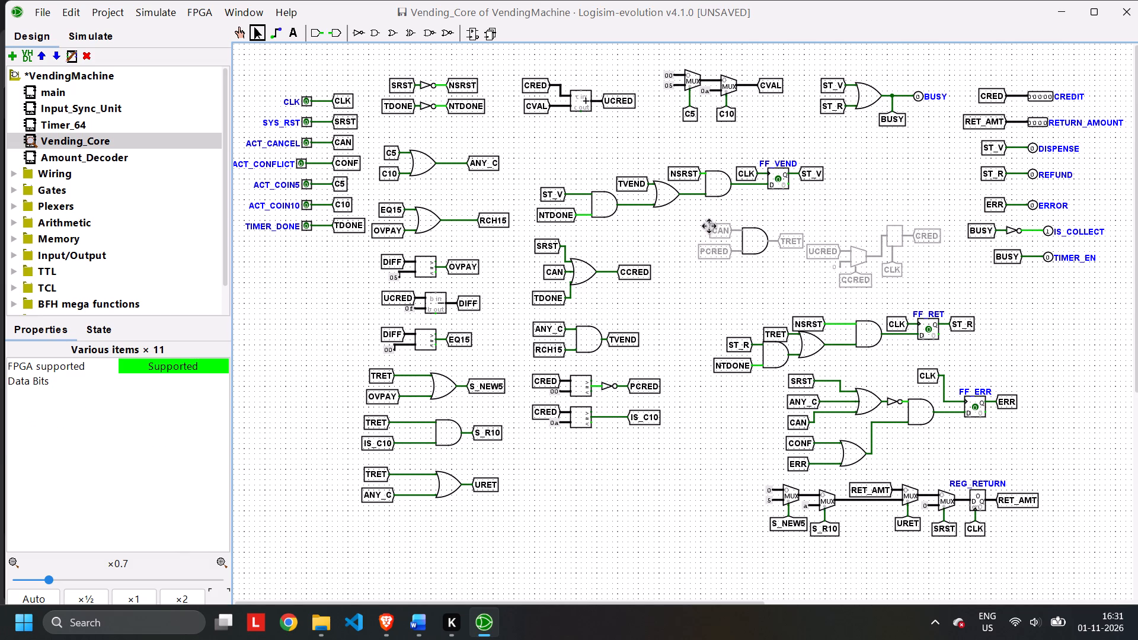
left_click_drag(709, 226, 710, 224)
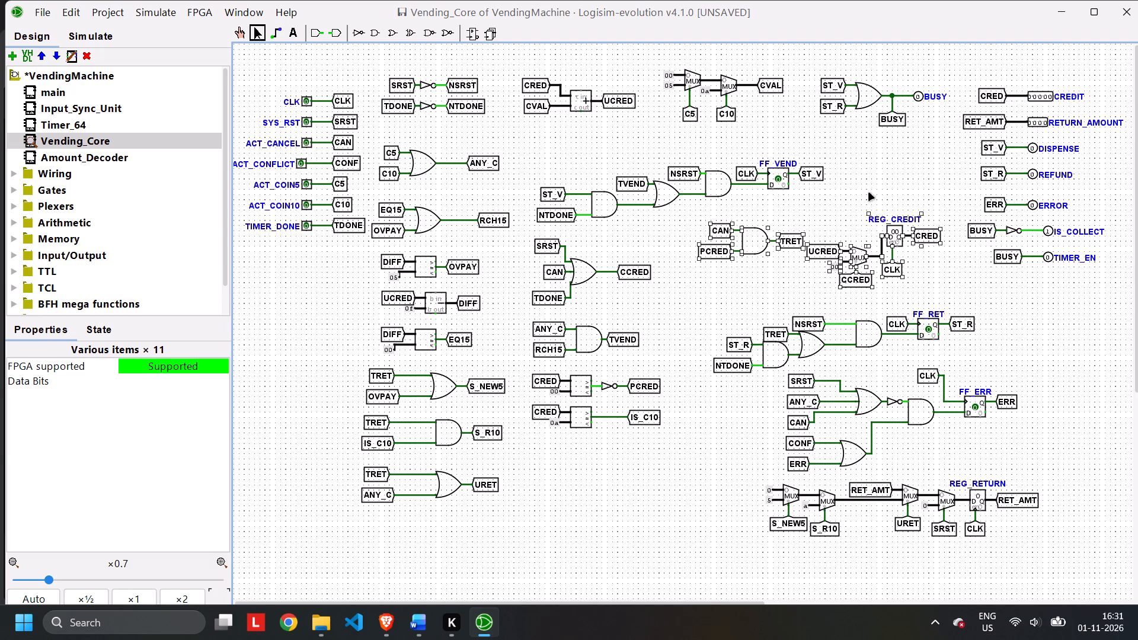
left_click(869, 193)
Move the PCRED and IS_C10 comparator blocks, with their CRED tunnels and constants, down and slightly right to open space below the TVEND block.
left_click(523, 375)
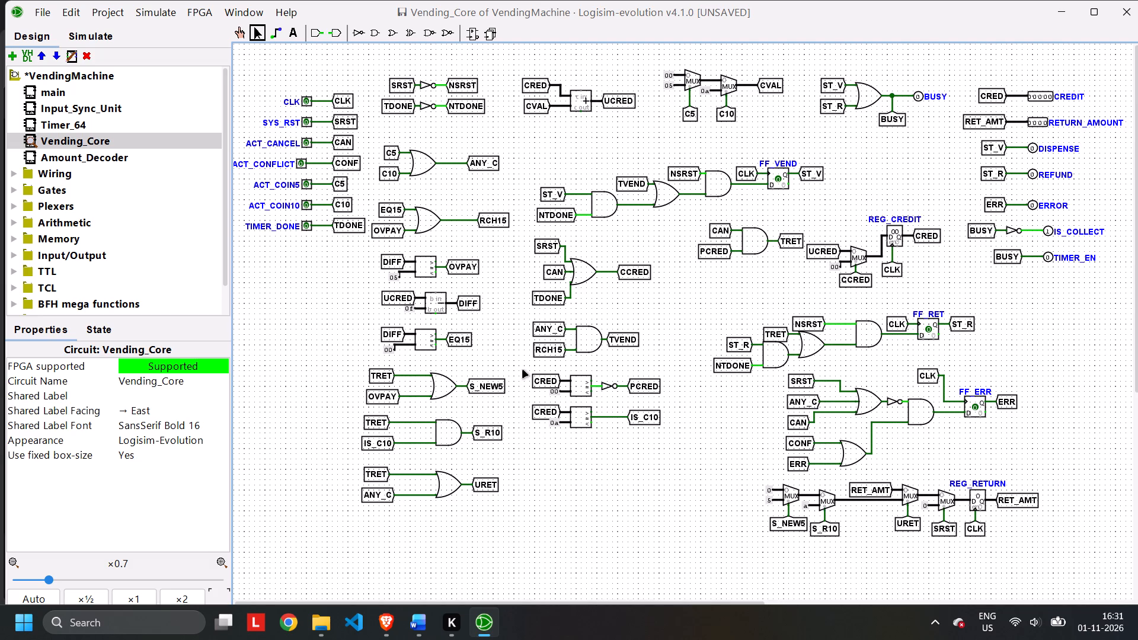
left_click_drag(521, 368, 685, 447)
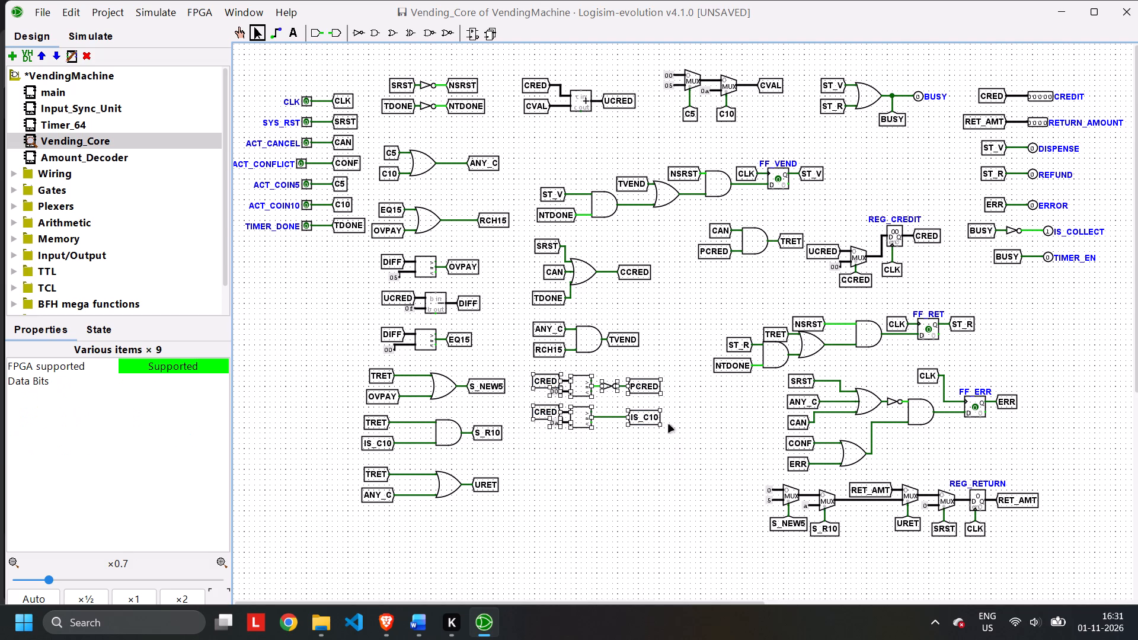
left_click_drag(660, 409, 679, 466)
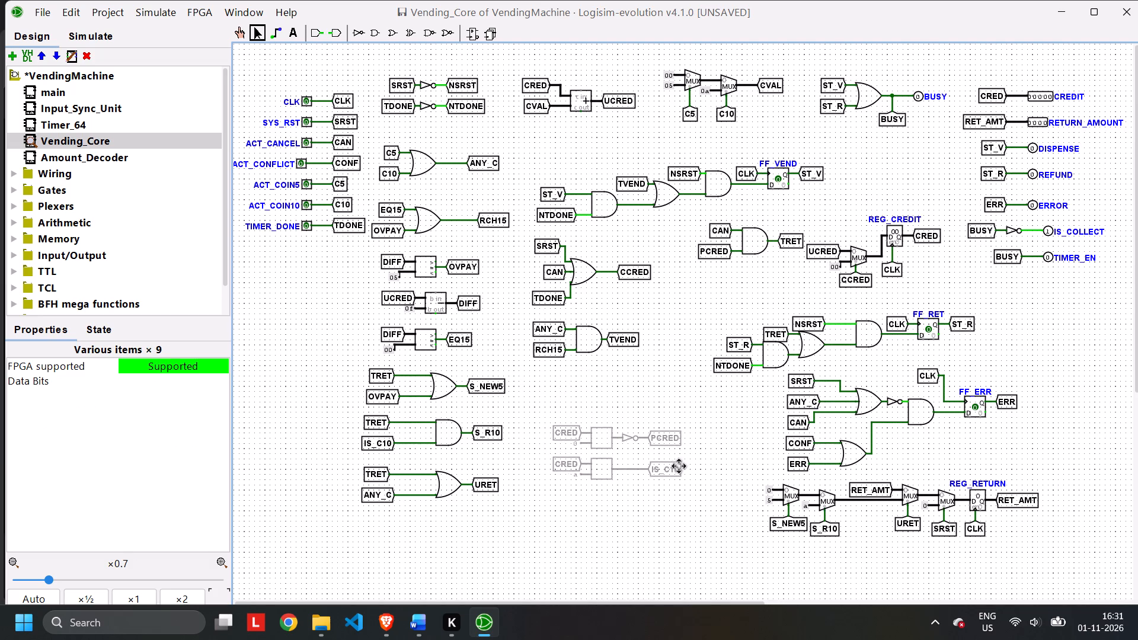
left_click_drag(679, 466, 672, 478)
left_click(723, 460)
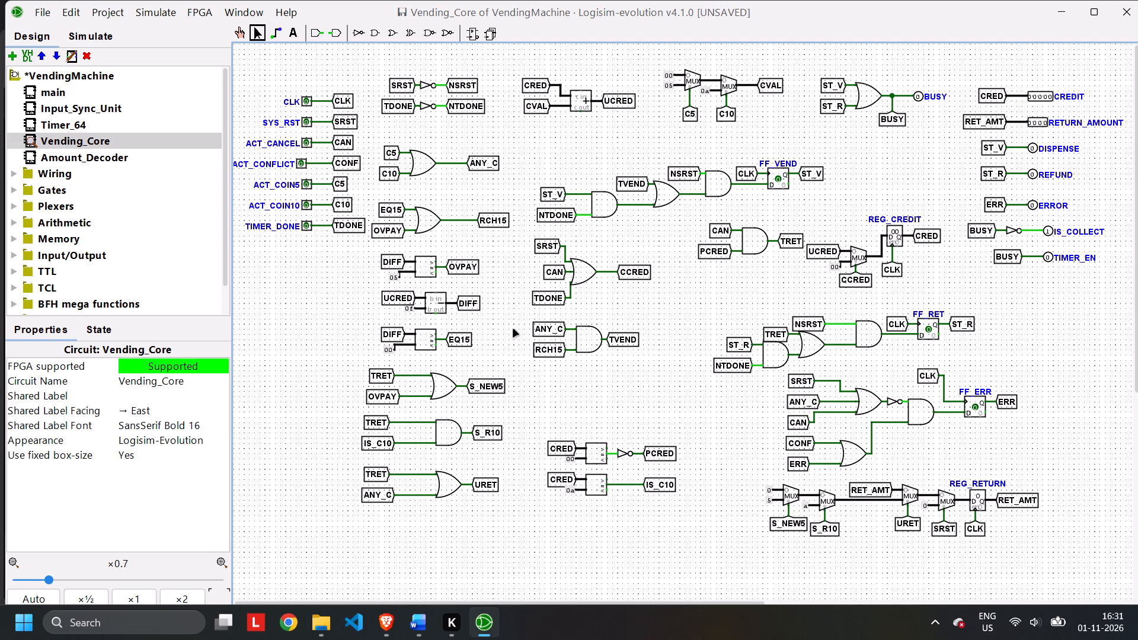
Select the TVEND AND gate block with its ANY_C, RCH15 and TVEND tunnels and begin moving it.
left_click_drag(520, 315, 680, 371)
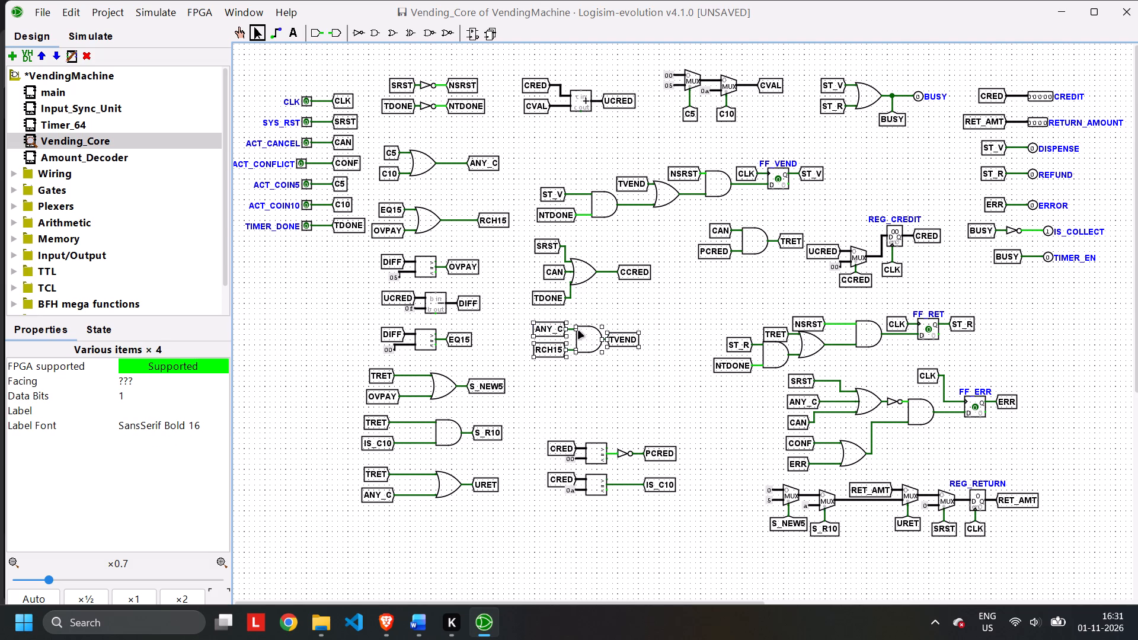
double_click(576, 328)
left_click_drag(512, 316, 655, 376)
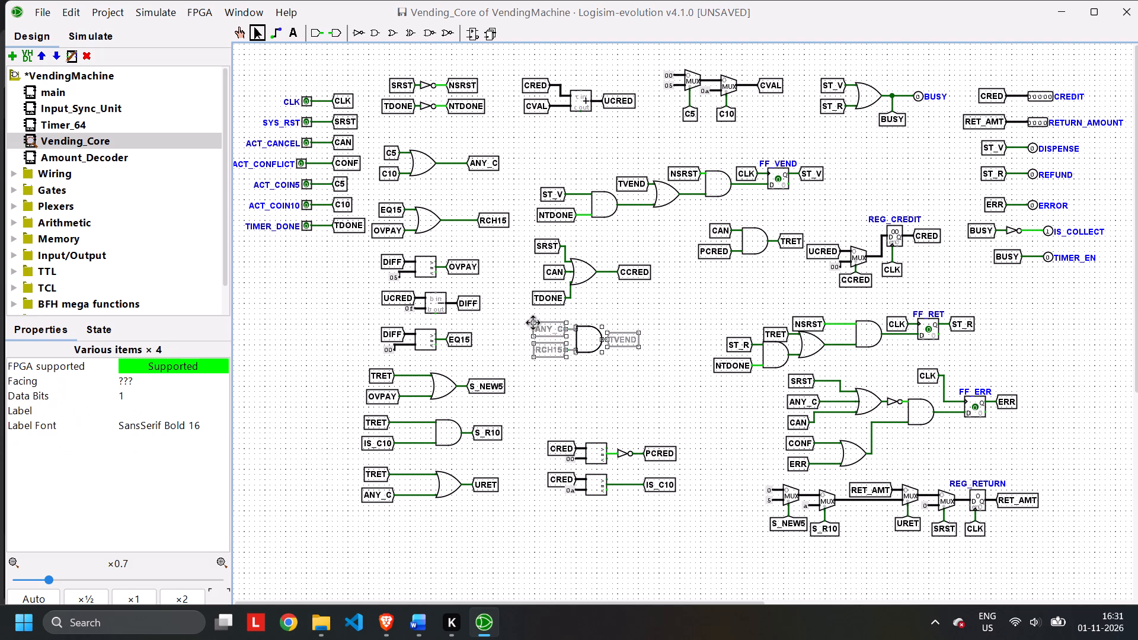
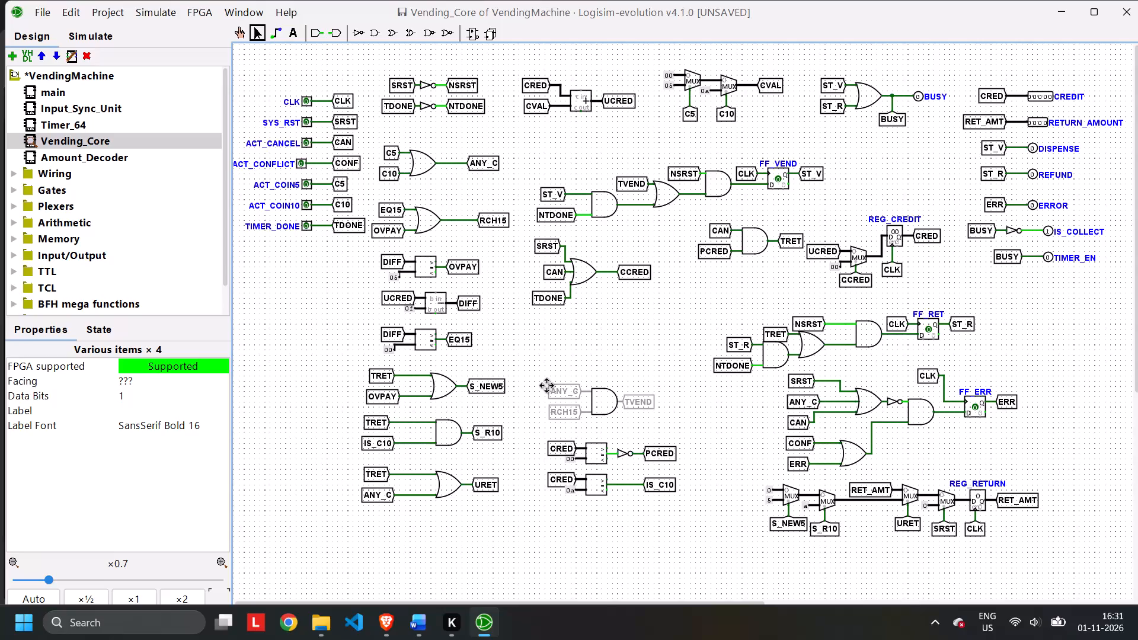
Move the CCRED OR gate block, with its SRST, CAN, TDONE and CCRED tunnels, down and slightly right, between the ST_V and TVEND rows.
left_click(646, 334)
left_click_drag(520, 231, 665, 322)
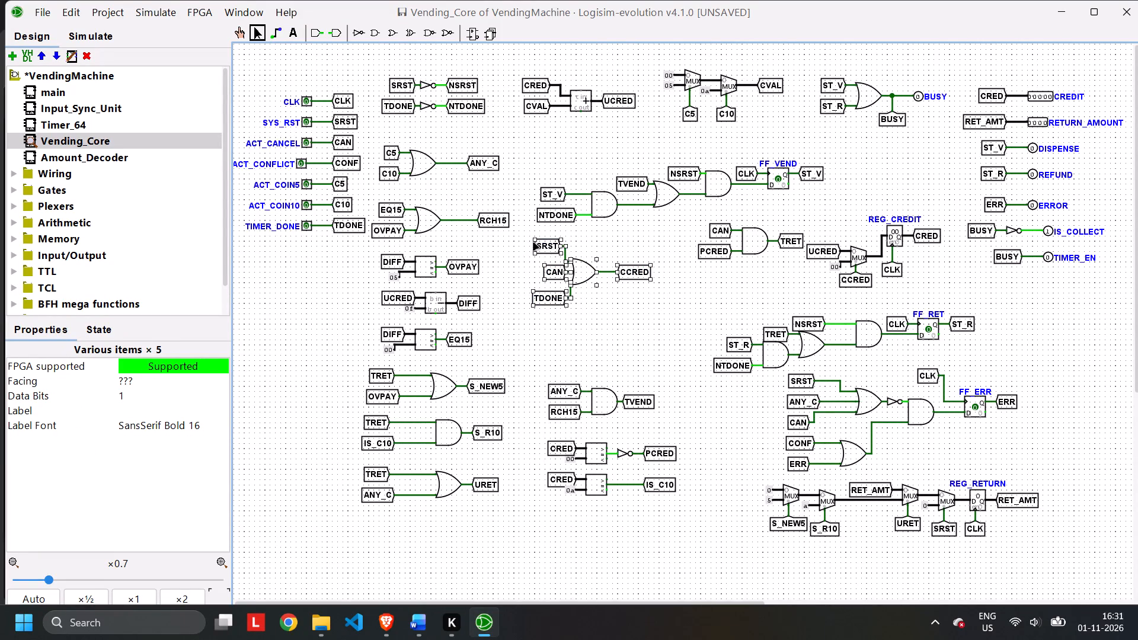
left_click_drag(536, 240, 551, 288)
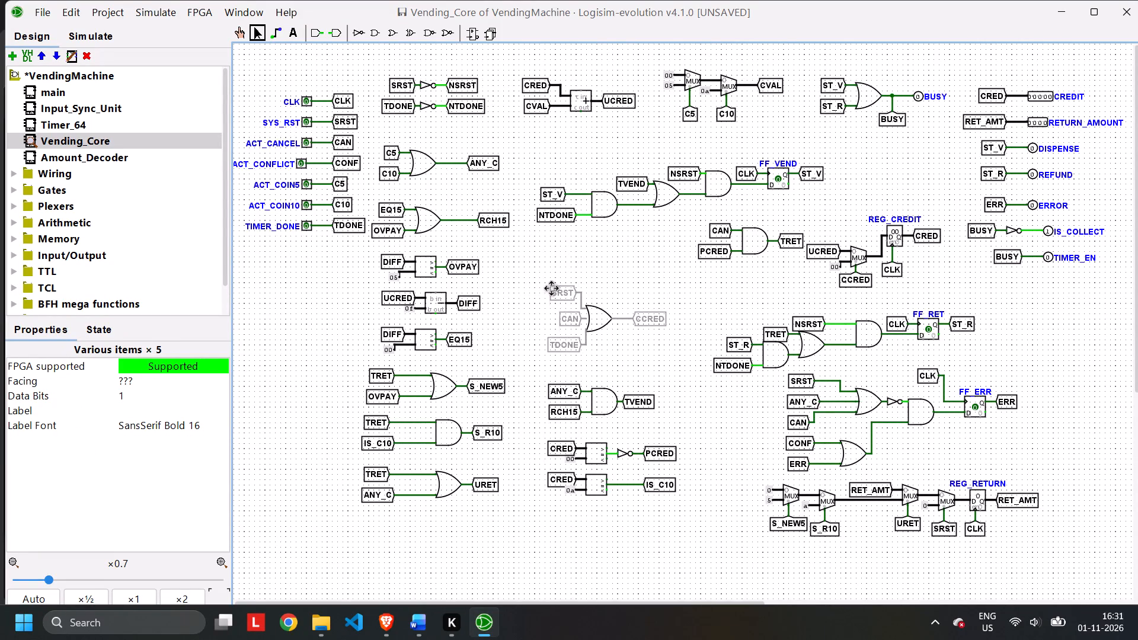
left_click_drag(551, 288, 556, 270)
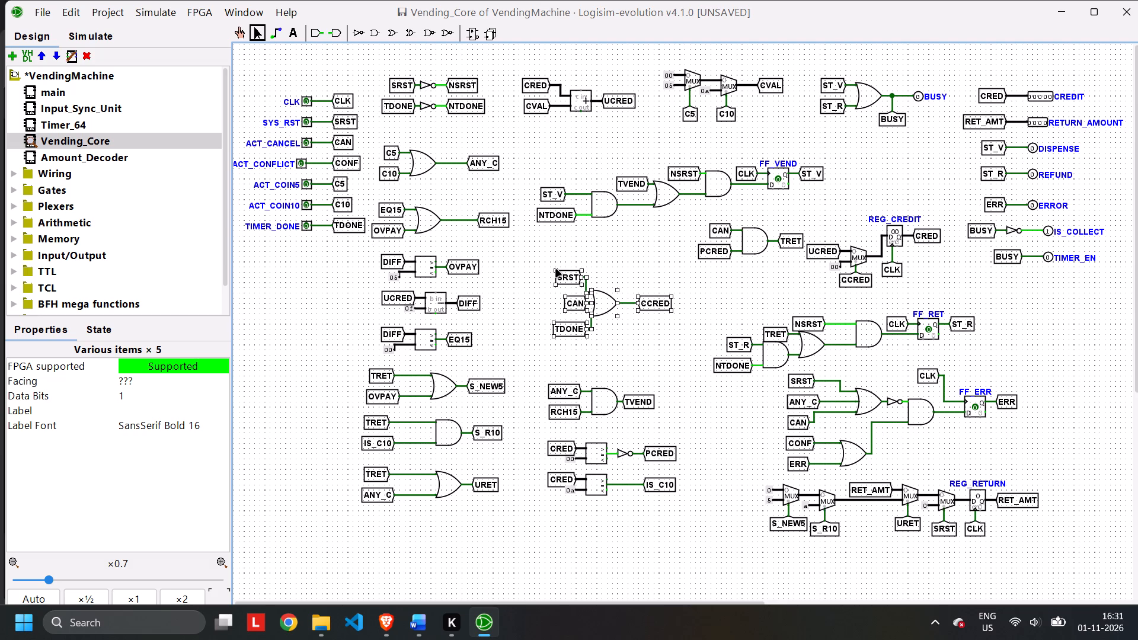
left_click(615, 257)
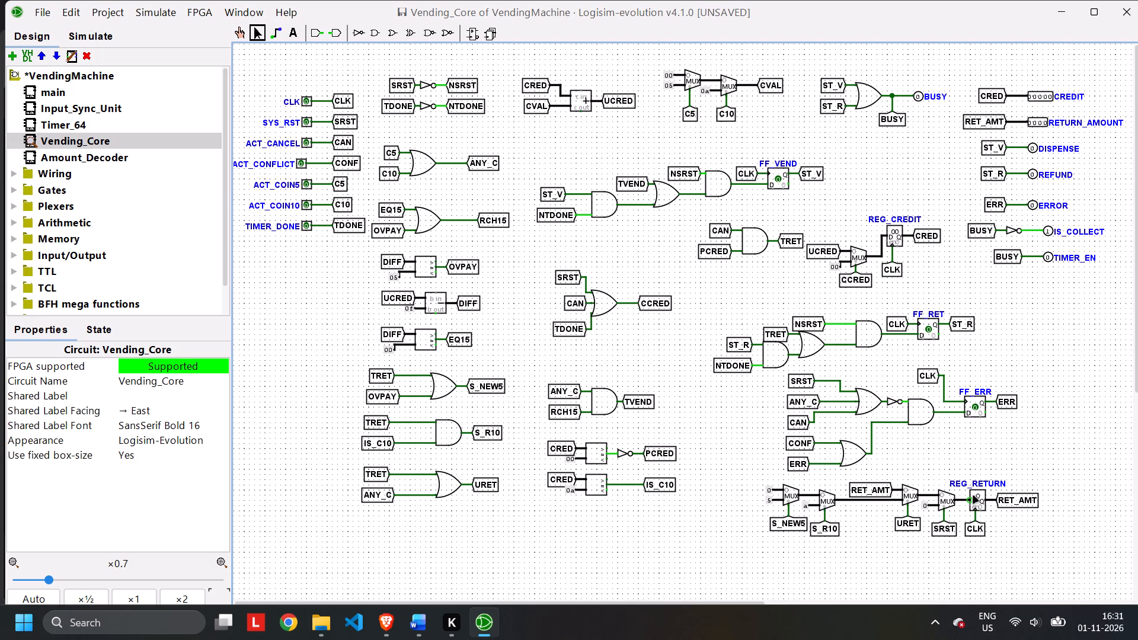
Capture a screenshot of the whole Vending_Core circuit, from the input pins to the output pins and down past the REG_RETURN row.
key("Print")
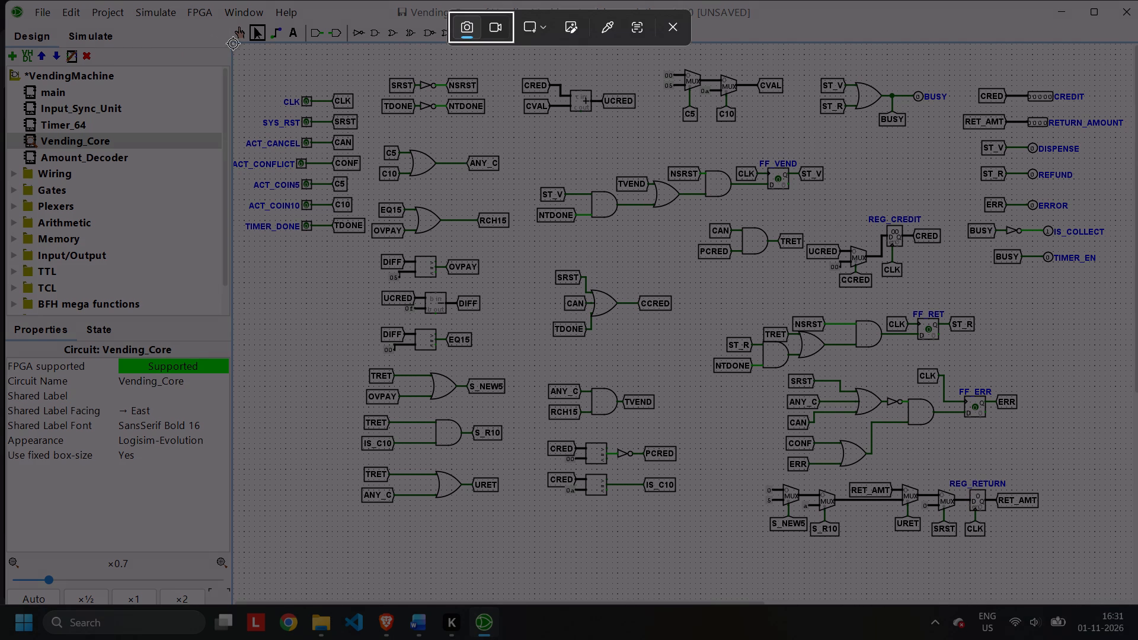
left_click_drag(233, 43, 661, 430)
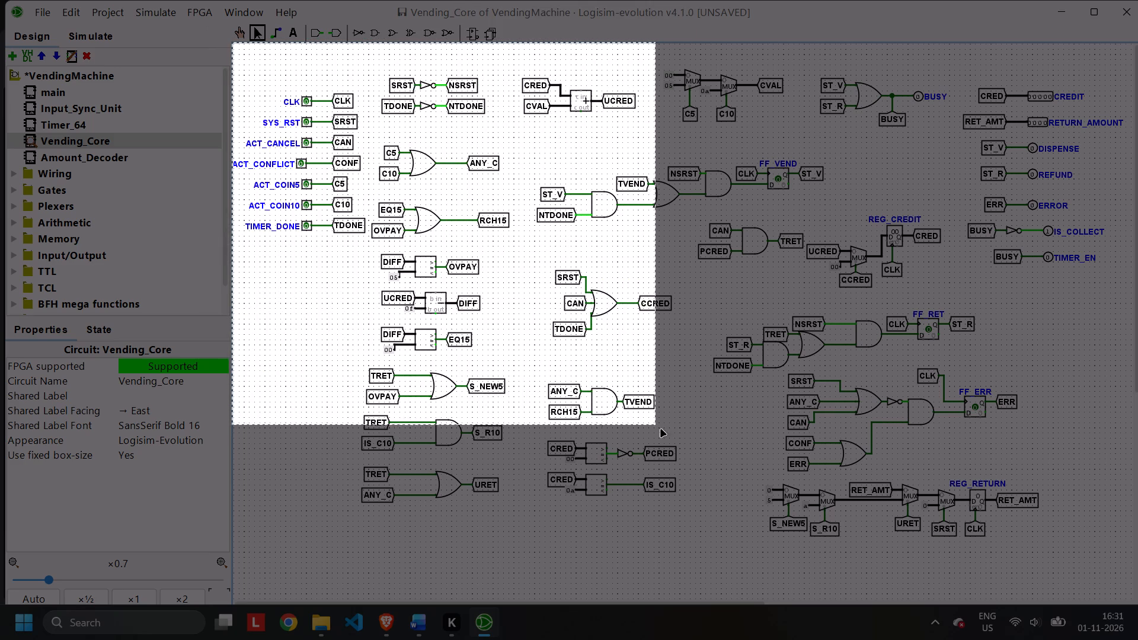
left_click_drag(661, 430, 928, 499)
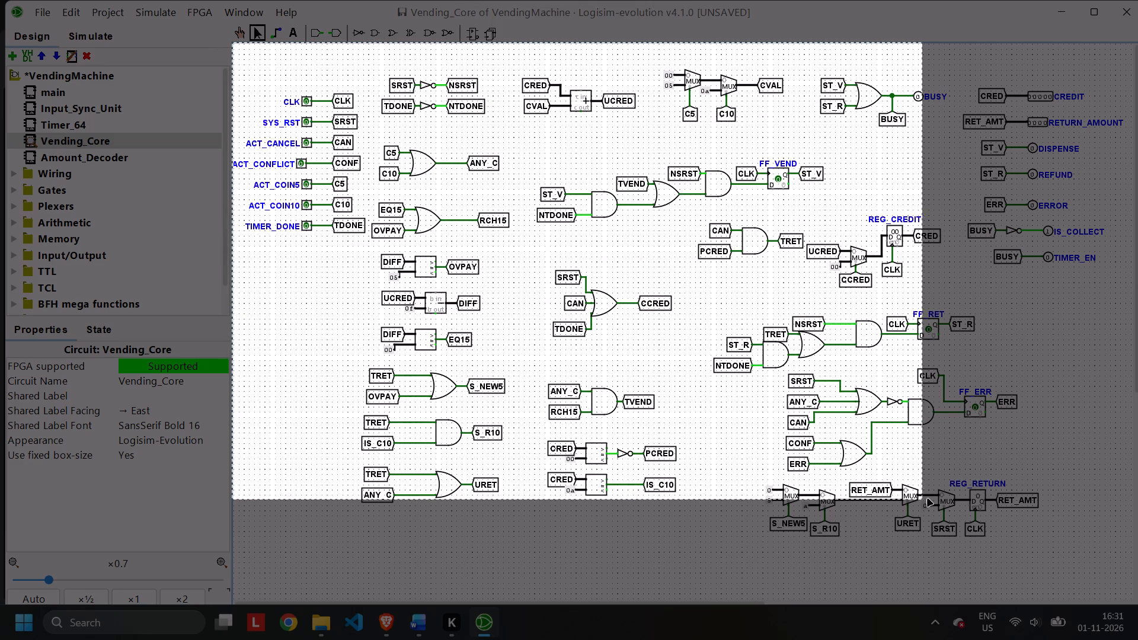
left_click_drag(928, 499, 1066, 589)
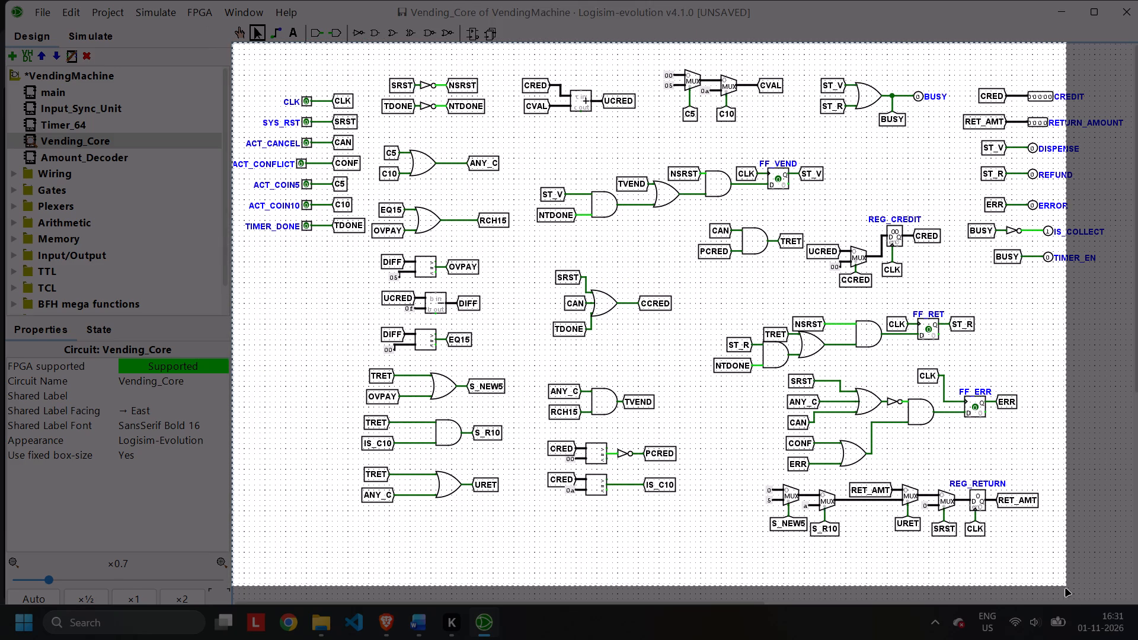
left_click_drag(1066, 589, 1137, 553)
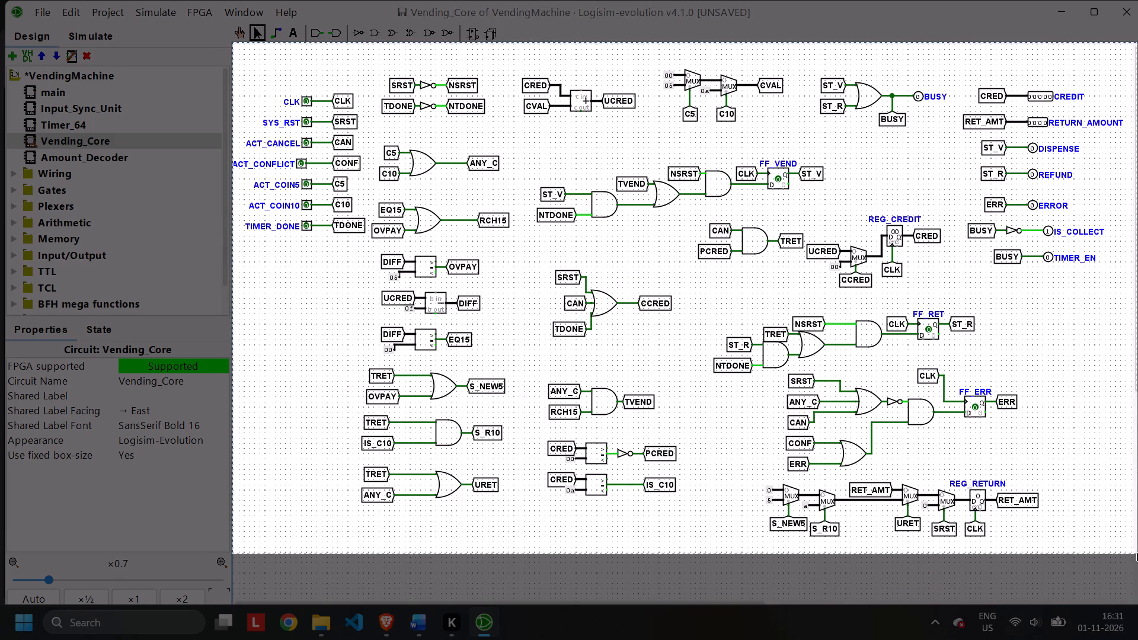
left_click_drag(1137, 553, 1129, 554)
Switch to the Word report and delete the Figure 5 Vending_Core placeholder box below the Figure 4 caption.
left_click(411, 623)
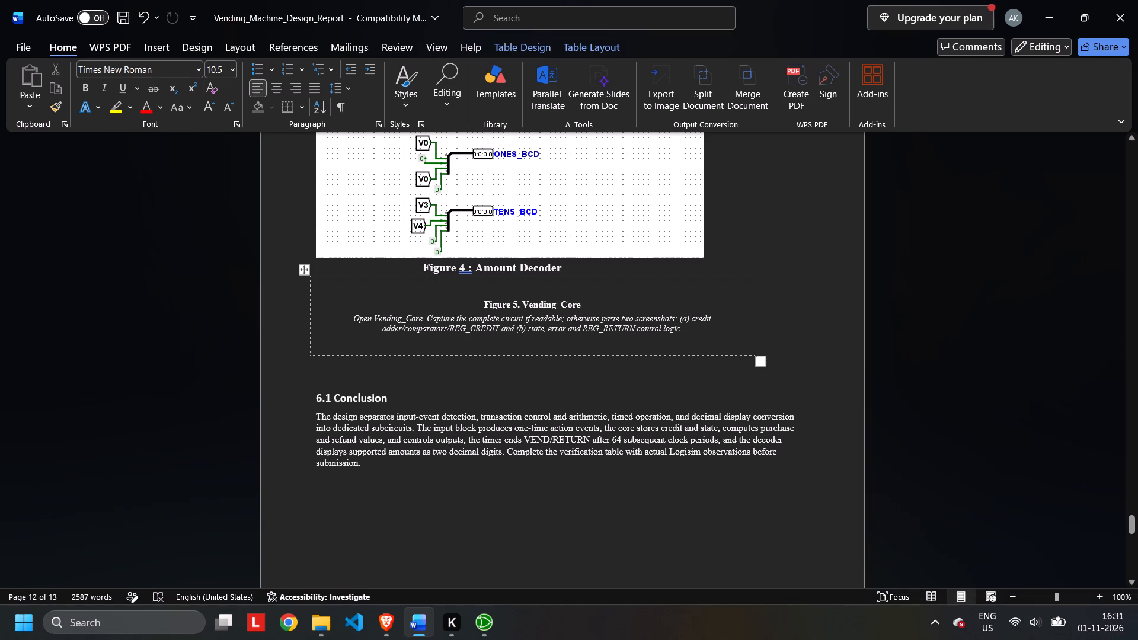
left_click_drag(766, 282, 435, 309)
key("BackSpace")
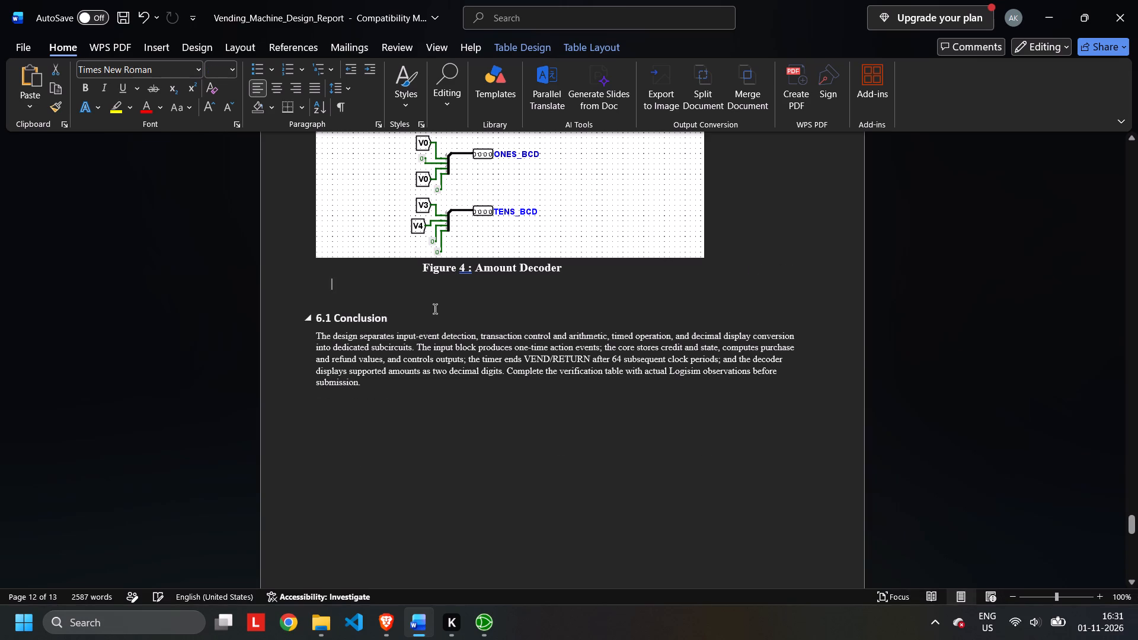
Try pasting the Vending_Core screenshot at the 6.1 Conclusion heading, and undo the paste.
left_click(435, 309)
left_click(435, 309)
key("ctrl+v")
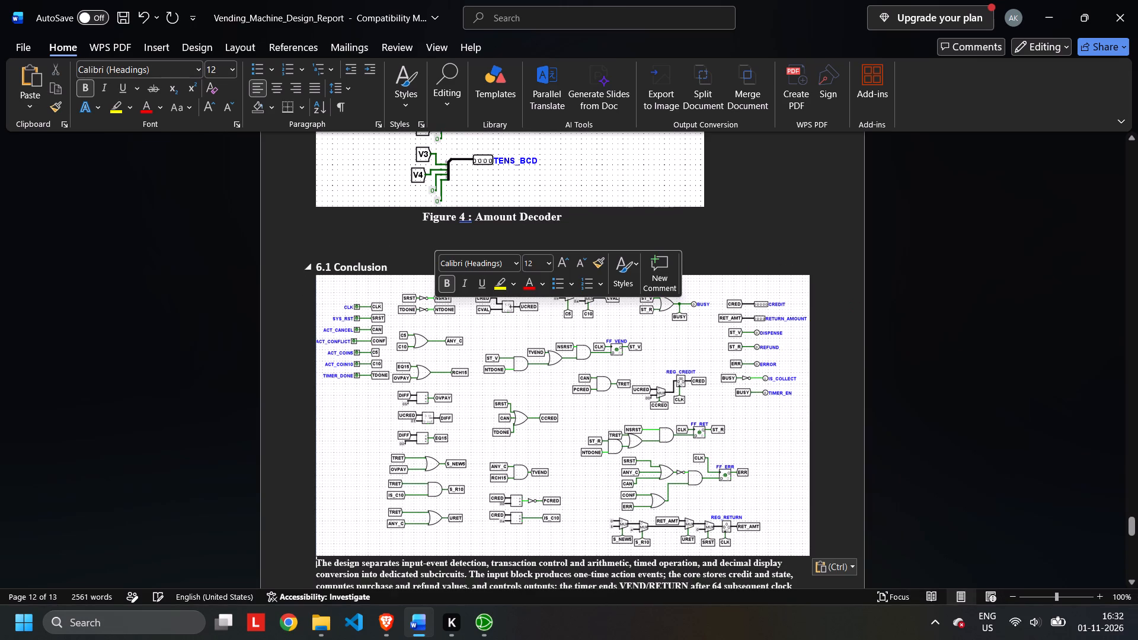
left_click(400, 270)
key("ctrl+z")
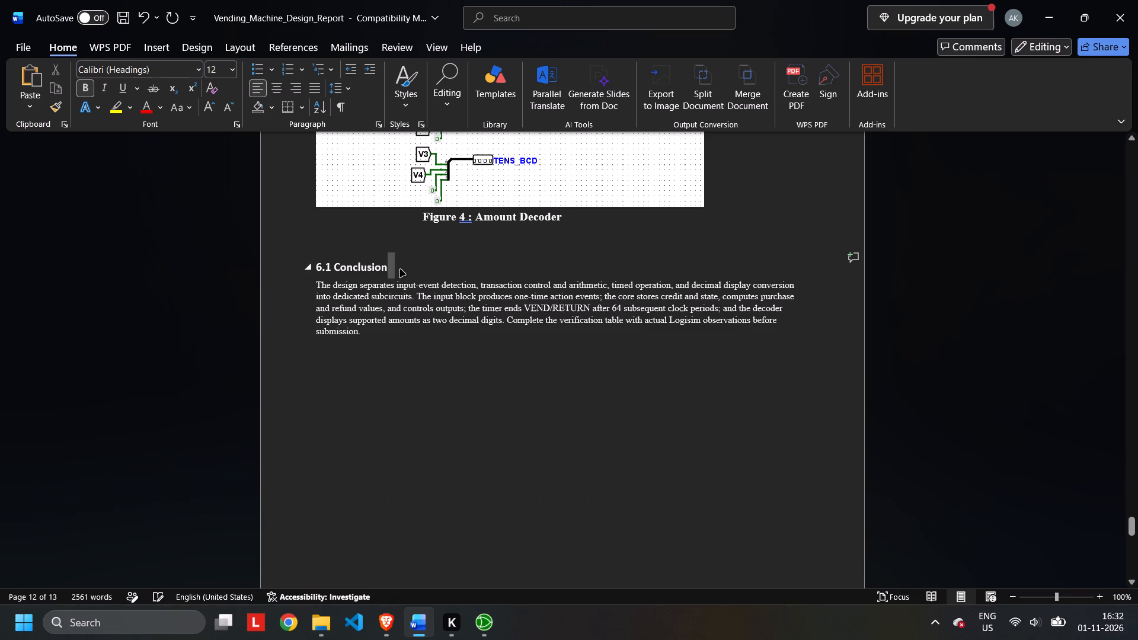
Paste the Vending_Core screenshot into the empty paragraph between the Figure 4 caption and the 6.1 Conclusion heading.
left_click(455, 249)
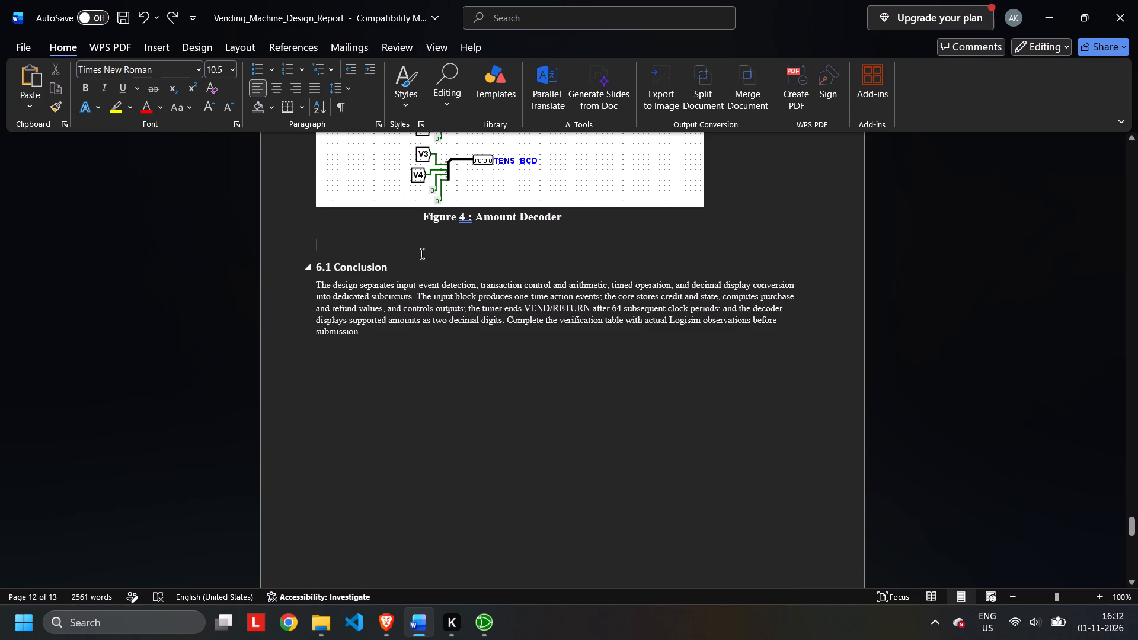
key("ctrl+v")
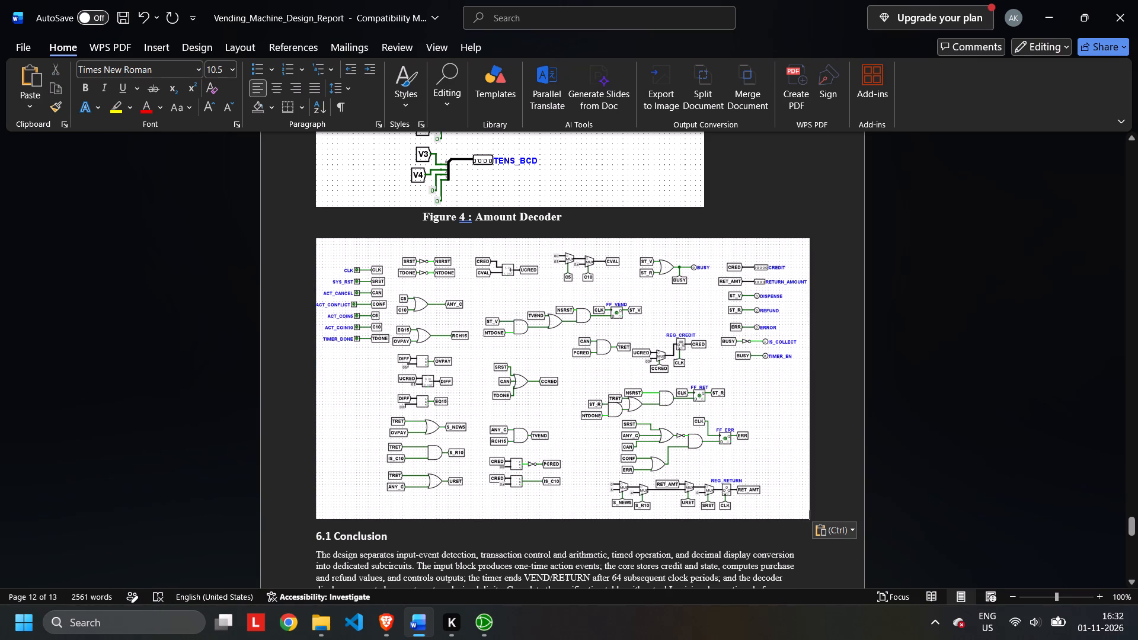
Enlarge the pasted Vending_Core screenshot proportionally until it reaches past the text margin to the page's right edge.
scroll(549, 377, "right", 1)
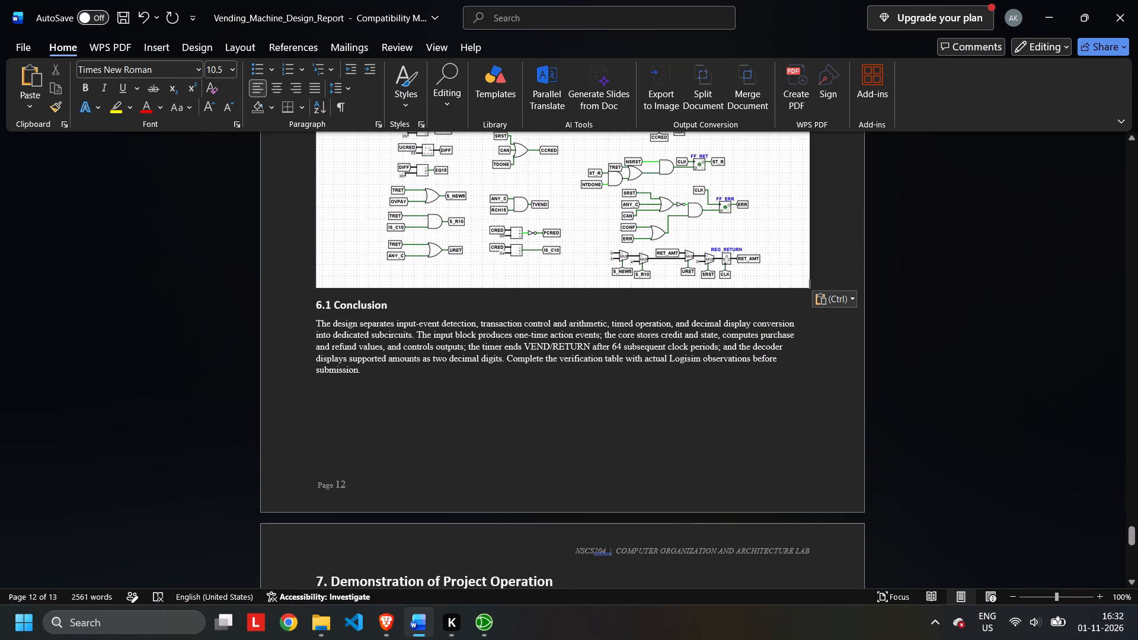
left_click(803, 281)
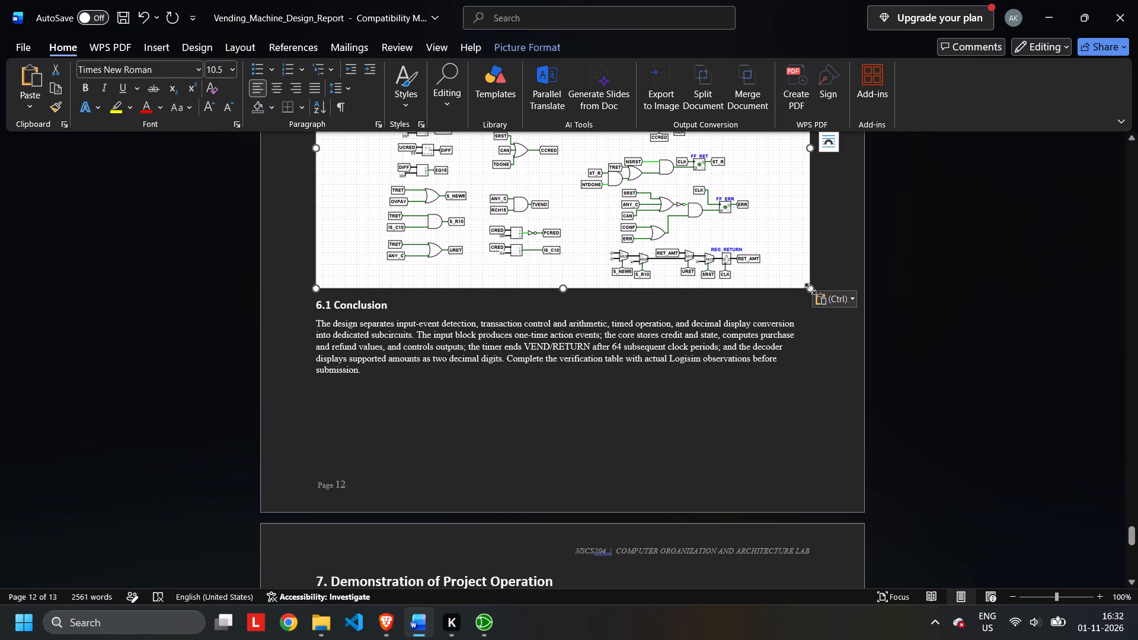
left_click_drag(809, 289, 773, 327)
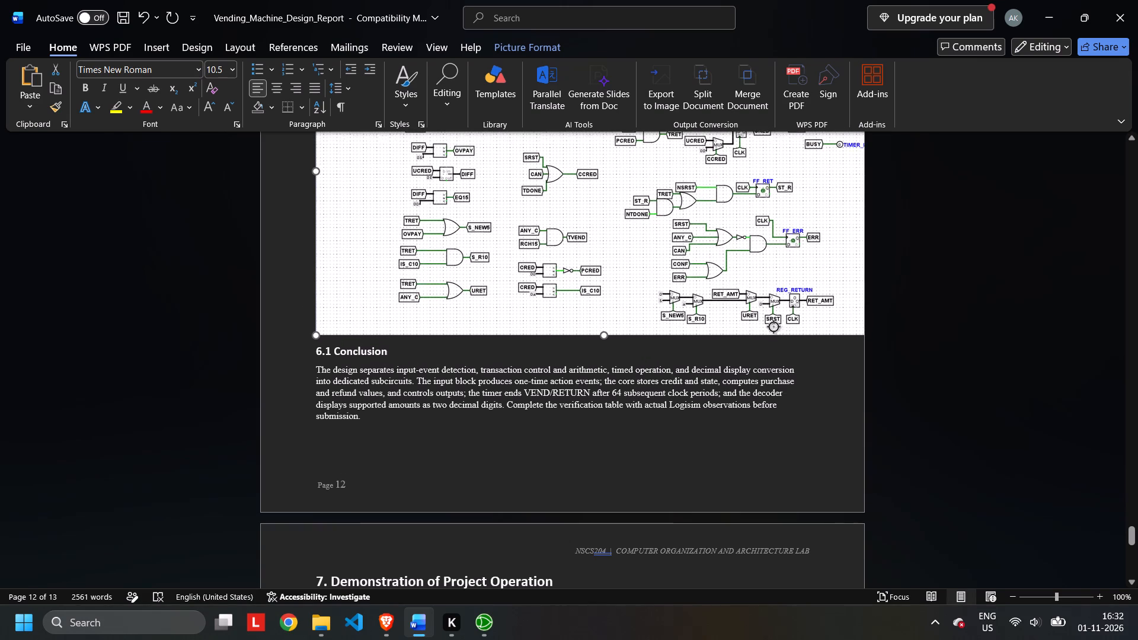
left_click_drag(773, 327, 771, 325)
Narrow the Vending_Core screenshot slightly, changing only its width, so all output labels fit inside the page's right edge.
scroll(770, 343, "up", 1)
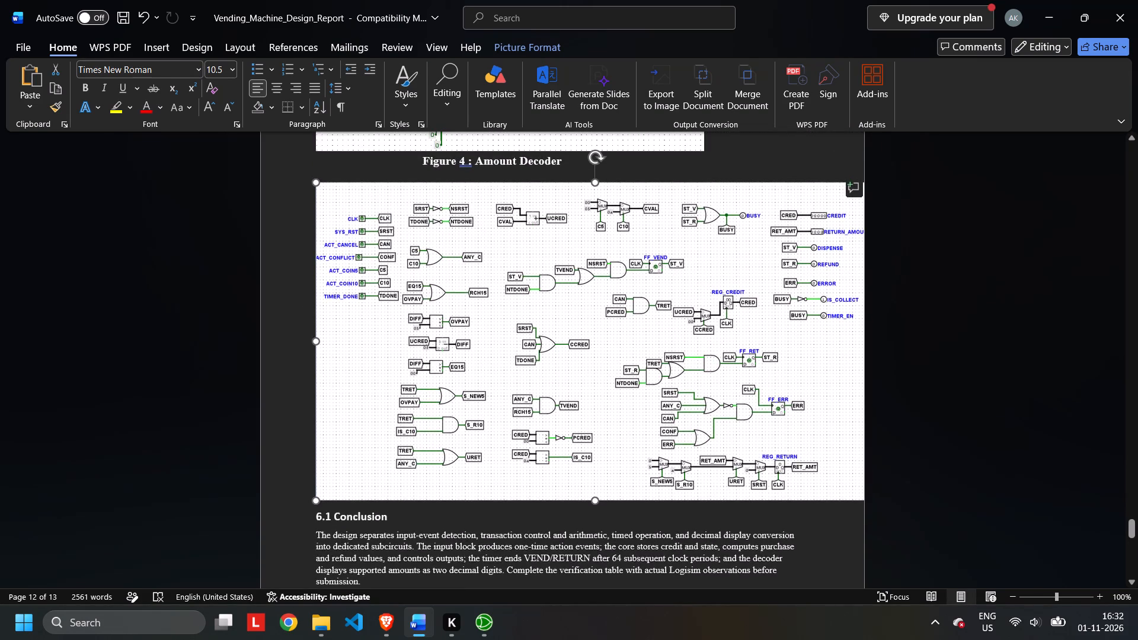
scroll(770, 343, "up", 3, "ctrl")
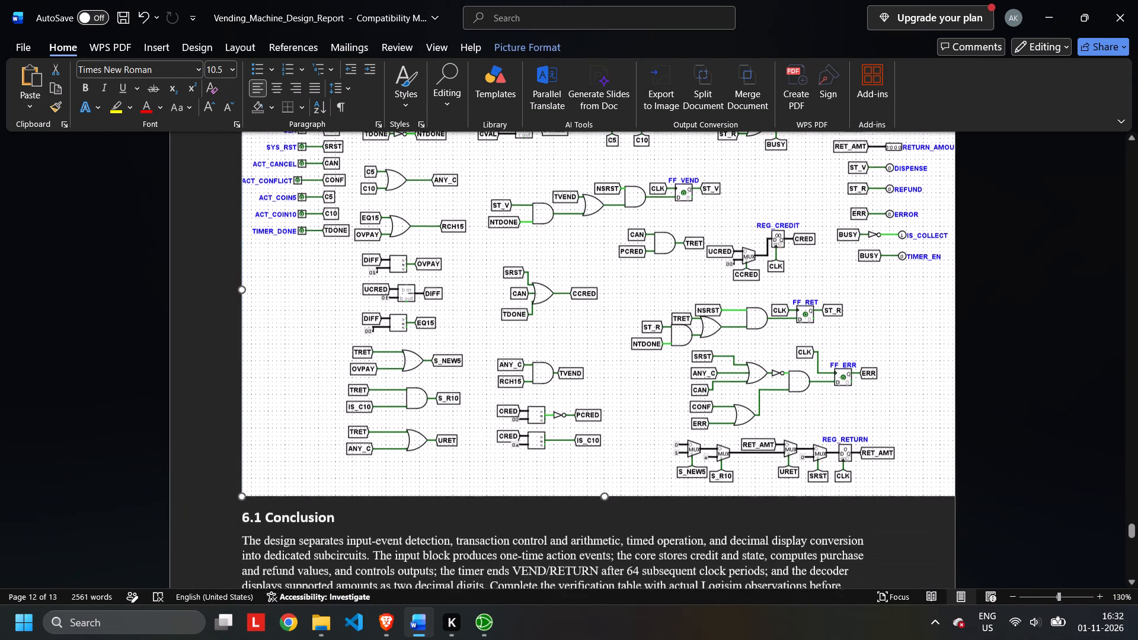
scroll(770, 343, "up", 1)
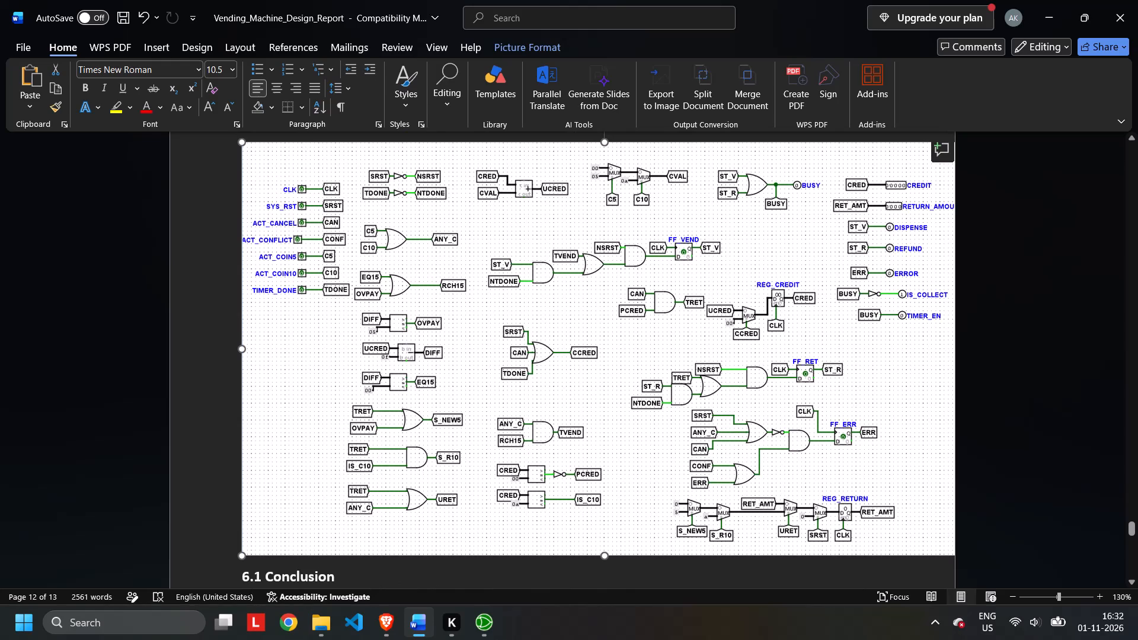
left_click(241, 266)
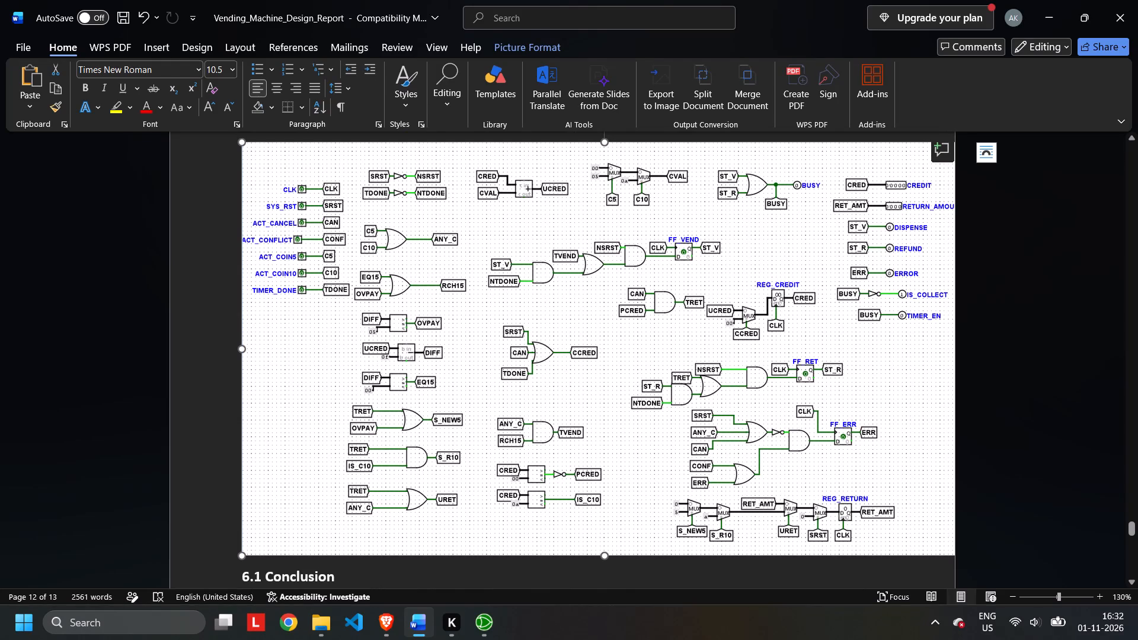
left_click_drag(242, 348, 207, 347)
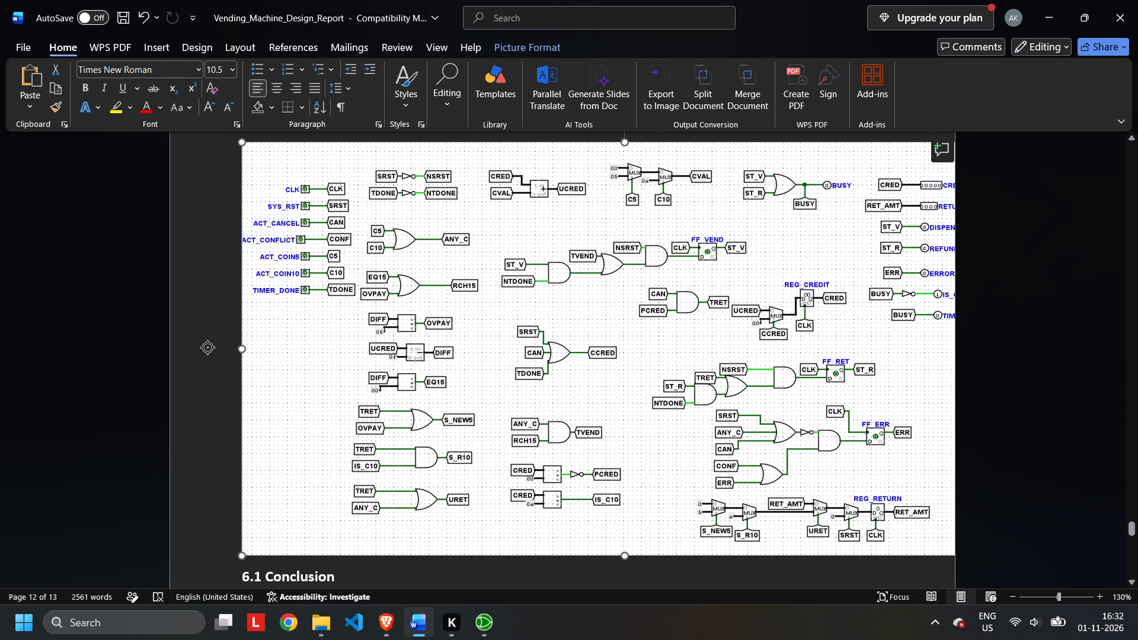
left_click_drag(207, 347, 273, 354)
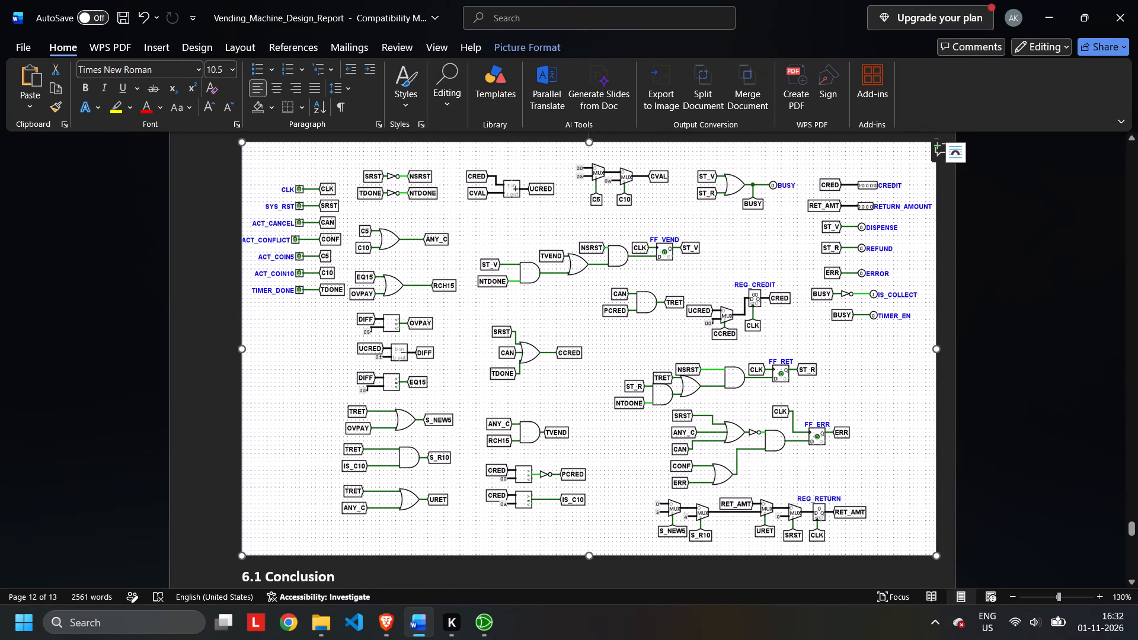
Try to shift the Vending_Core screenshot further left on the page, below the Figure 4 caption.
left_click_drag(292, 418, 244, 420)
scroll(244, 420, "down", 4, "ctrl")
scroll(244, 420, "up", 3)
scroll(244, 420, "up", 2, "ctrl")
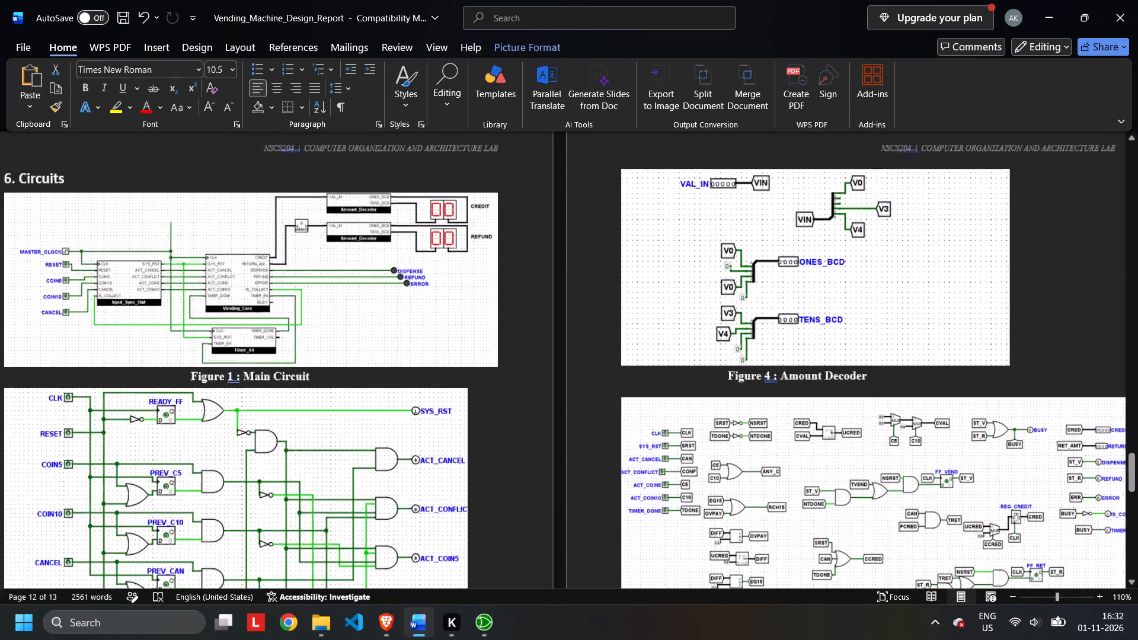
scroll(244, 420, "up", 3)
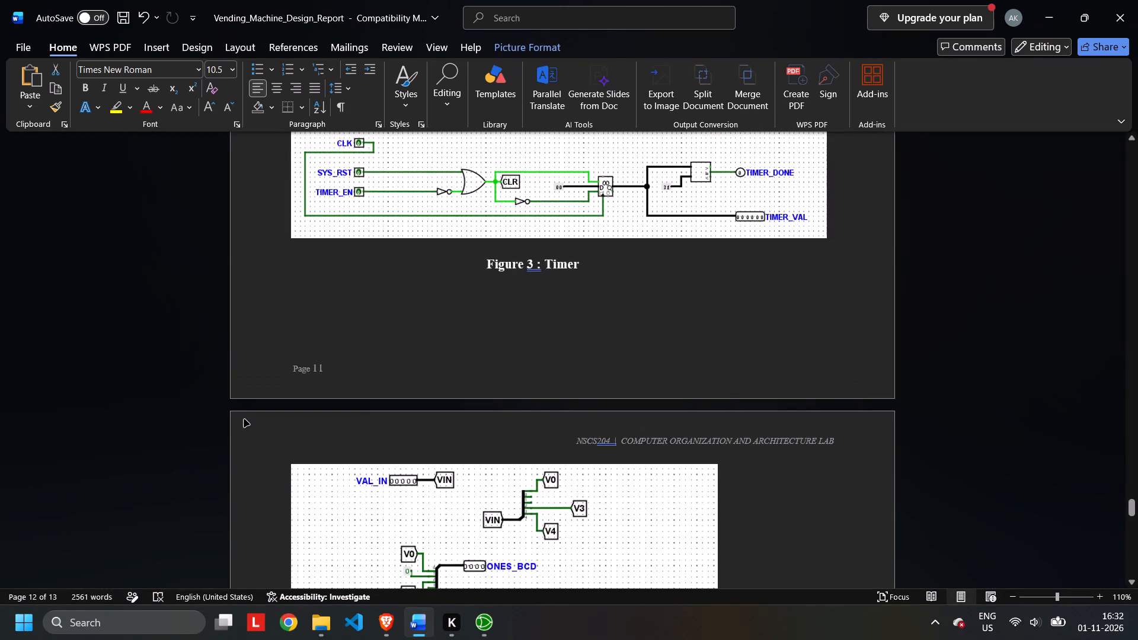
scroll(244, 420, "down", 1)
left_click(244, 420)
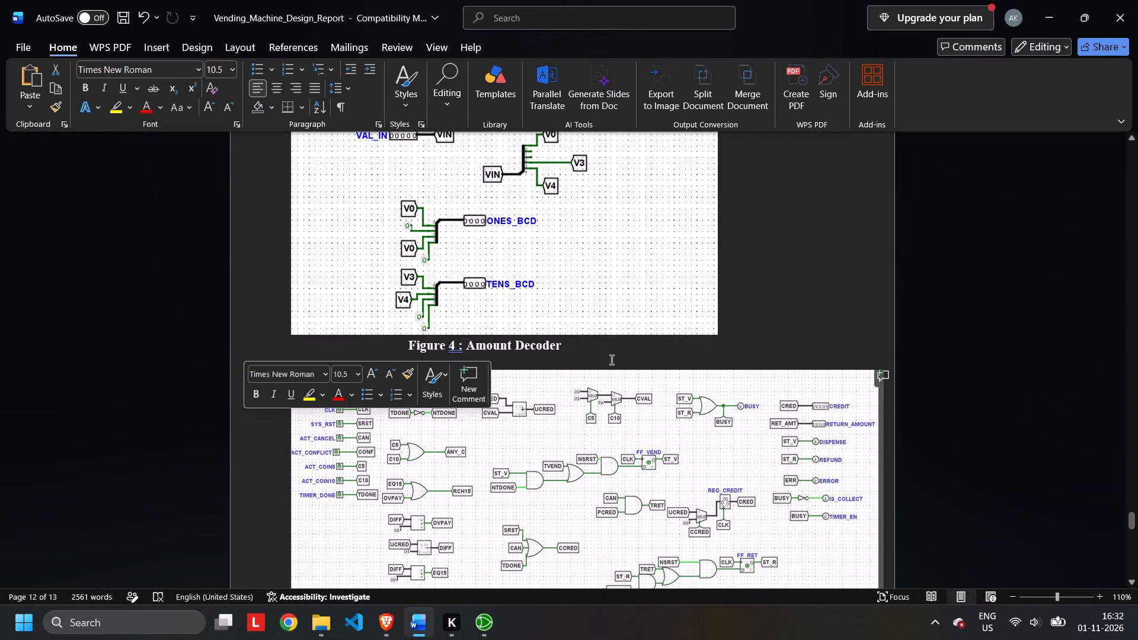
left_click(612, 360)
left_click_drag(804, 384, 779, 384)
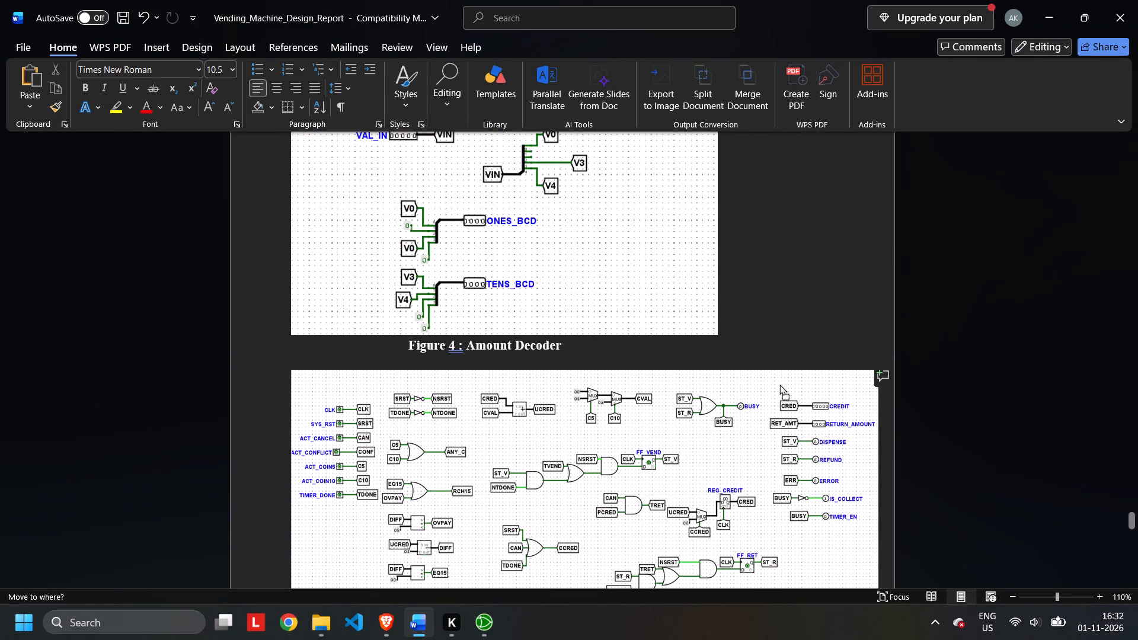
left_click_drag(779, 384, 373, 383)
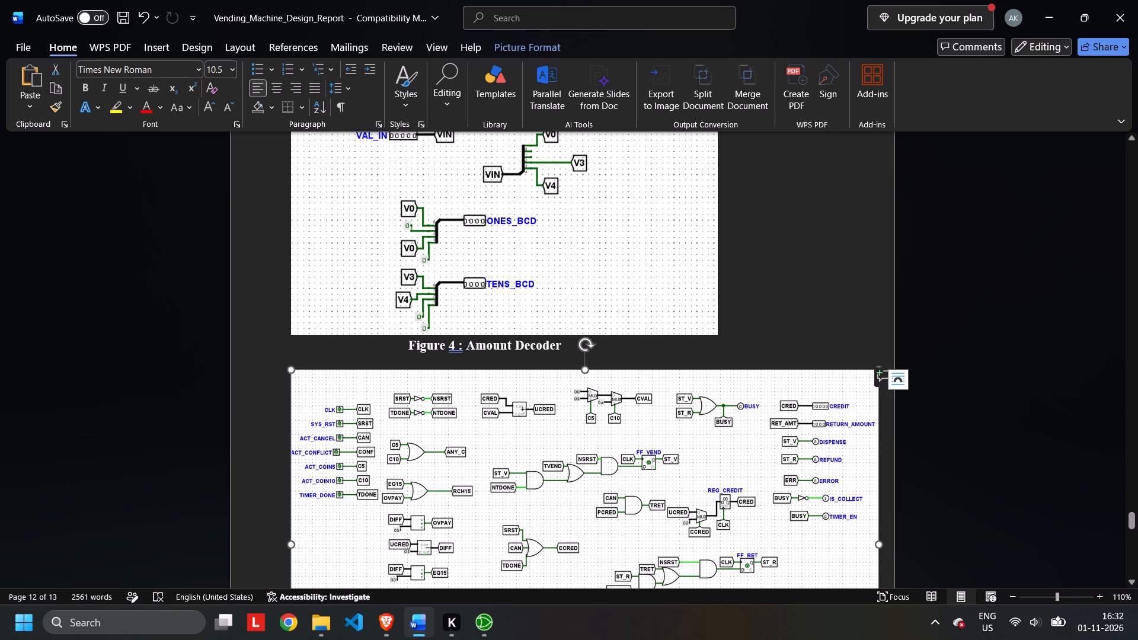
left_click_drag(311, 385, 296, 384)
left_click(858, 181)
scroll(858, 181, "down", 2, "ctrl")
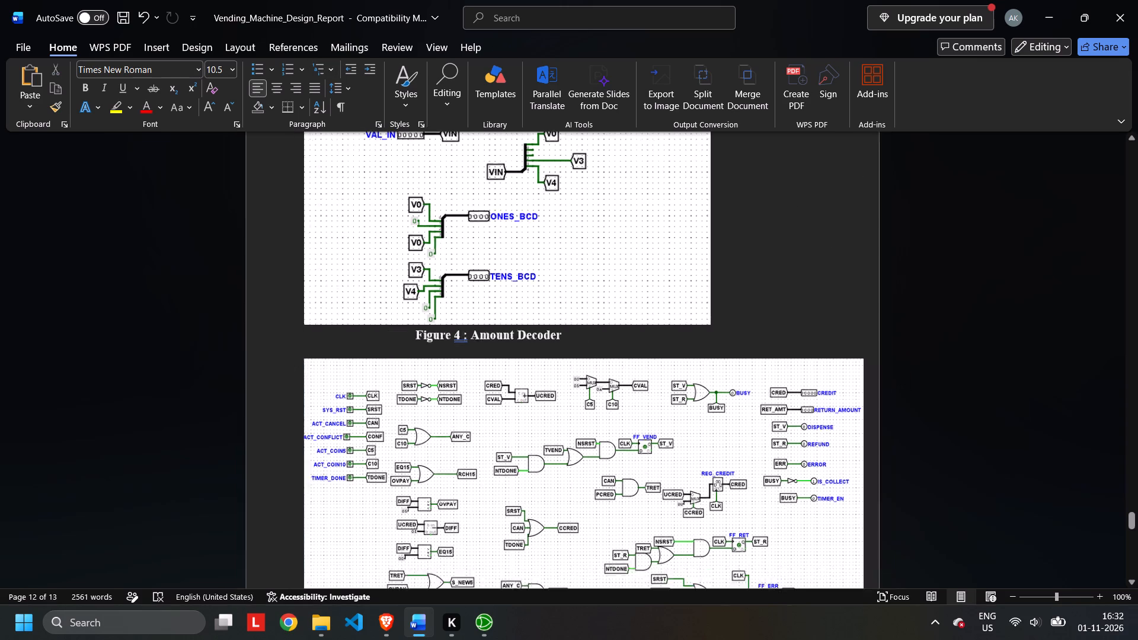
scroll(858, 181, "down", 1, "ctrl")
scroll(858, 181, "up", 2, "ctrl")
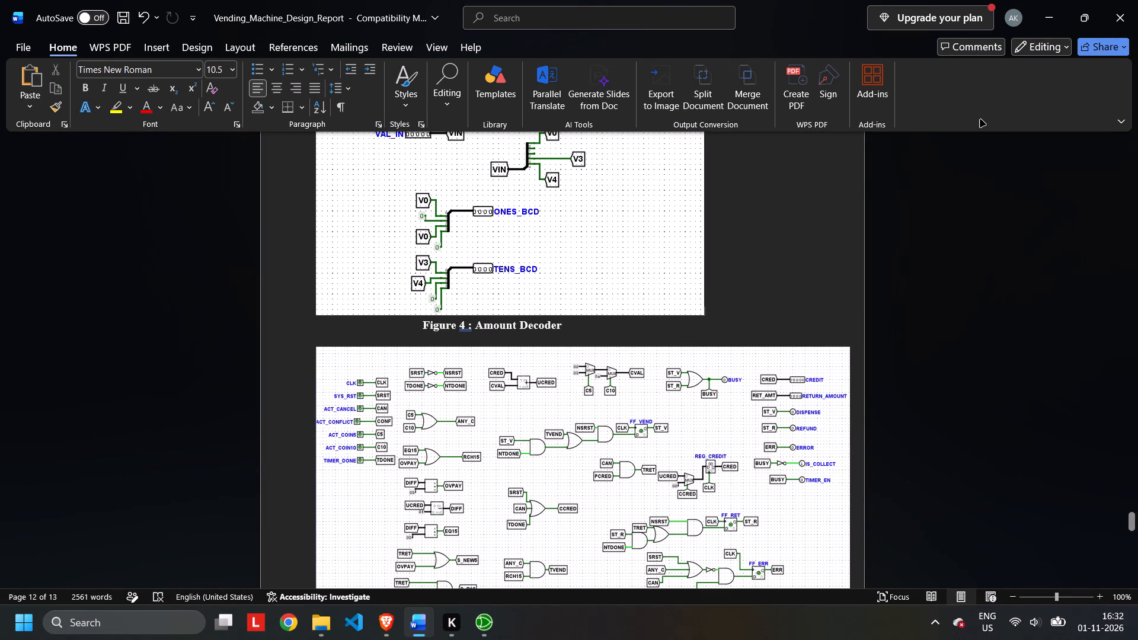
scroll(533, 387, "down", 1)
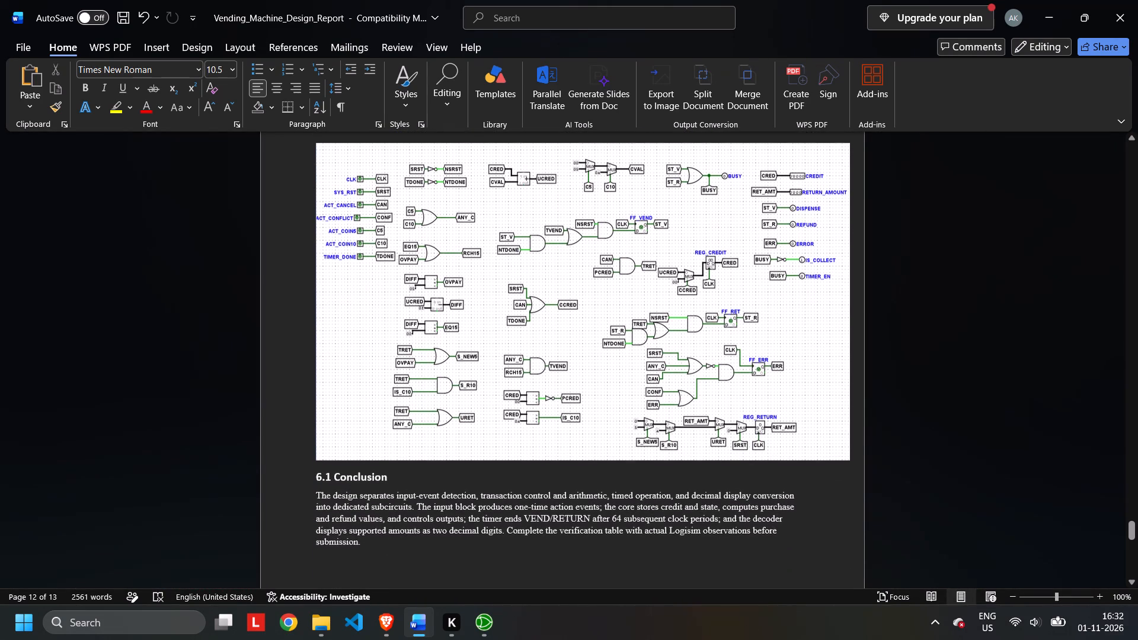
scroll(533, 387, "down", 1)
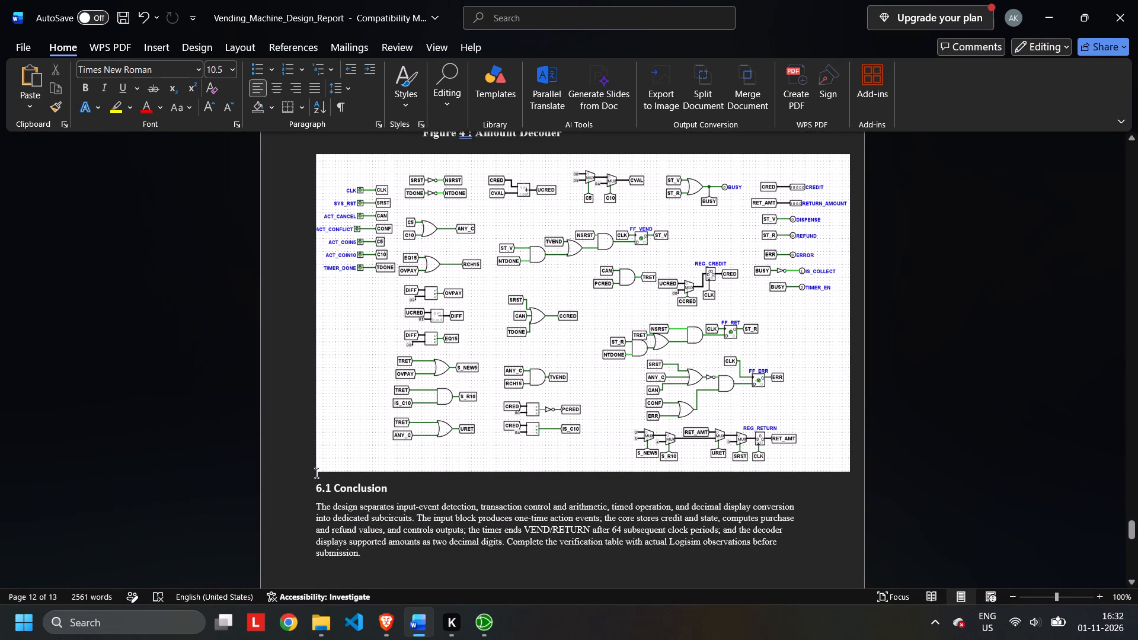
Resize the Vending_Core screenshot proportionally so it is slightly larger but still ends just inside the page's right edge.
left_click(323, 462)
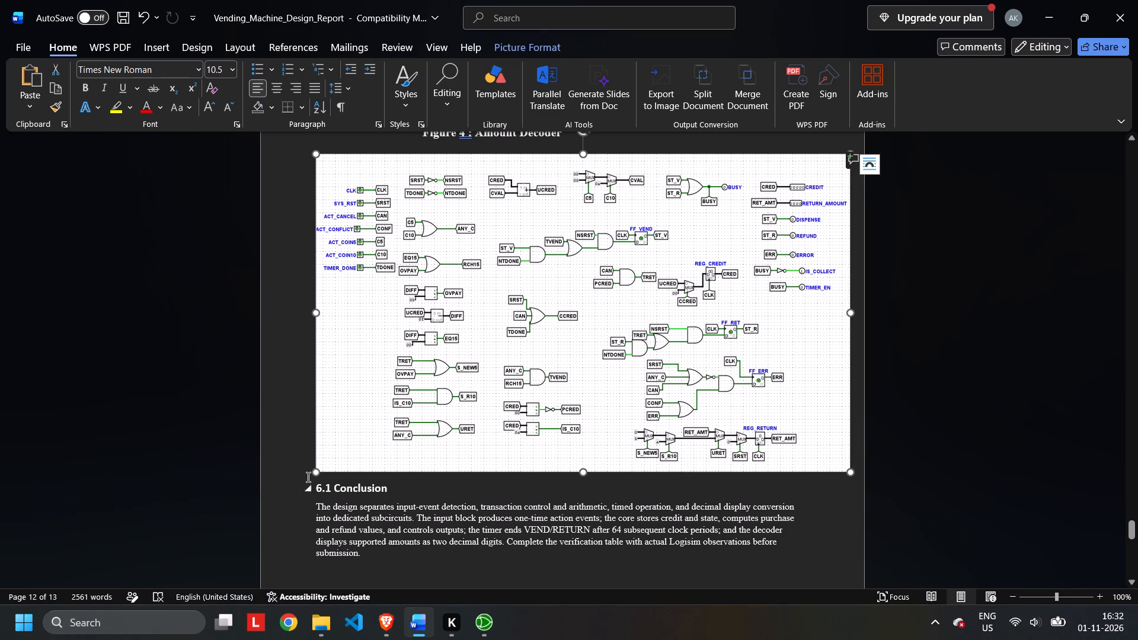
left_click_drag(315, 471, 241, 519)
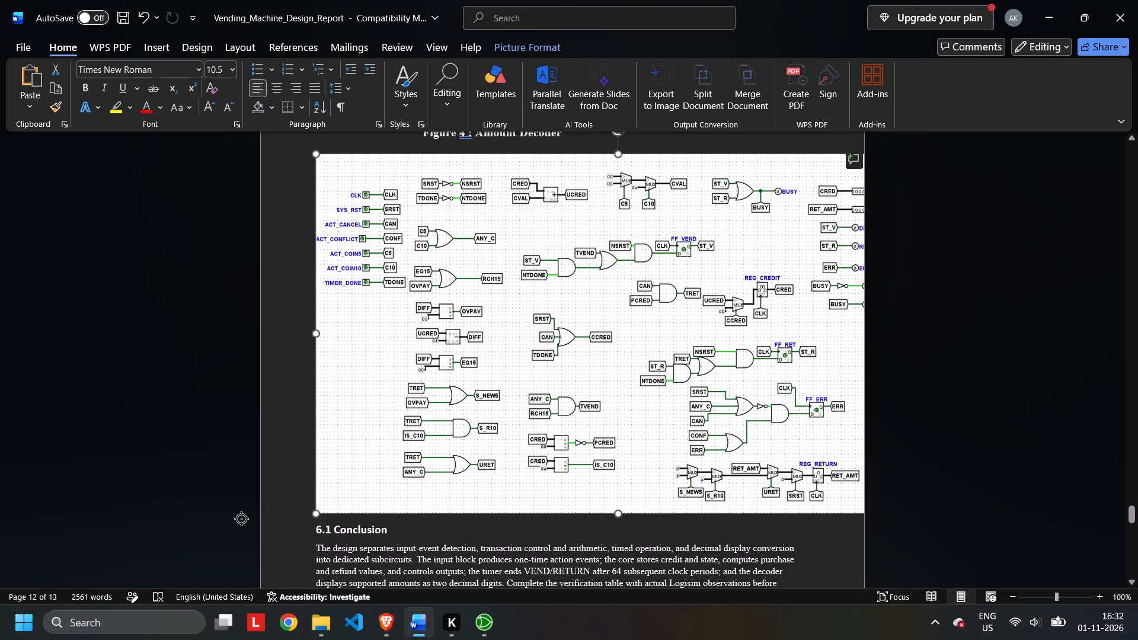
left_click_drag(241, 519, 496, 491)
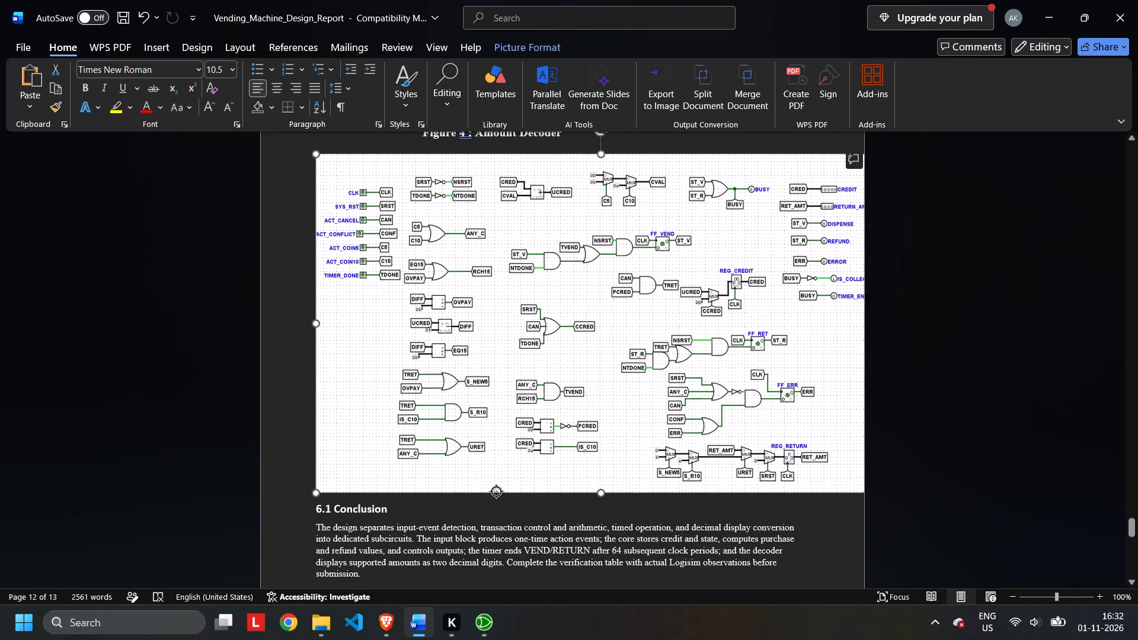
left_click_drag(496, 491, 537, 475)
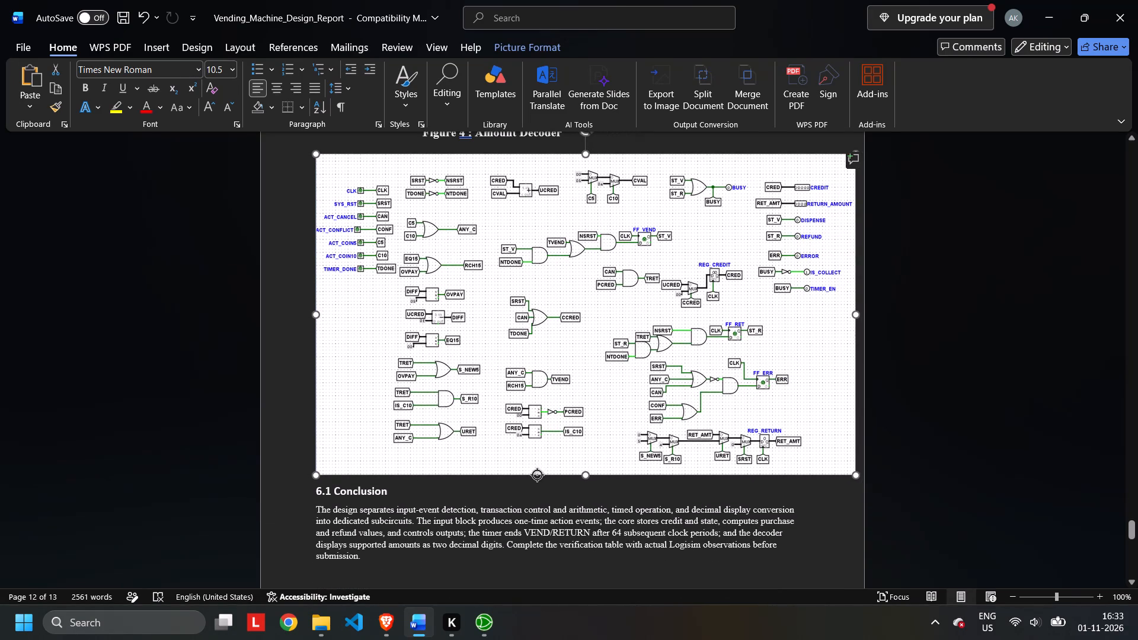
left_click_drag(537, 475, 538, 476)
left_click(996, 484)
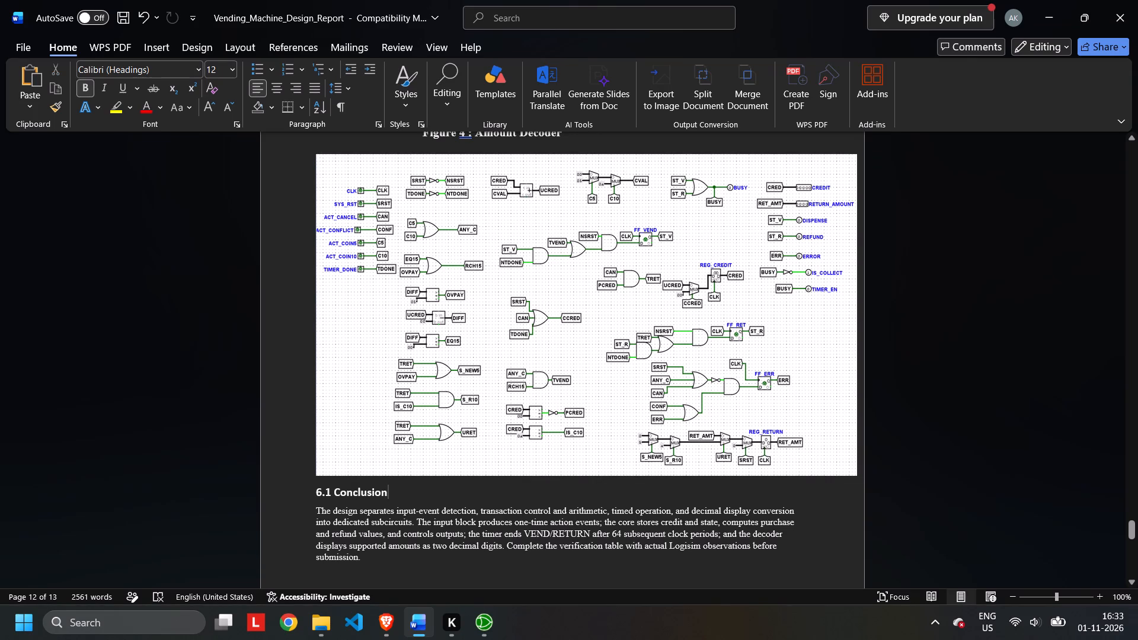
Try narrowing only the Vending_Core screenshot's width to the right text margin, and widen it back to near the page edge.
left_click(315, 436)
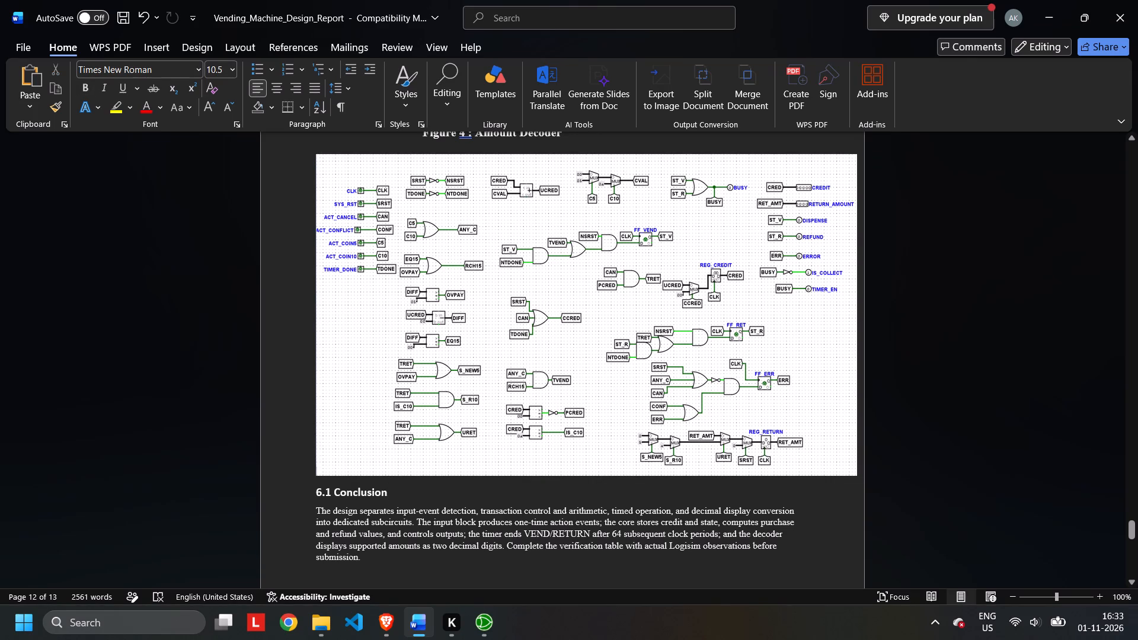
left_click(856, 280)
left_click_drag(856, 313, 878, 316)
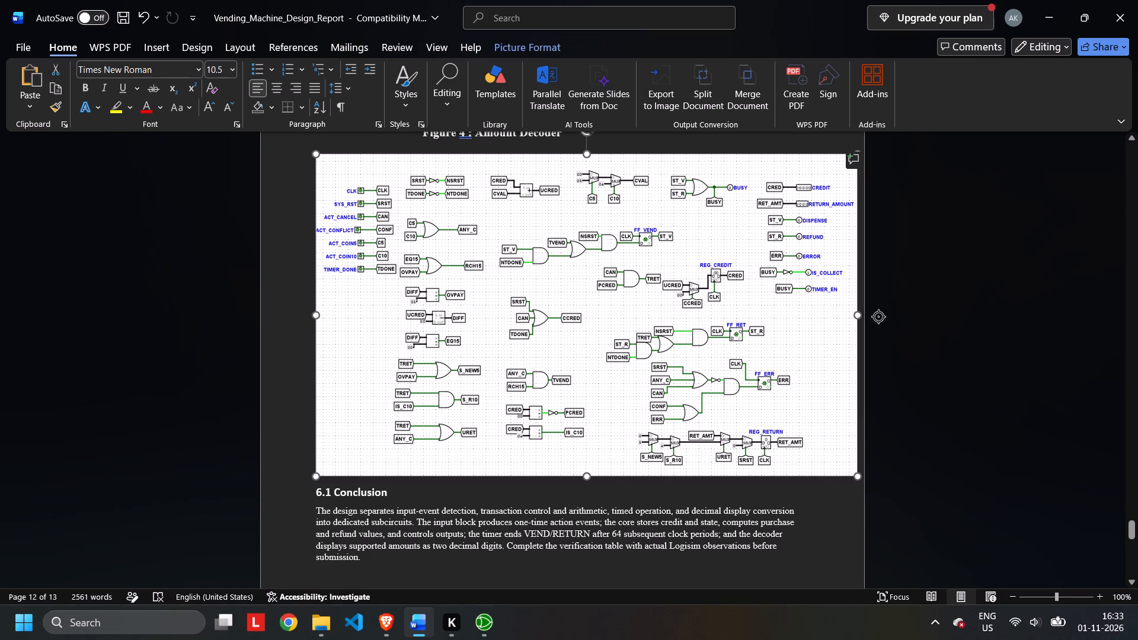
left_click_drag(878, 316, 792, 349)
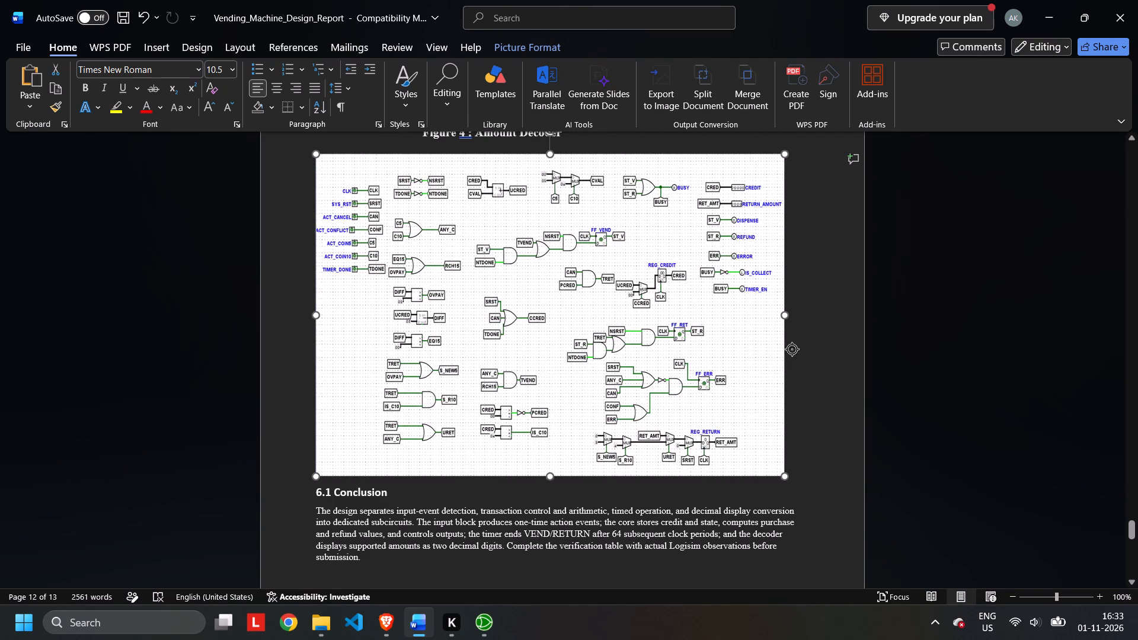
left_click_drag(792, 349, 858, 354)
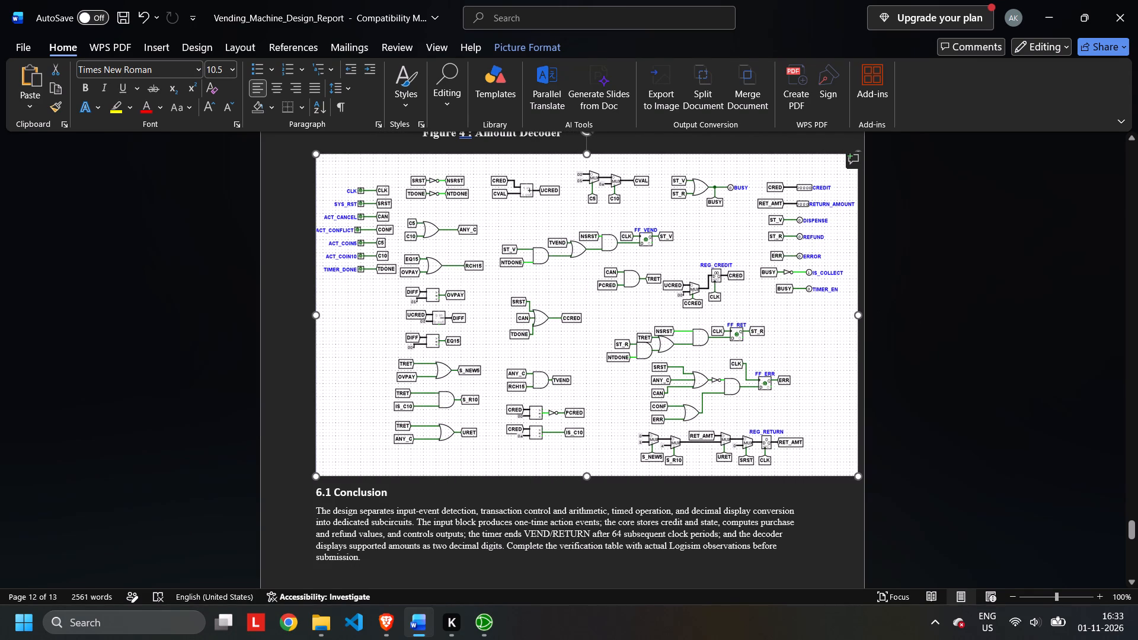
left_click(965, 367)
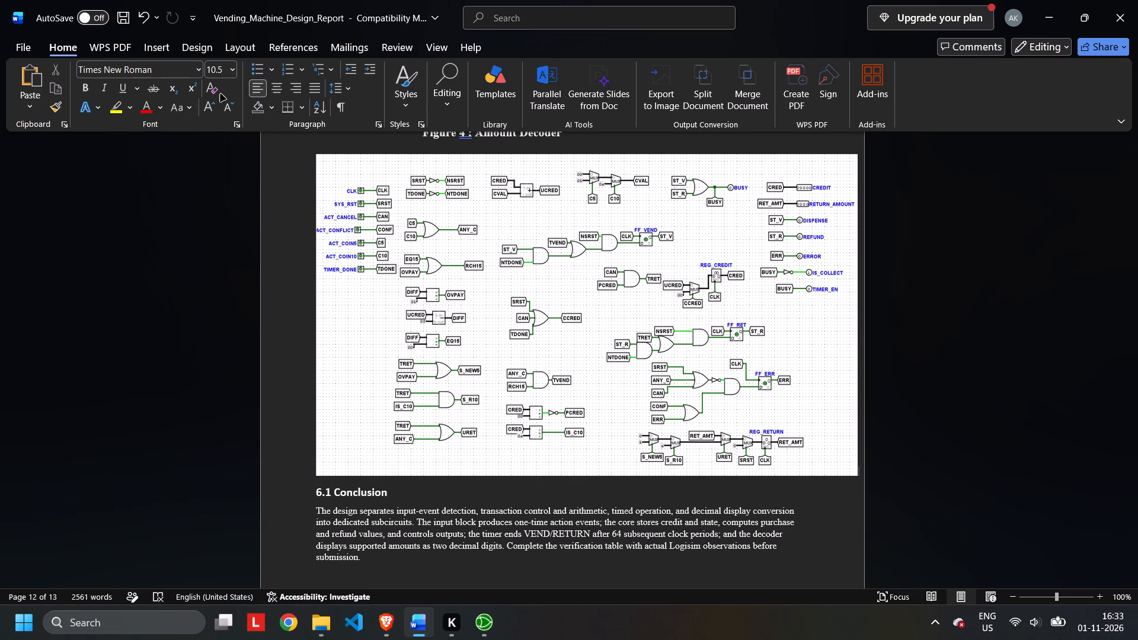
Change the Vending_Core screenshot from in line with text to Tight text wrapping.
triple_click(315, 205)
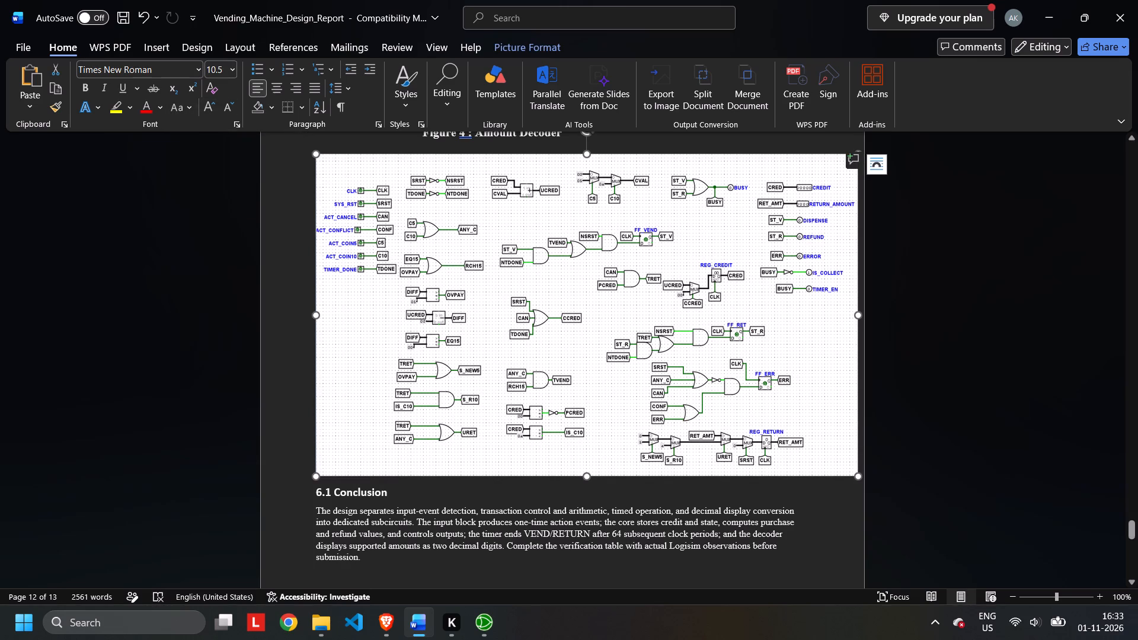
left_click(878, 162)
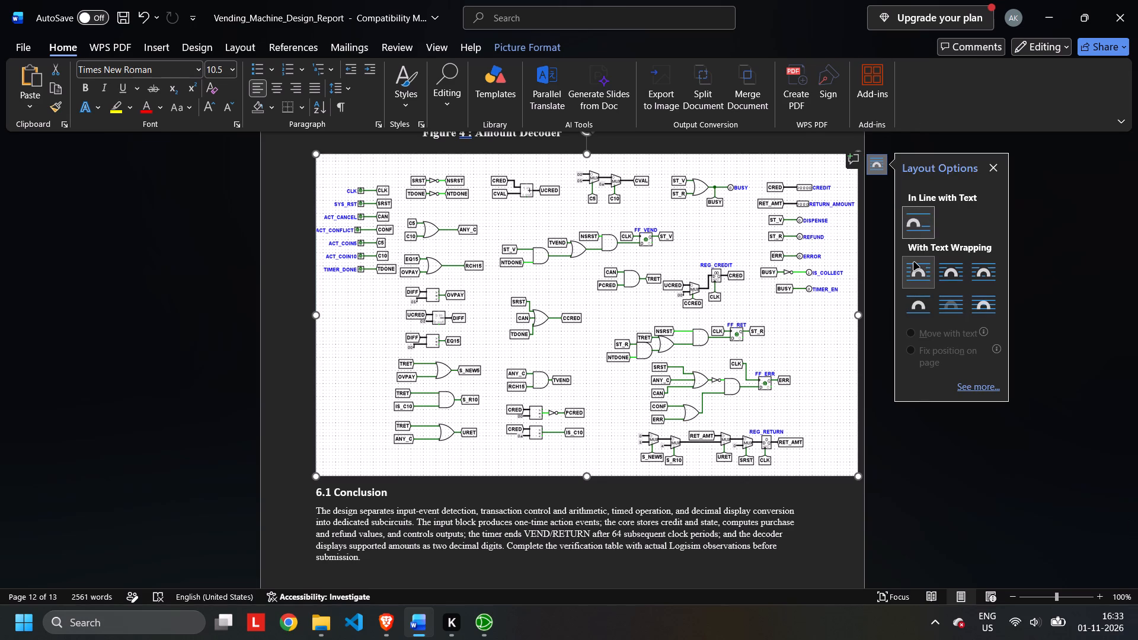
left_click(913, 265)
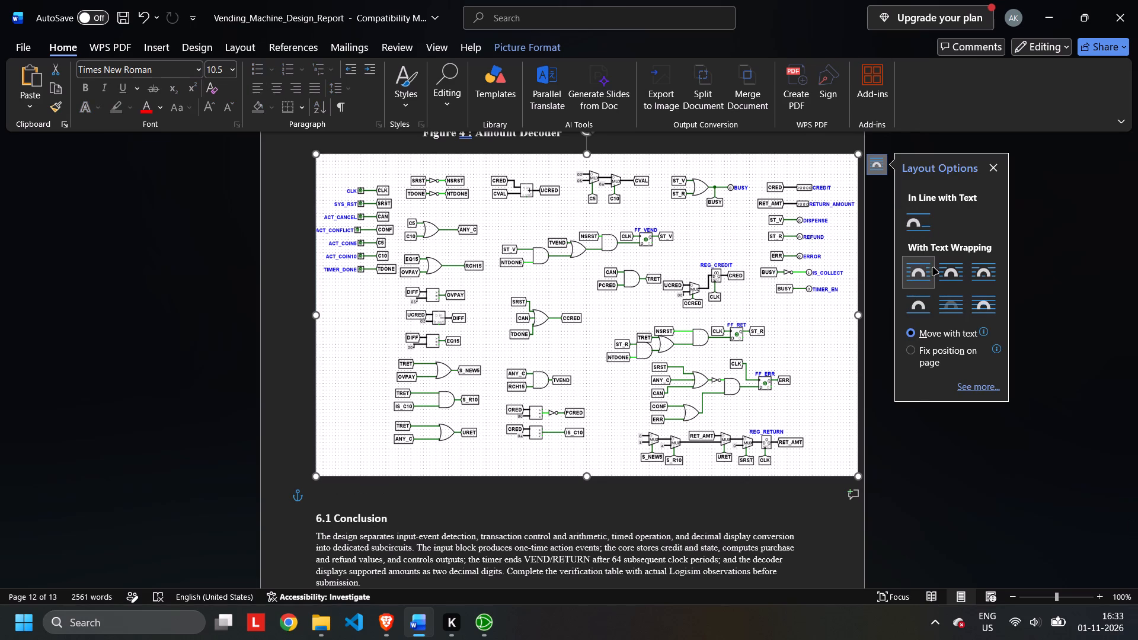
left_click(949, 268)
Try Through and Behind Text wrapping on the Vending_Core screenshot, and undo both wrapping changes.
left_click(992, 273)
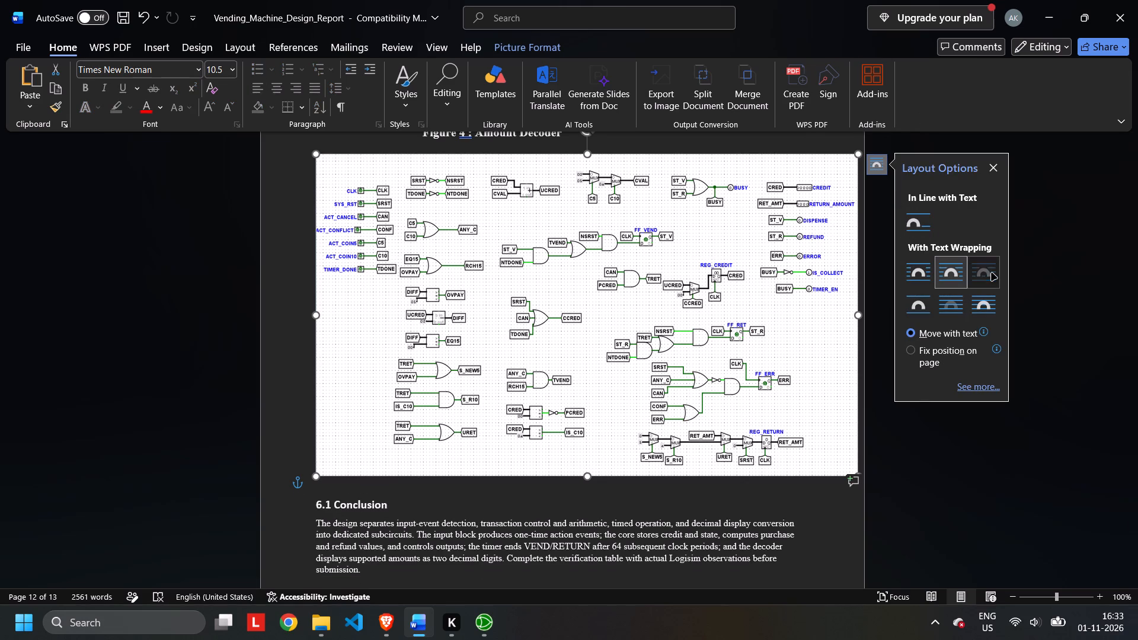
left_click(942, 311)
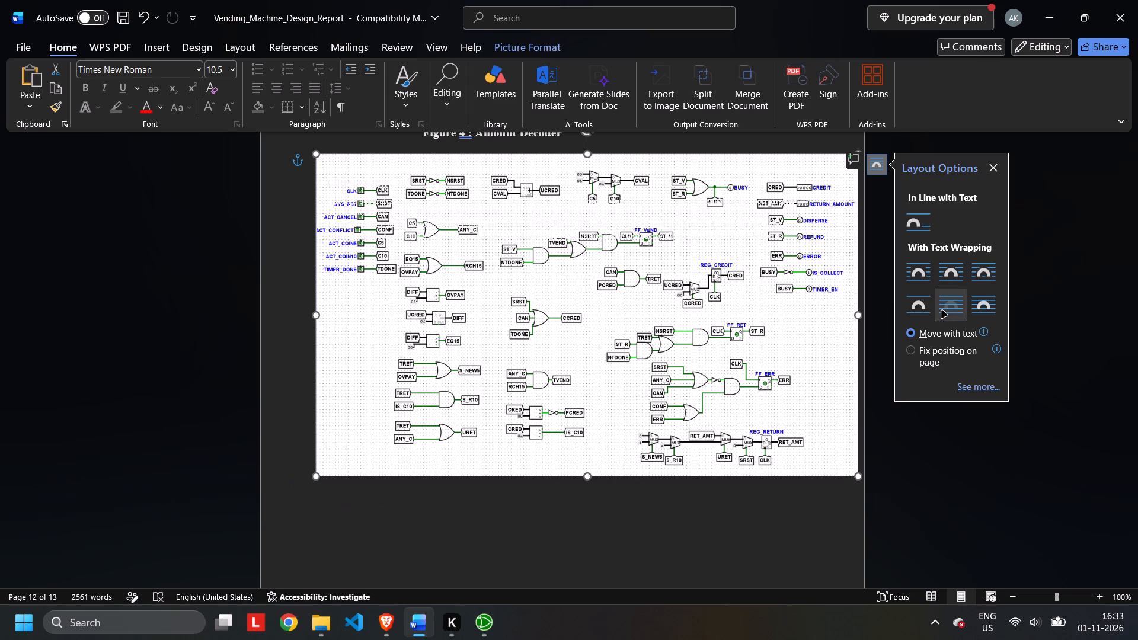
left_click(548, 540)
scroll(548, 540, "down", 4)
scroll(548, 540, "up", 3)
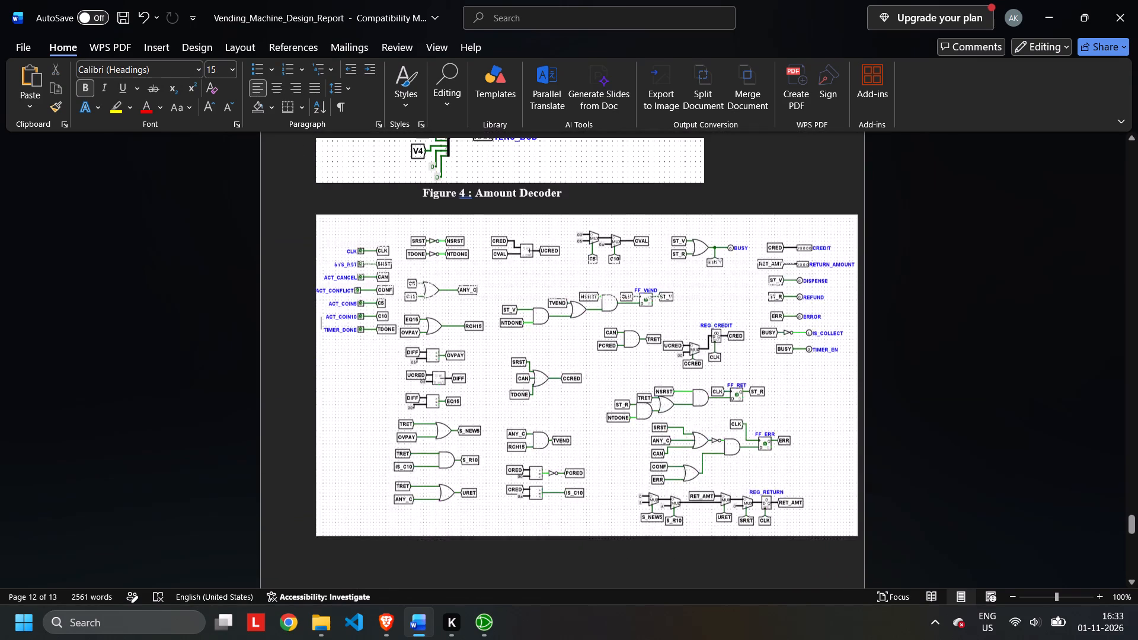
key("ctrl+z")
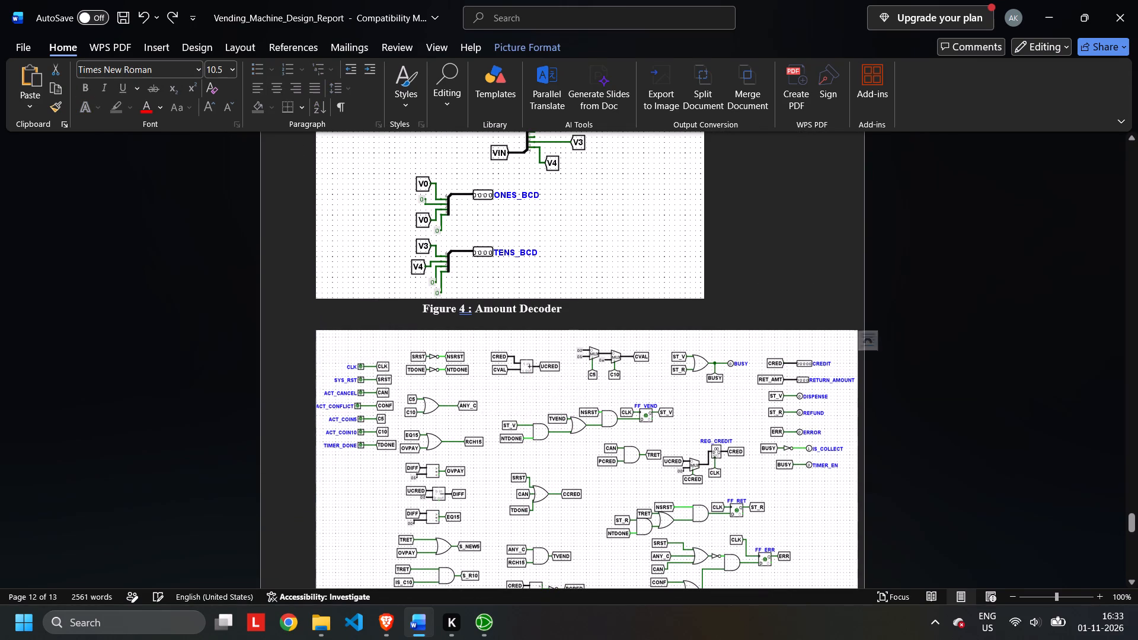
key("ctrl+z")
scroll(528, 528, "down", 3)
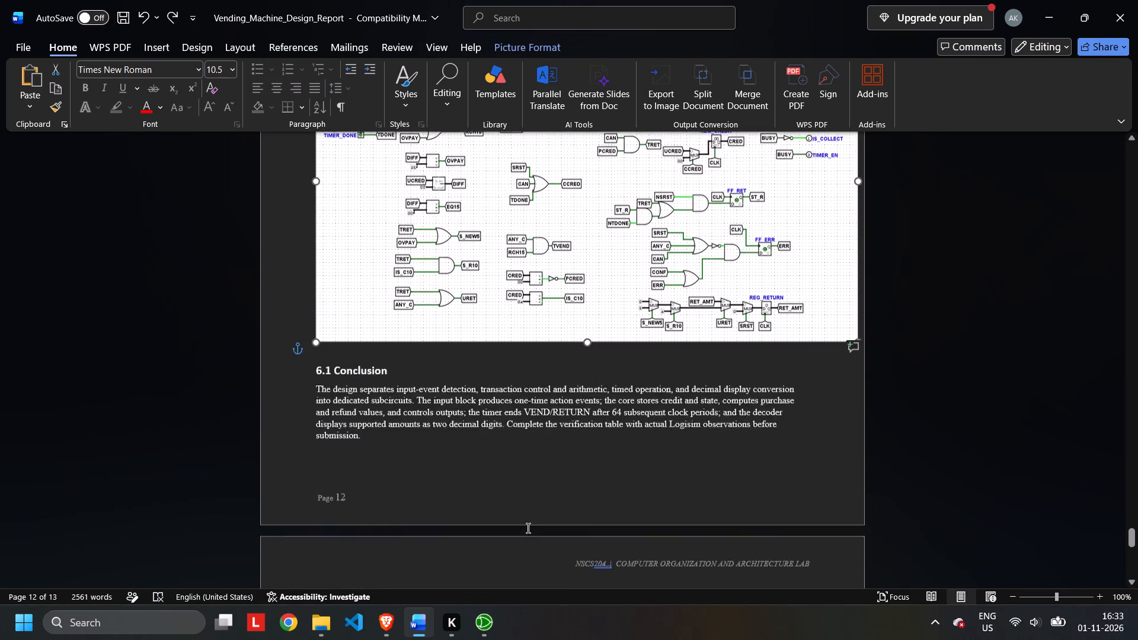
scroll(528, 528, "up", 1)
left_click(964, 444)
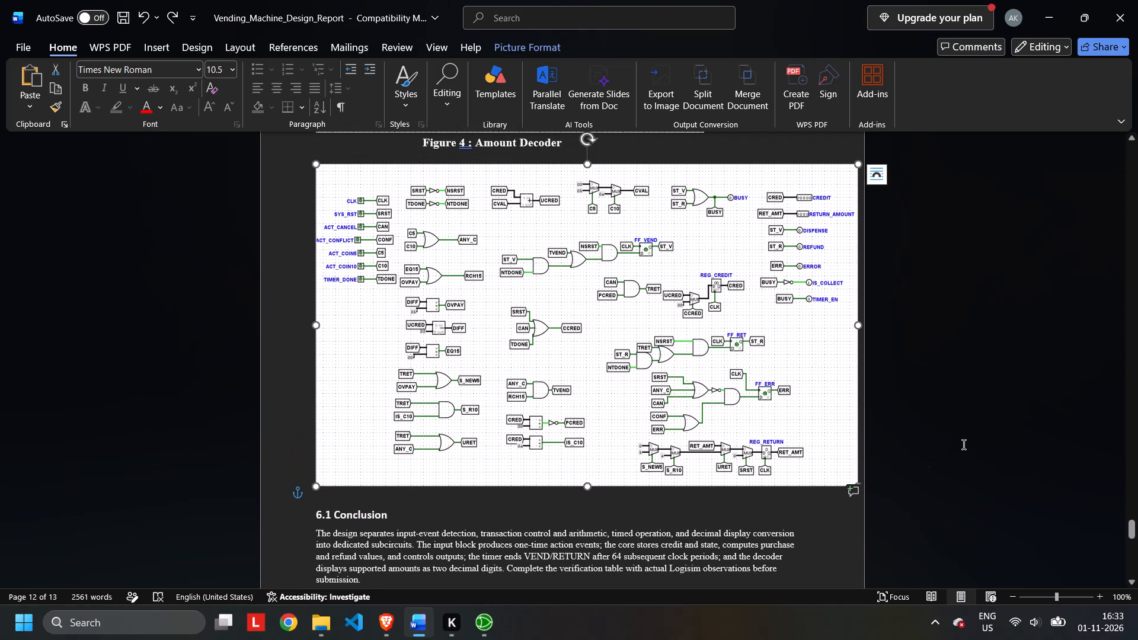
Insert six empty paragraphs at the blank line between the Vending_Core screenshot and the 6.1 Conclusion heading.
scroll(660, 445, "down", 2)
scroll(660, 445, "up", 2)
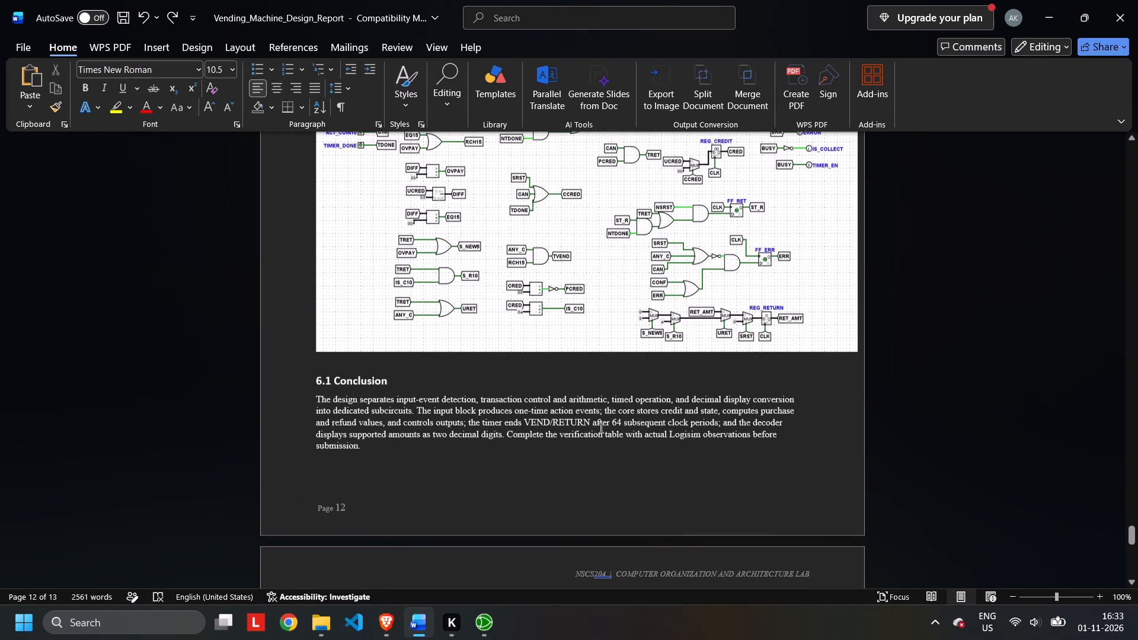
left_click(318, 364)
key("Return")
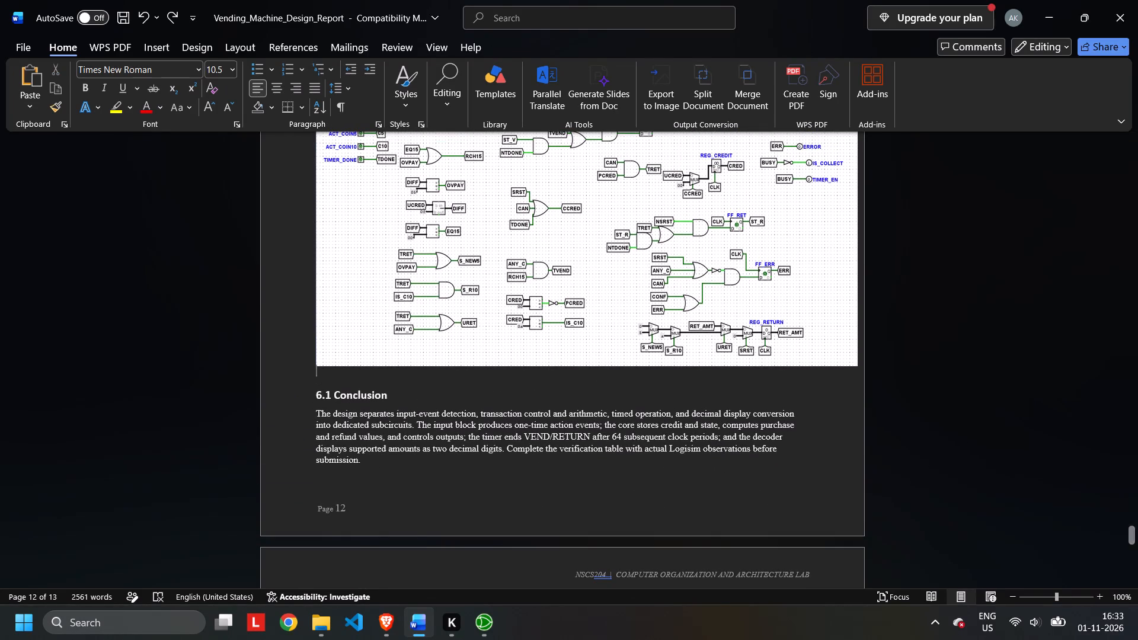
key("Return")
key("Return")
key("Return")
key("Return")
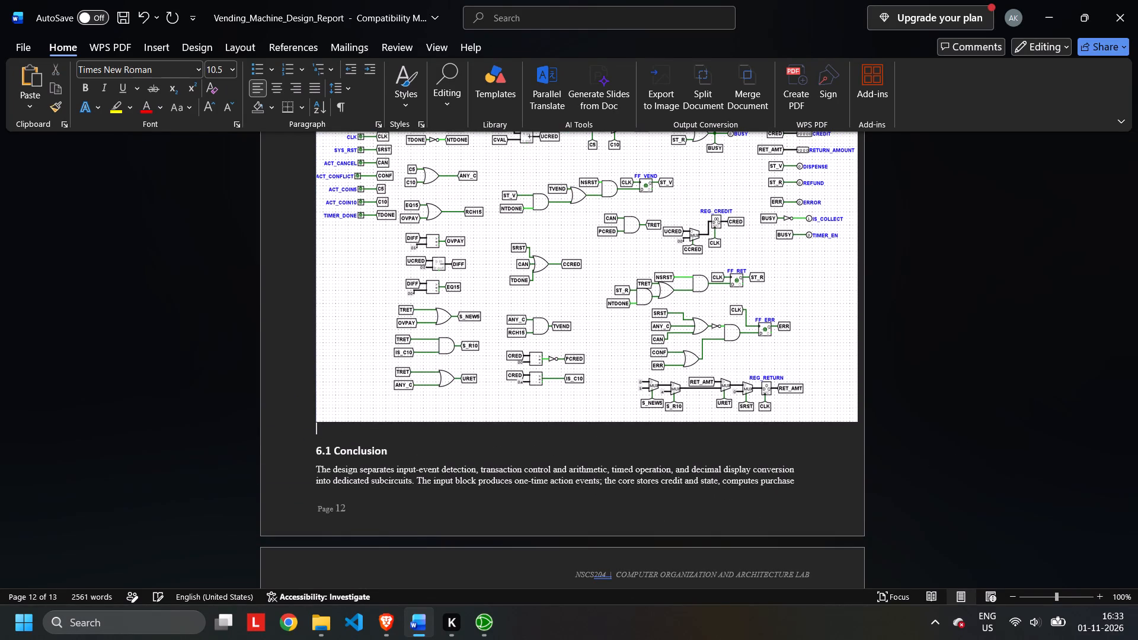
key("Return")
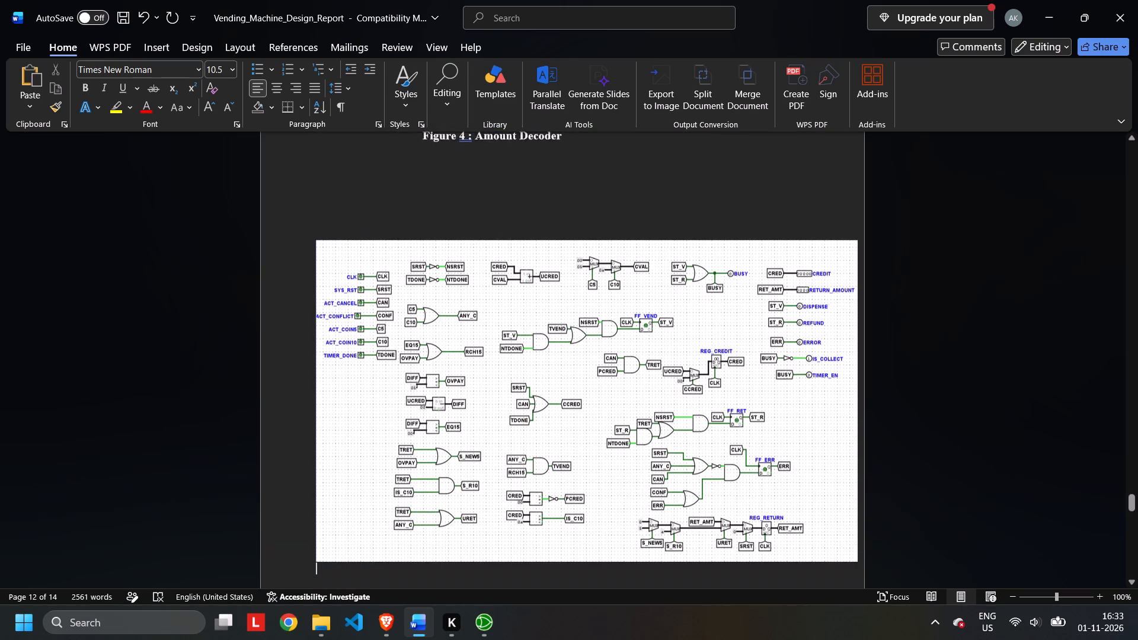
Enlarge the Vending_Core screenshot past the left text margin and upward to just below the Figure 4 caption, keeping its right edge in place.
left_click(331, 261)
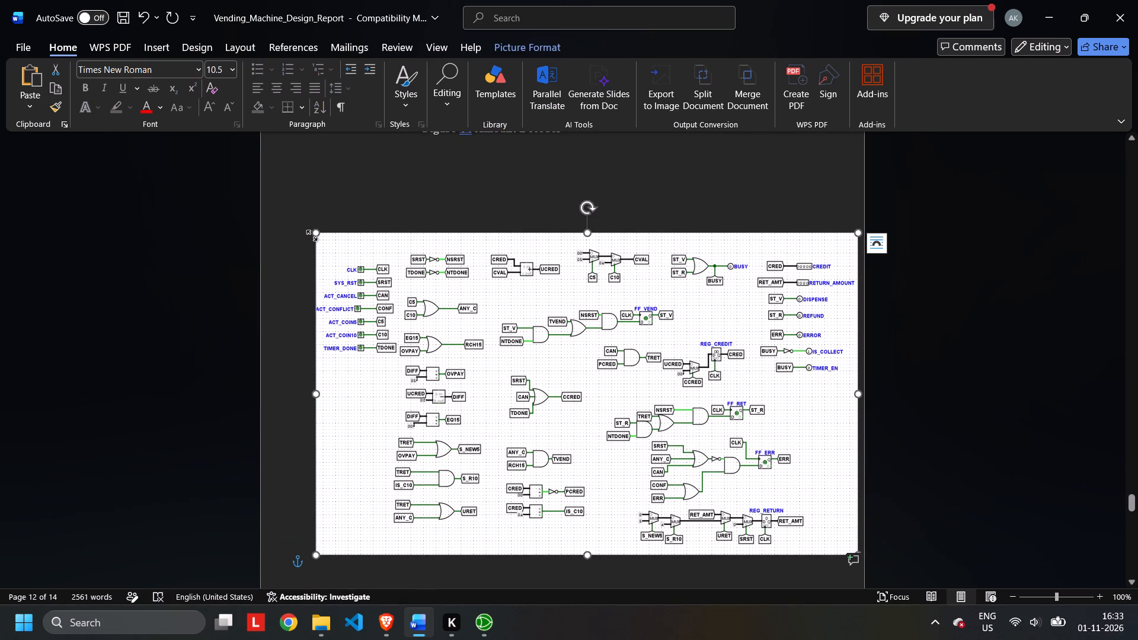
left_click_drag(316, 232, 307, 171)
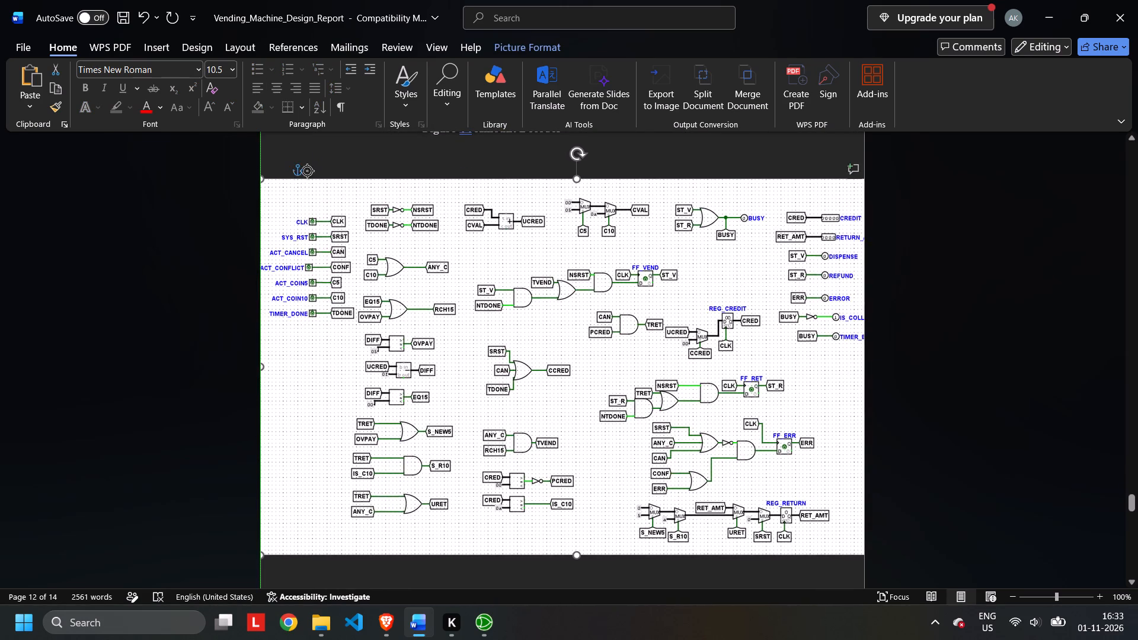
left_click_drag(307, 171, 327, 208)
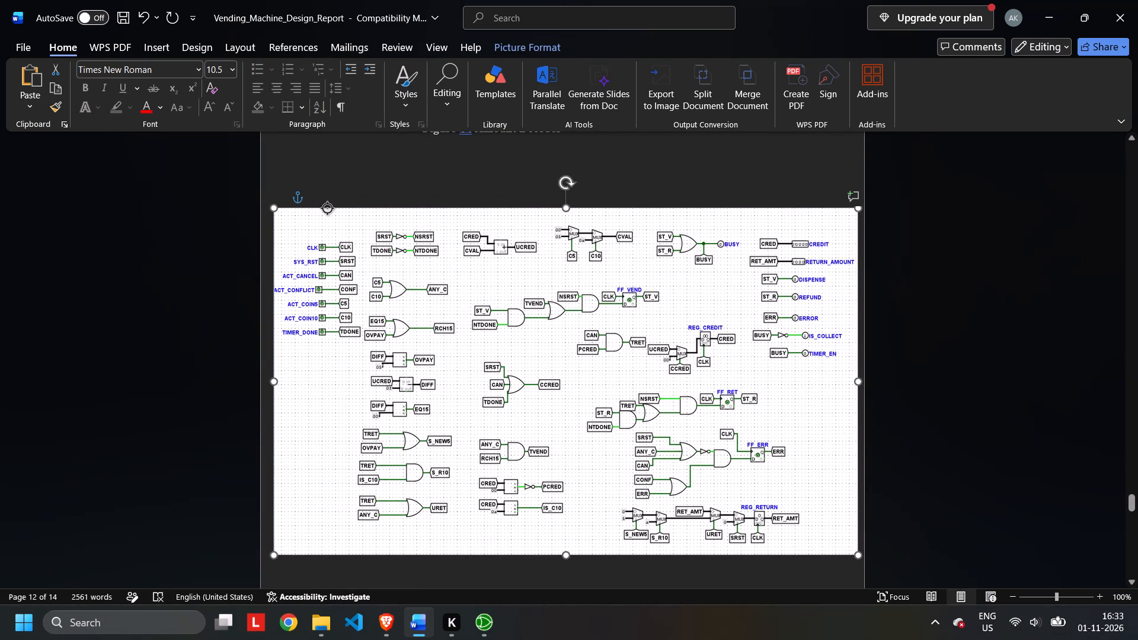
left_click_drag(327, 208, 328, 208)
left_click_drag(567, 207, 571, 188)
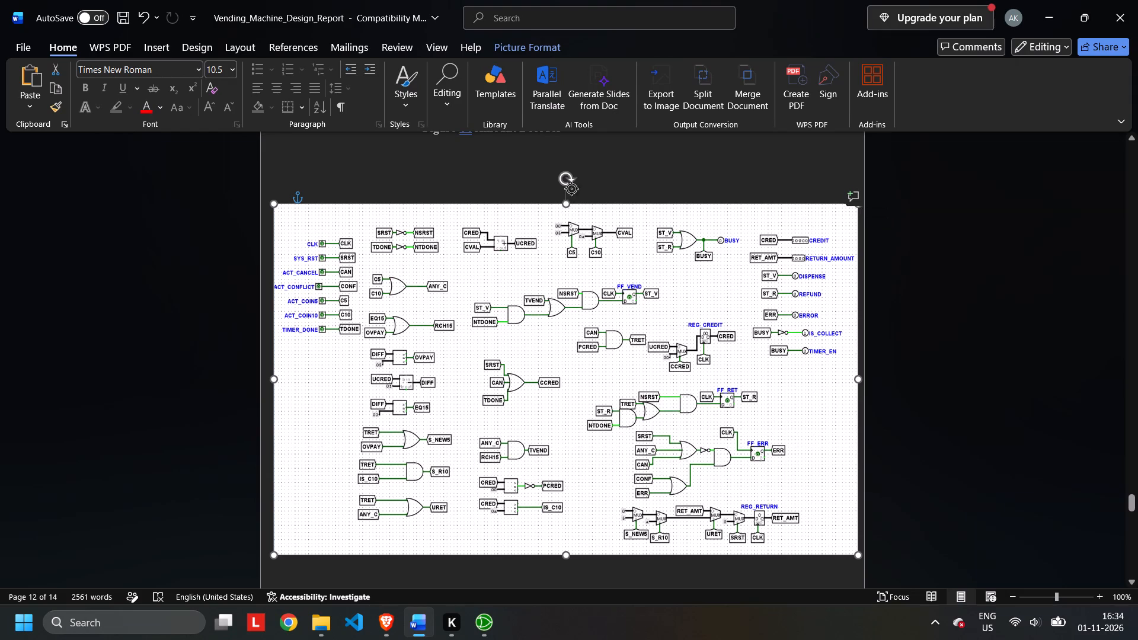
left_click_drag(571, 188, 576, 149)
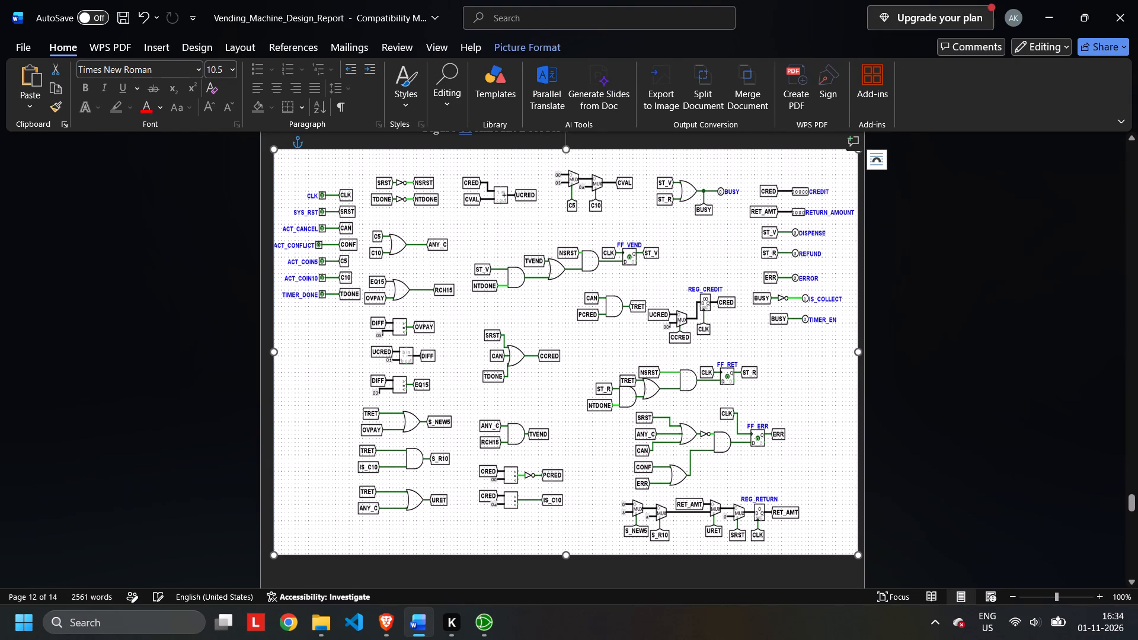
Indent the empty line directly below the Vending_Core screenshot with five tabs, bringing the insertion point toward the page centre.
scroll(553, 251, "up", 1)
scroll(553, 251, "down", 3)
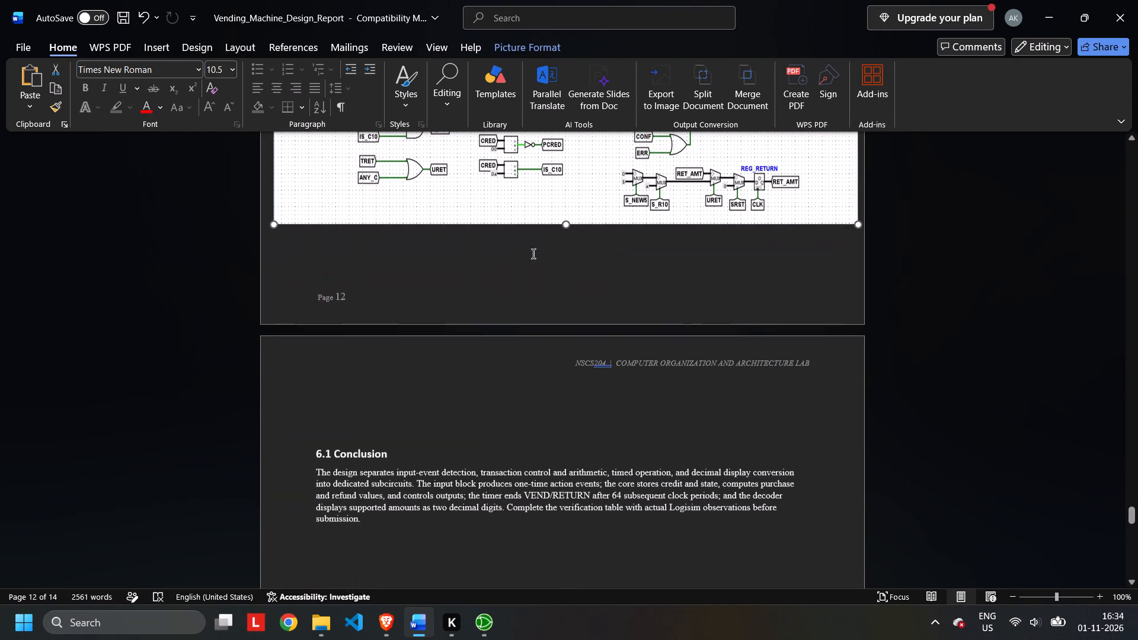
left_click(521, 243)
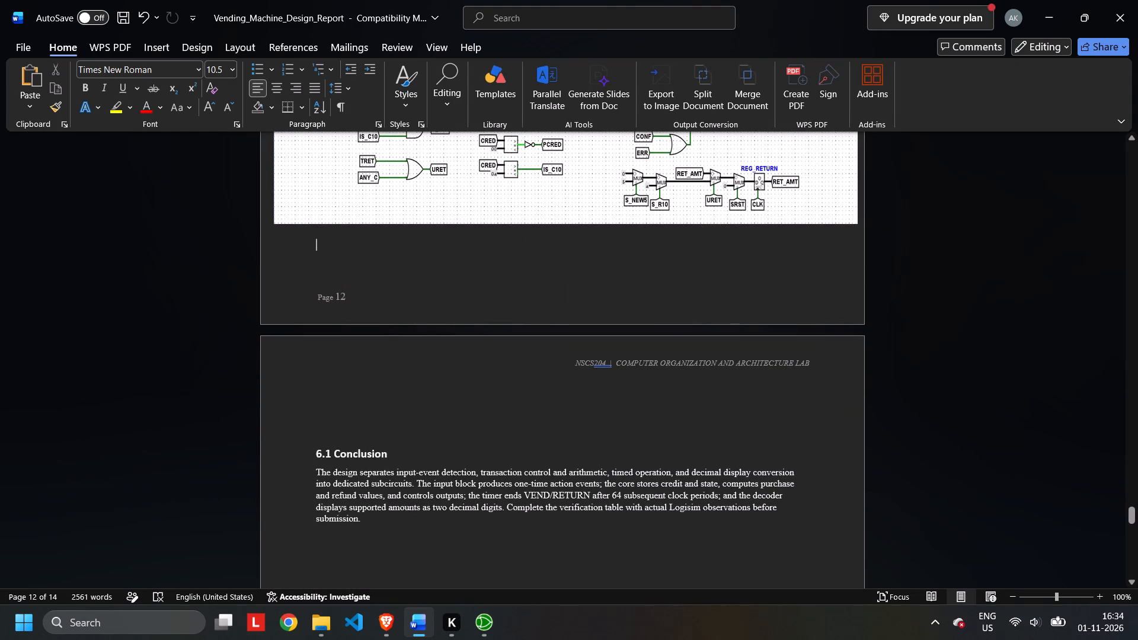
key("Tab")
key("Tab")
key("Tab")
key("q")
key("Tab")
key("BackSpace")
key("BackSpace")
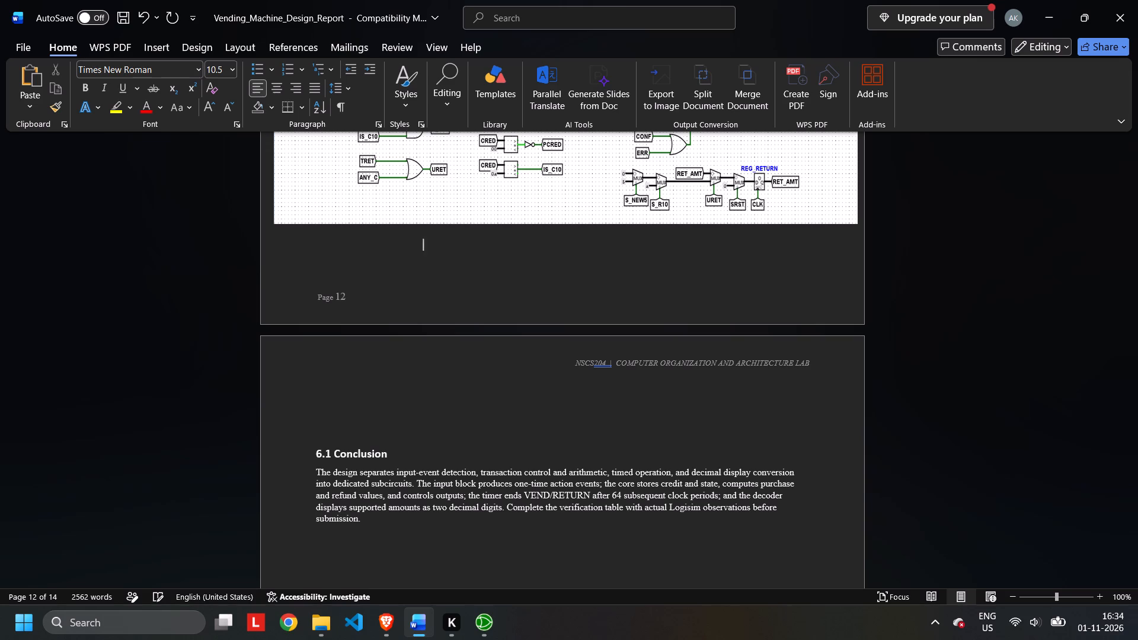
key("BackSpace")
key("Tab")
key("Tab")
key("Tab")
Write the caption "Figure 5 : Vending Core Functions" on the indented line below the Vending_Core screenshot.
type("Figure")
key("space")
type("5 : V")
type("3n")
key("BackSpace")
key("BackSpace")
type("eni")
key("BackSpace")
type("ding")
key("BackSpace")
key("BackSpace")
type("ng Core")
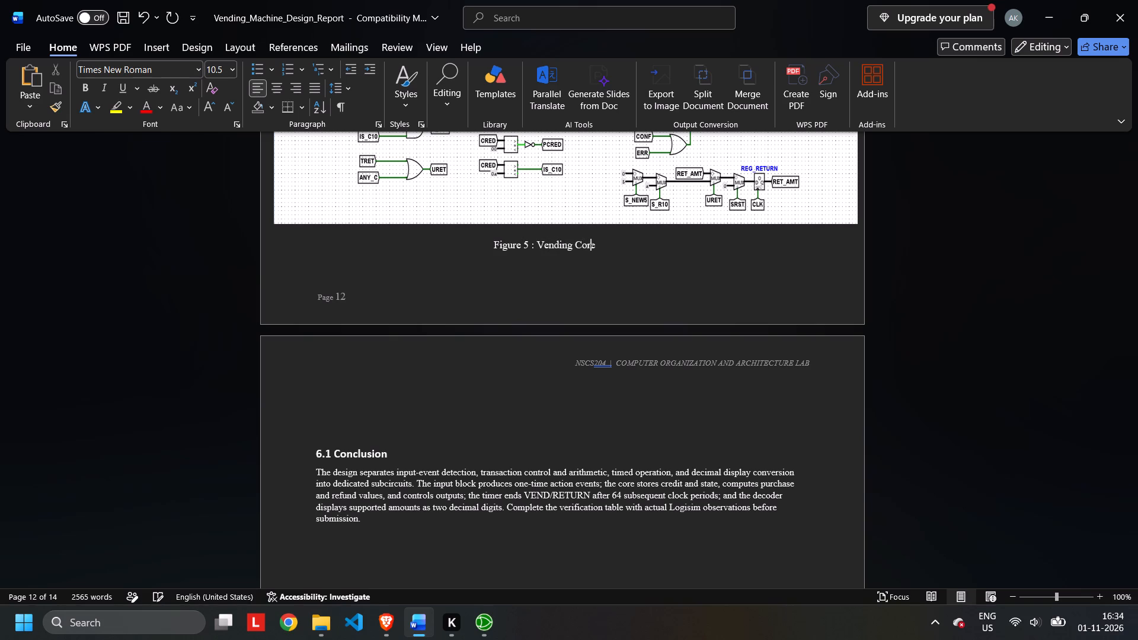
key("space")
type("Function")
key("s")
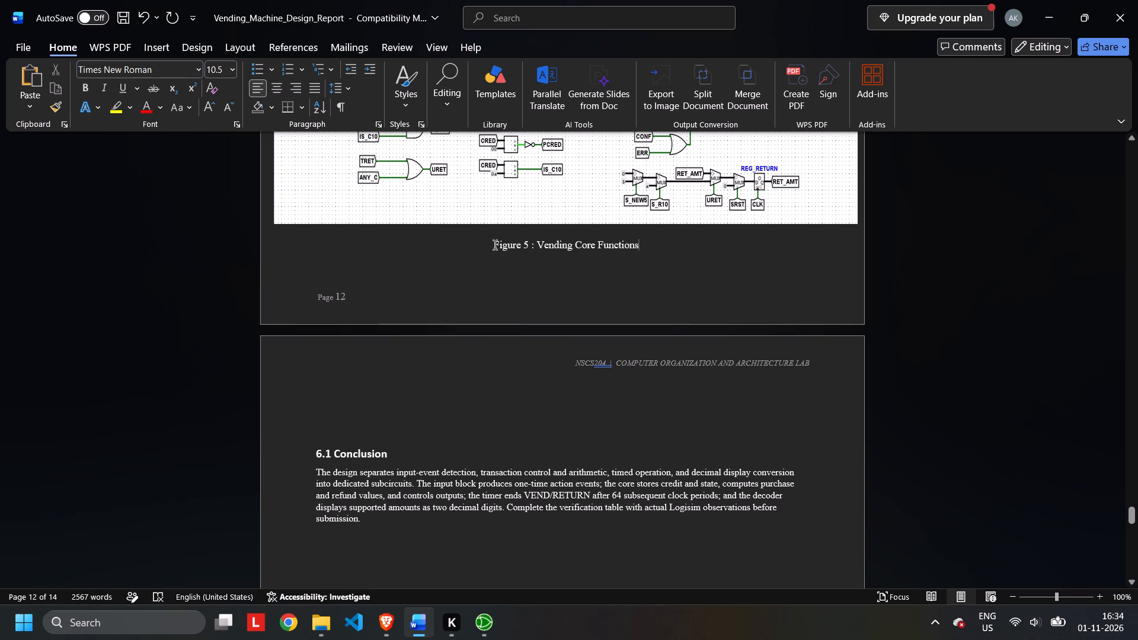
Format the Figure 5 caption as bold at 12 pt.
left_click_drag(496, 245, 640, 256)
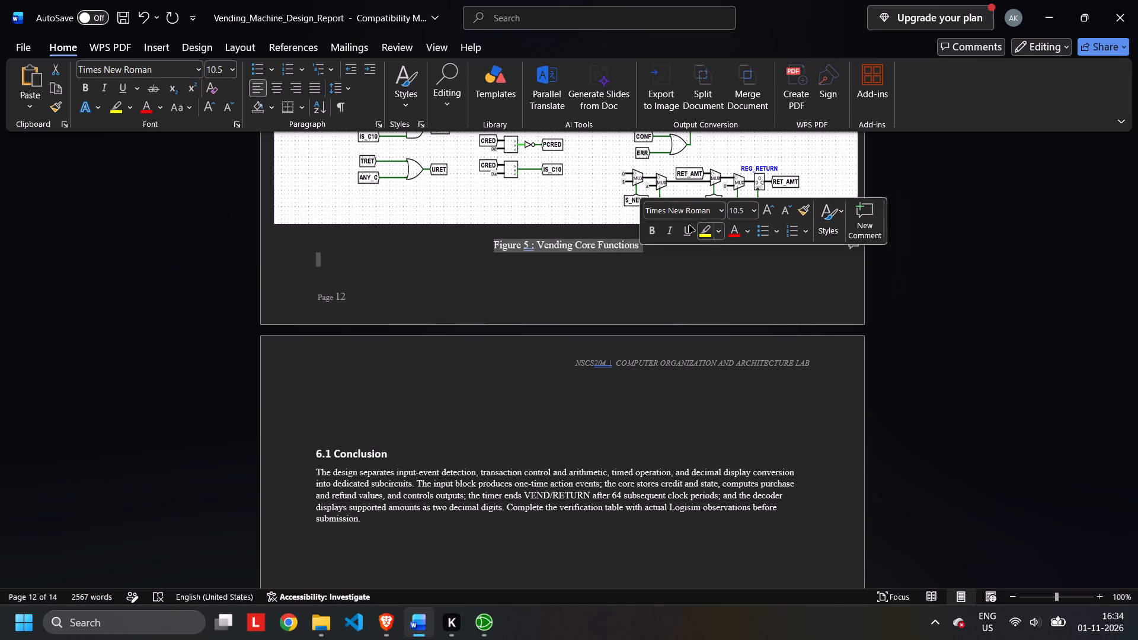
left_click(654, 229)
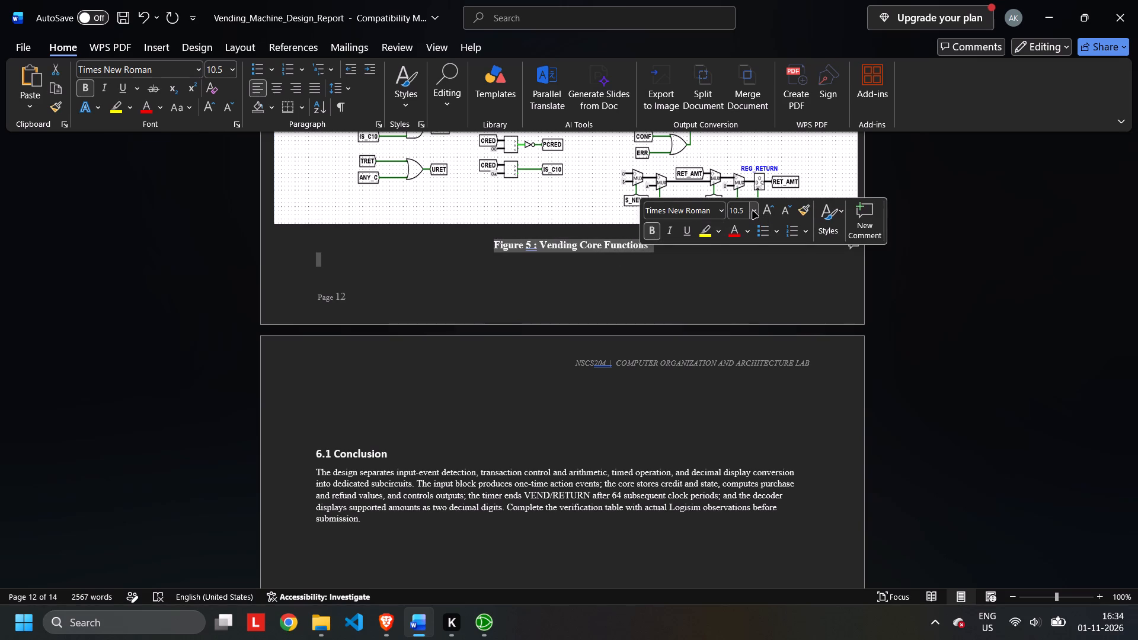
left_click(753, 212)
left_click(742, 306)
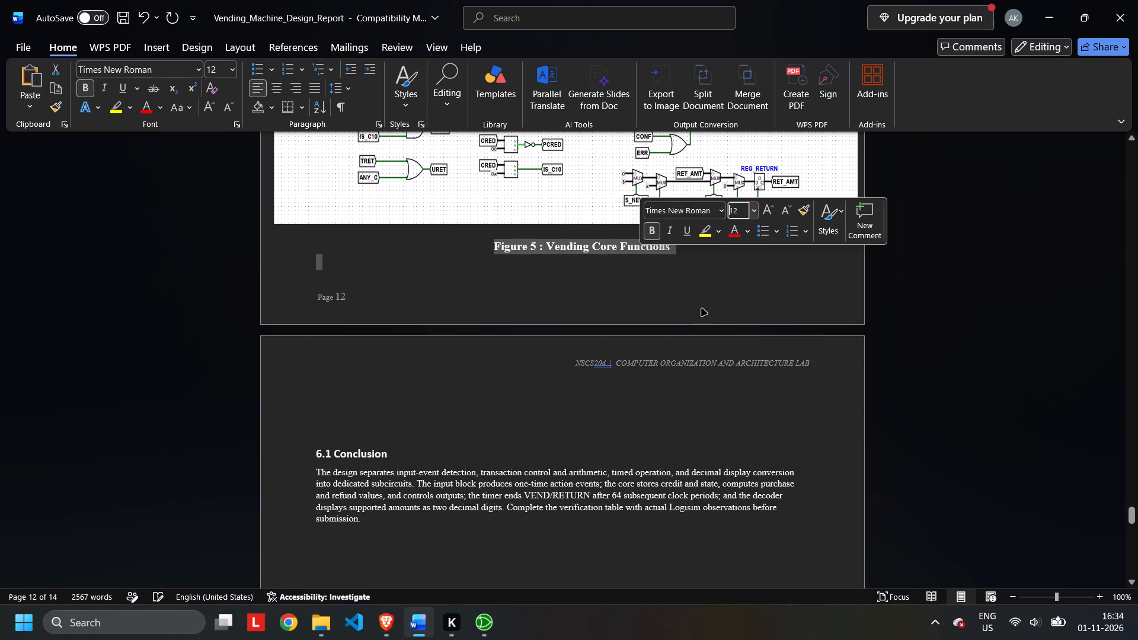
left_click(602, 310)
Set the 6.1 Conclusion heading and its paragraph to 14 pt.
scroll(602, 310, "down", 4)
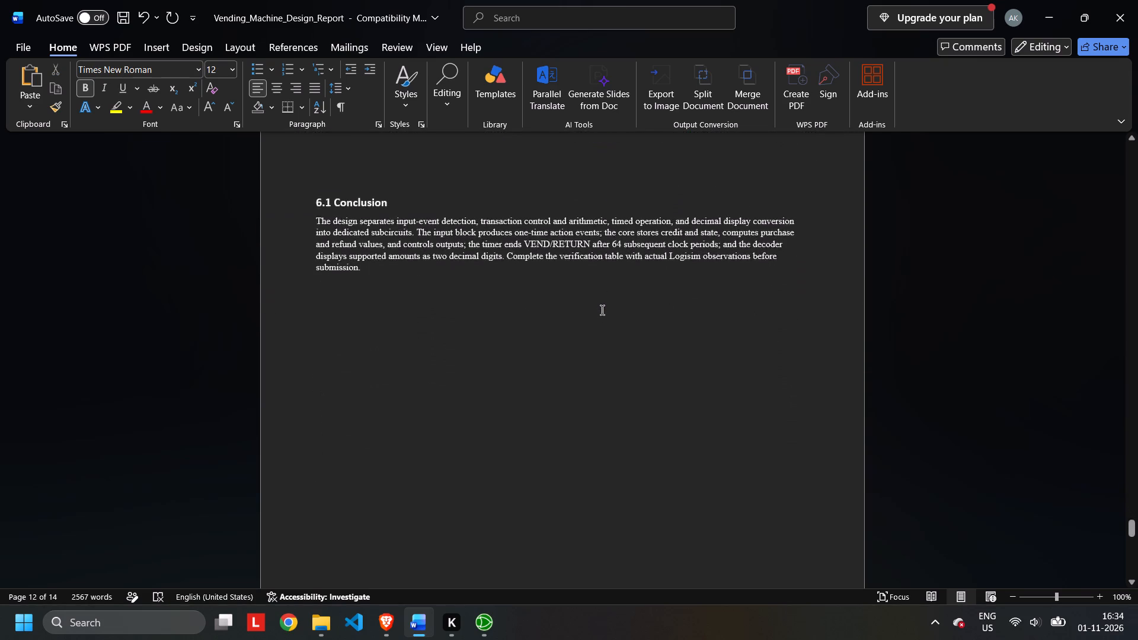
scroll(602, 310, "down", 2)
scroll(602, 310, "up", 3)
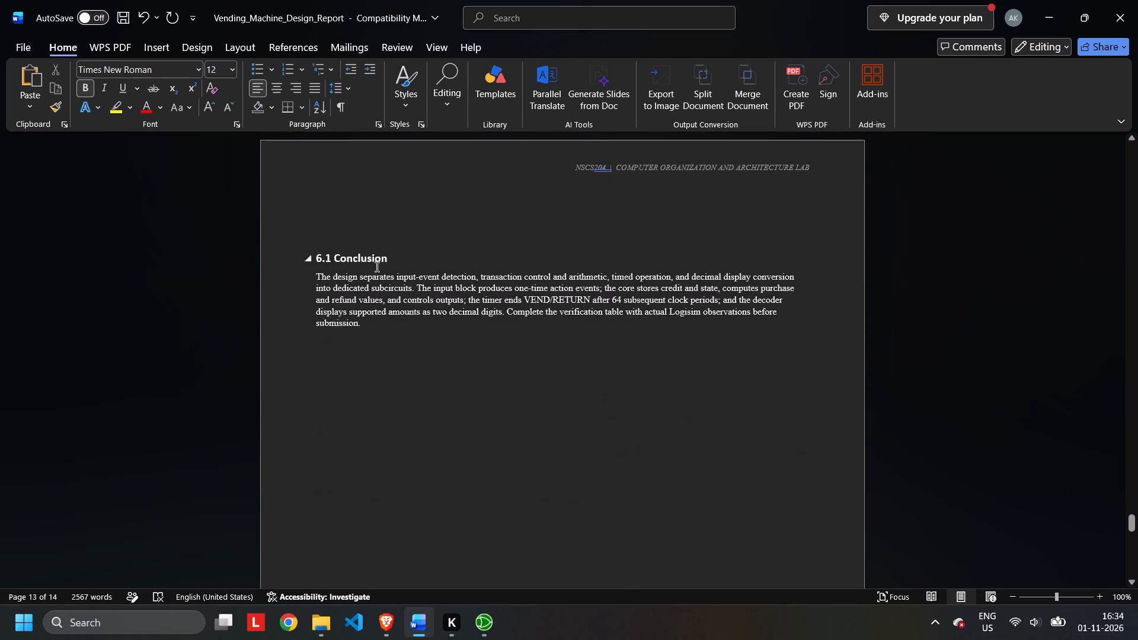
left_click_drag(310, 249, 370, 332)
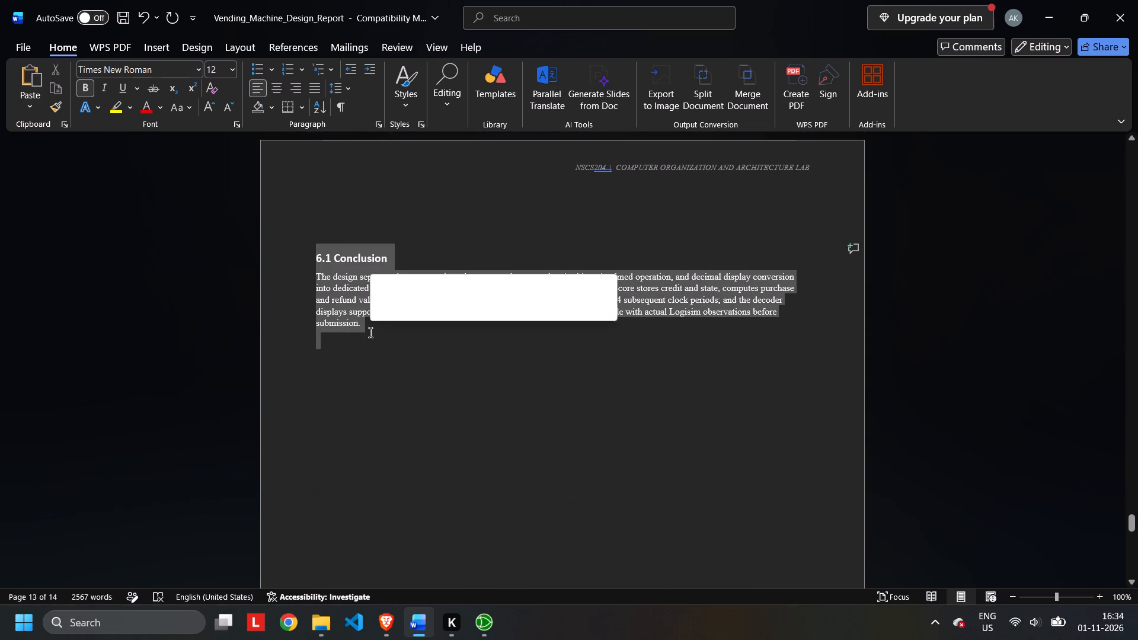
left_click(482, 289)
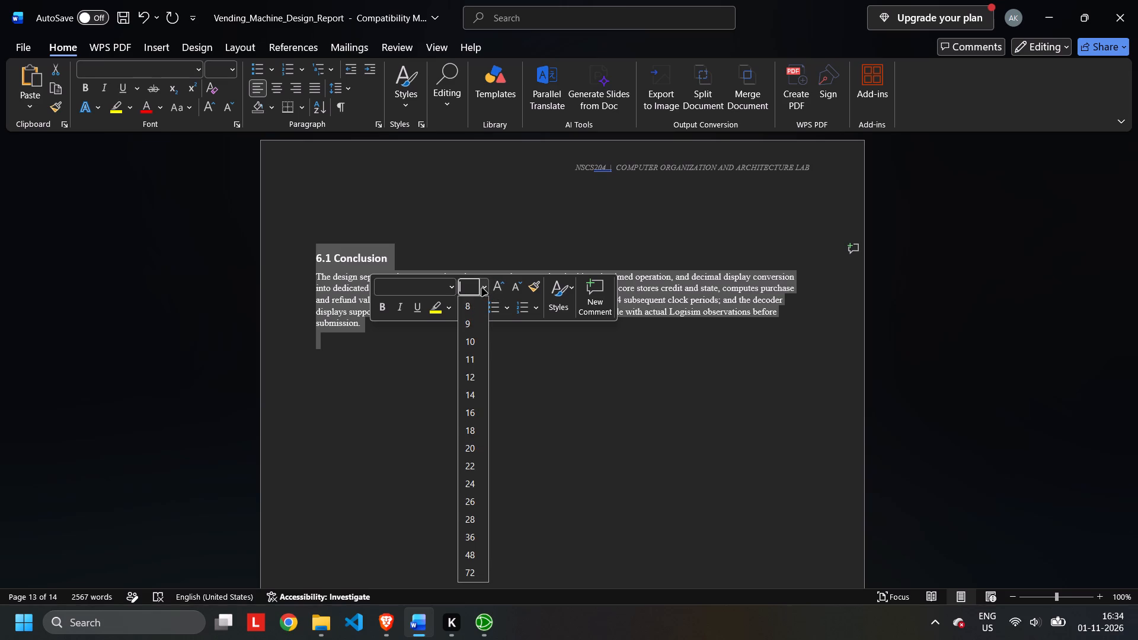
left_click(469, 386)
left_click(391, 433)
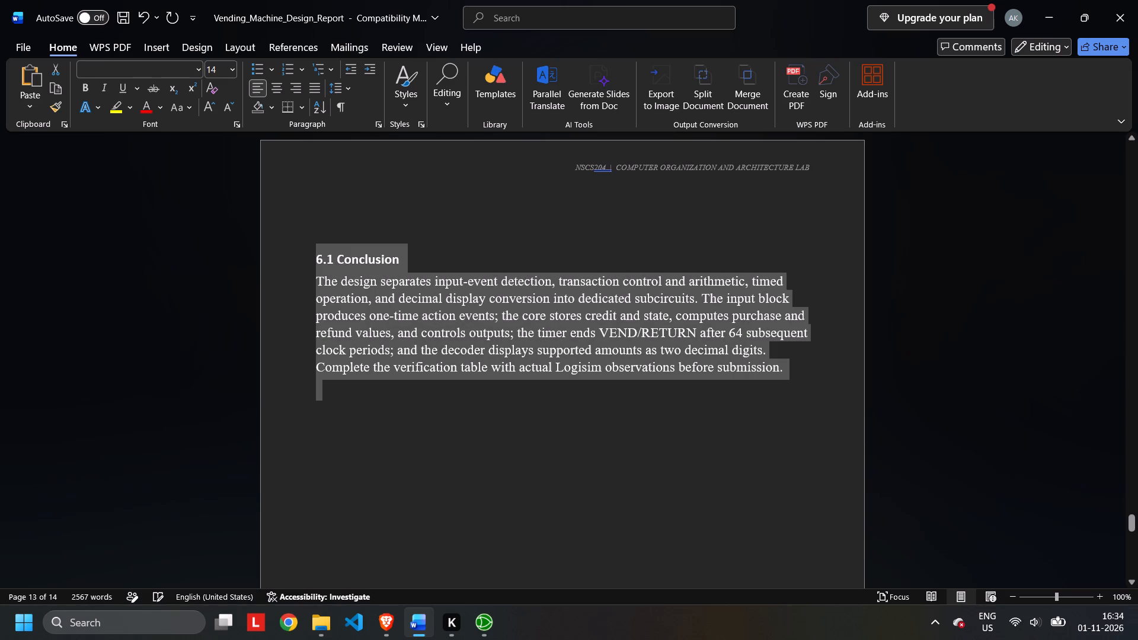
Review the report's last pages, from 6.1 Conclusion through the section 7 demonstration tables and the 7.4 additional cases.
scroll(391, 433, "down", 10)
scroll(391, 433, "down", 4, "ctrl")
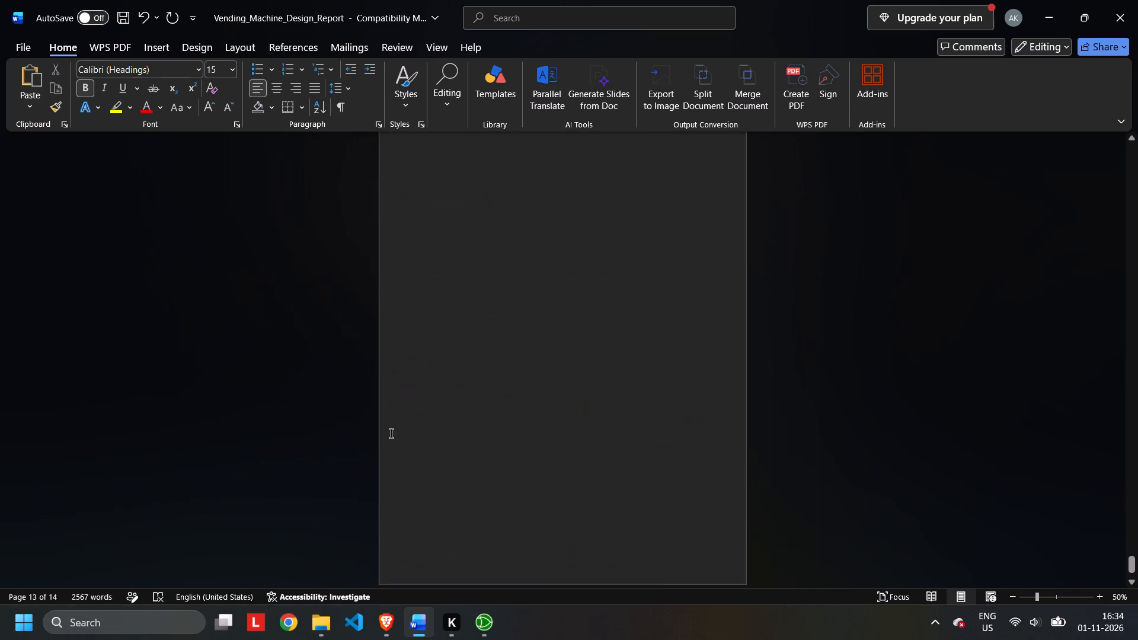
scroll(391, 433, "down", 2, "ctrl")
scroll(526, 434, "up", 4, "ctrl")
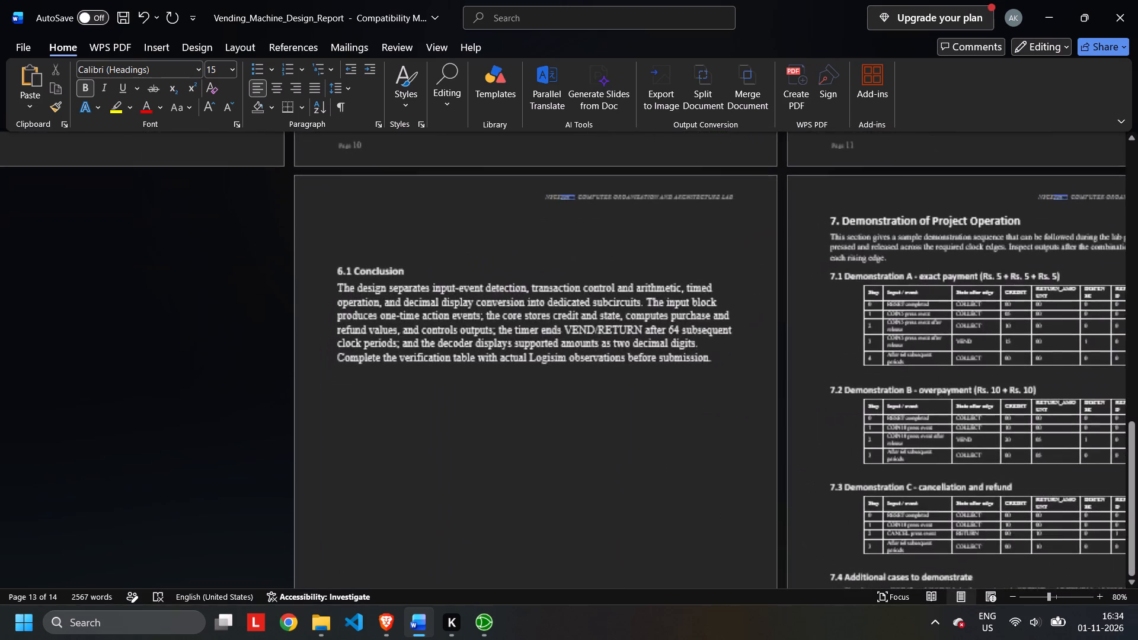
scroll(526, 434, "up", 3, "ctrl")
scroll(526, 434, "down", 3)
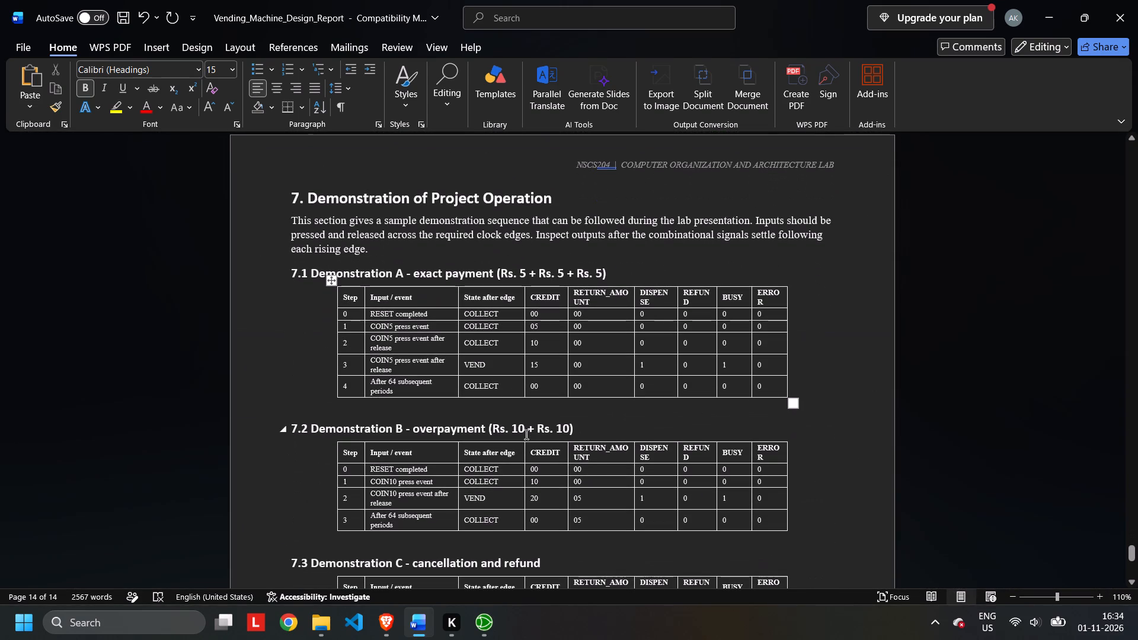
scroll(526, 434, "right", 1)
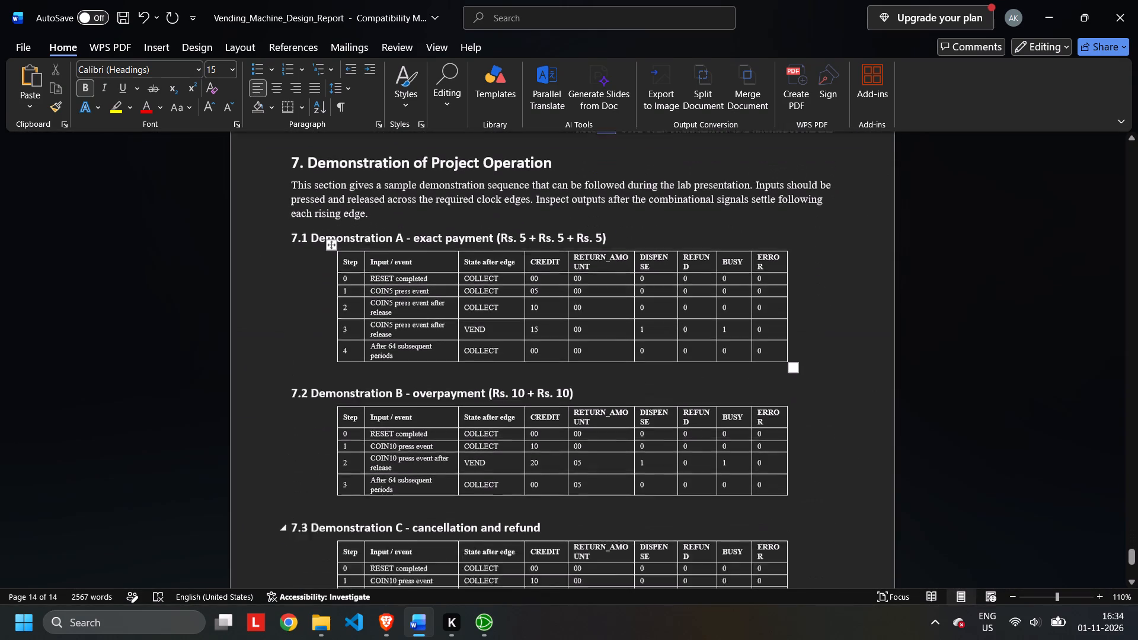
scroll(526, 434, "right", 2)
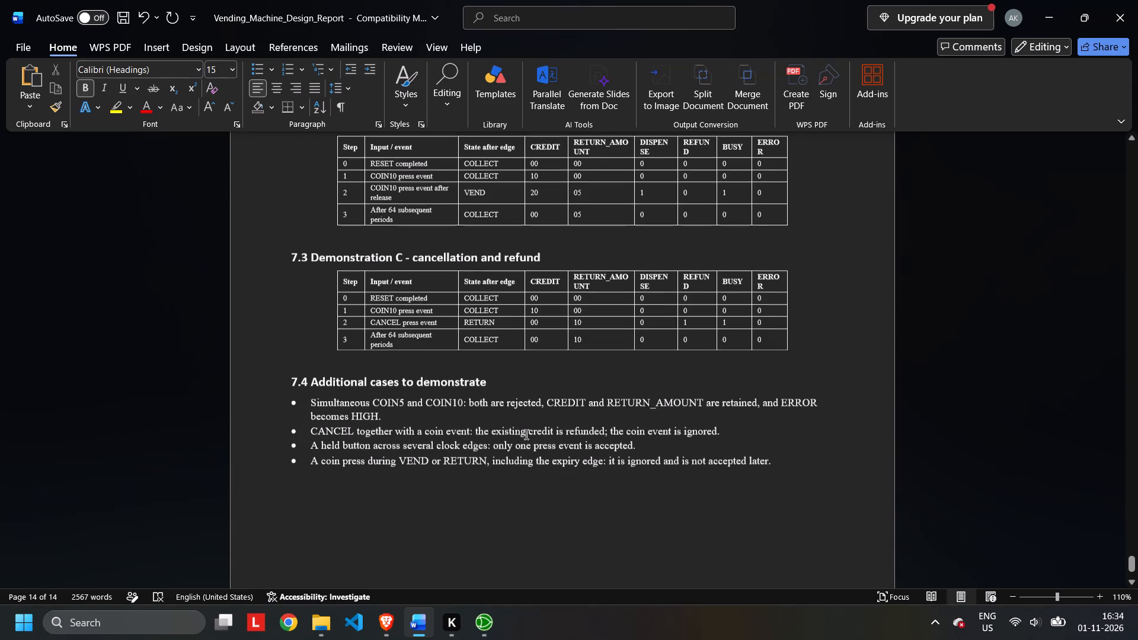
scroll(526, 434, "right", 1)
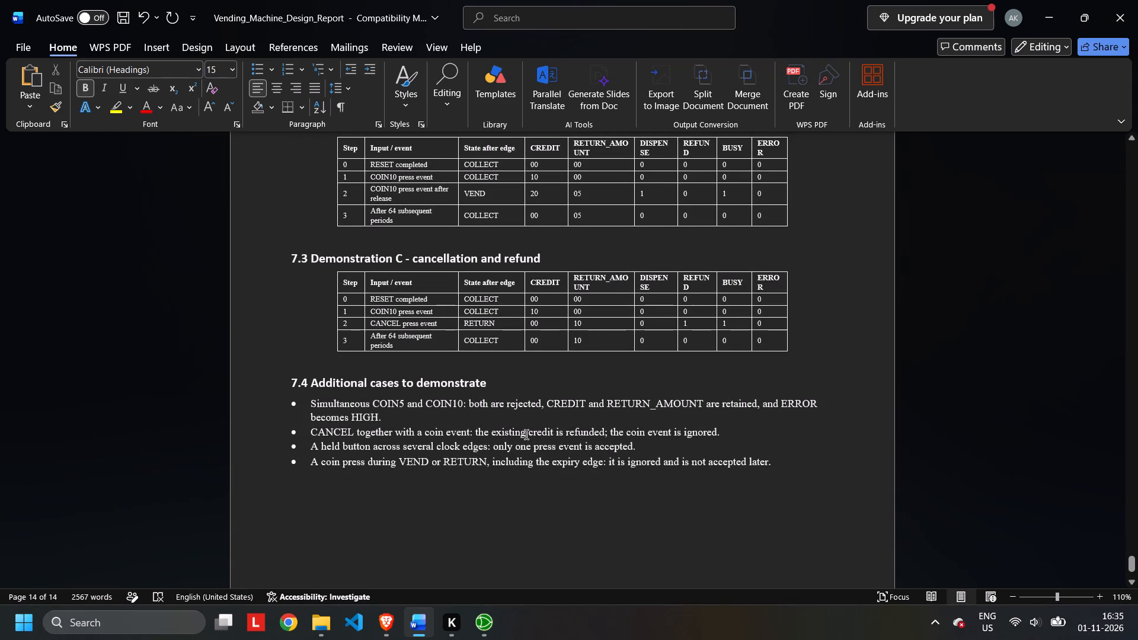
scroll(526, 434, "right", 1)
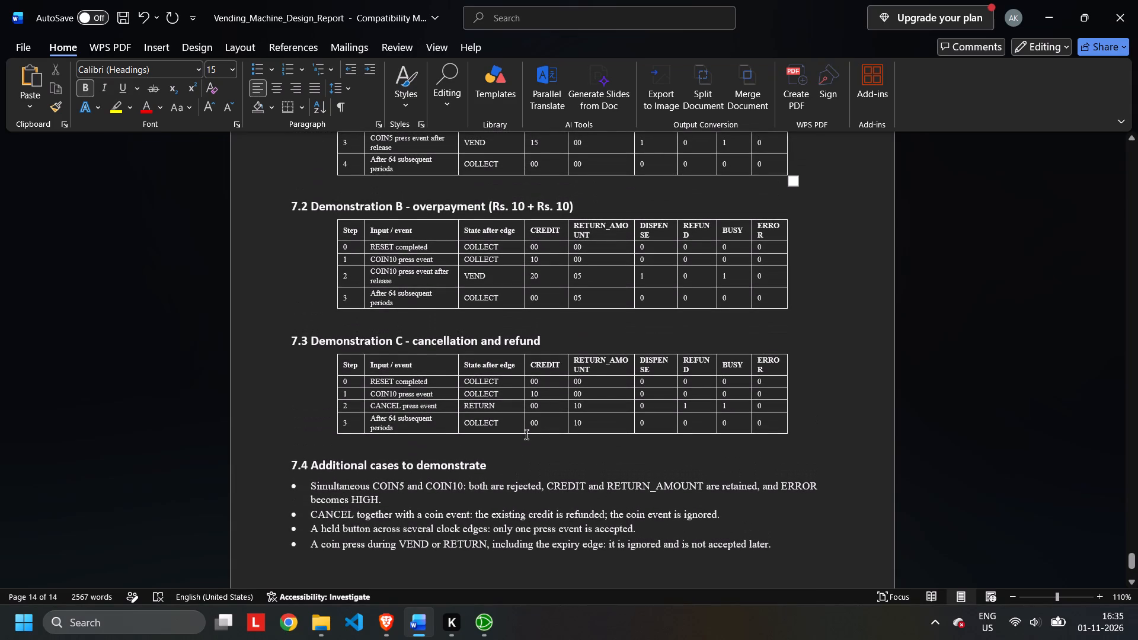
scroll(526, 434, "right", 2)
scroll(526, 434, "down", 2, "ctrl")
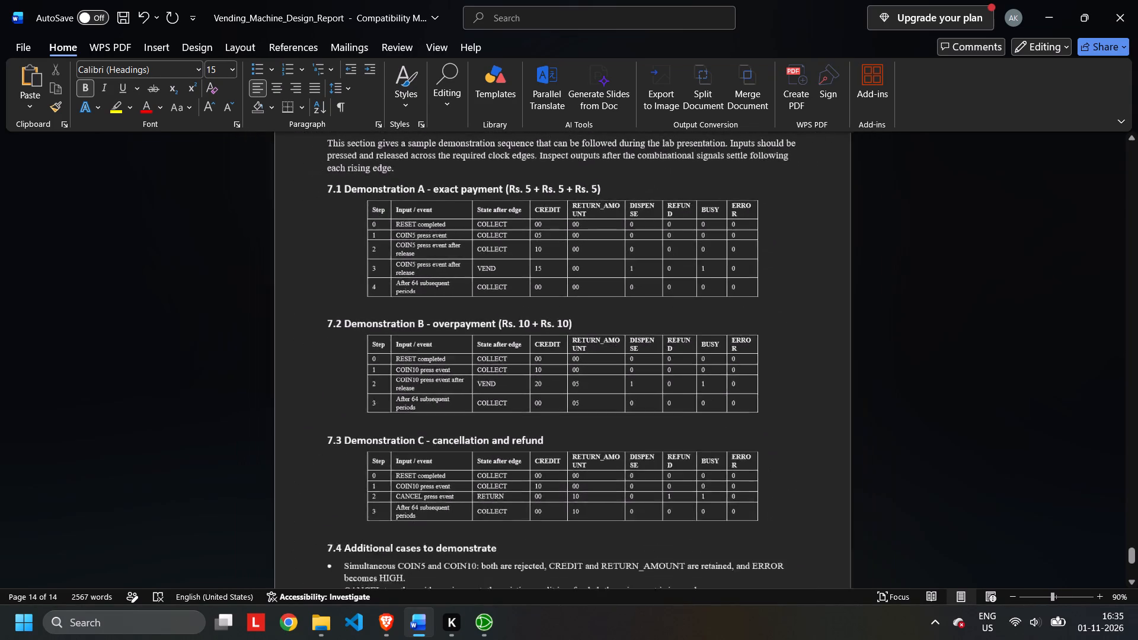
scroll(526, 434, "down", 1, "ctrl")
scroll(526, 434, "up", 1, "ctrl")
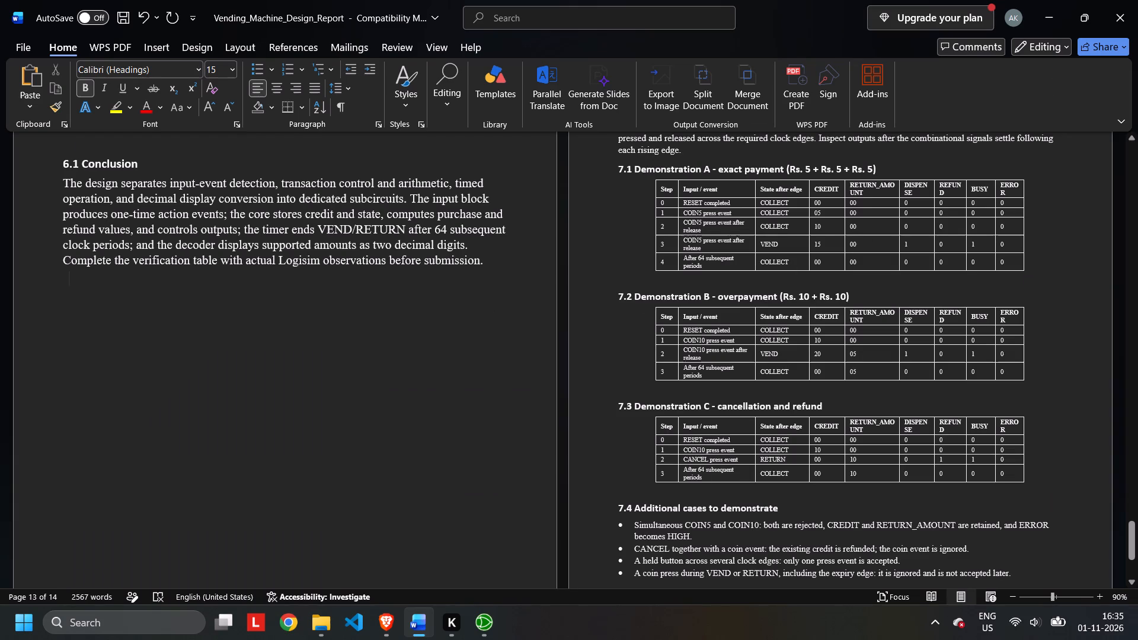
Save the vending machine design report.
key("ctrl+s")
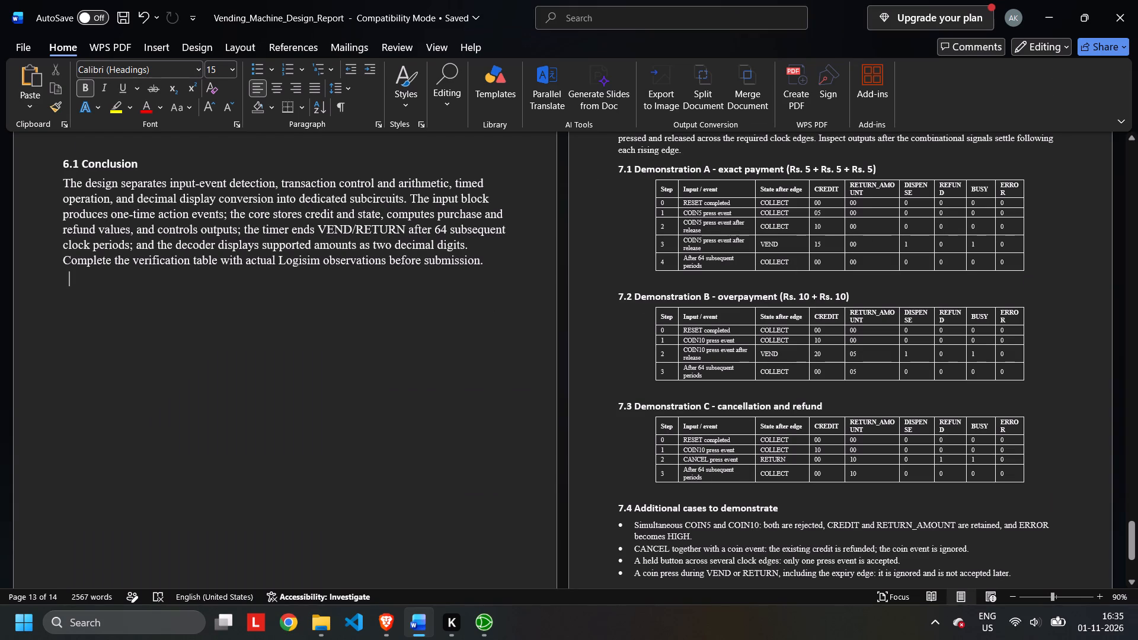
key("ctrl+s")
key("ctrl+s")
key("ctrl+s")
key("ctrl+s")
key("ctrl+s")
key("ctrl+s")
key("ctrl+s")
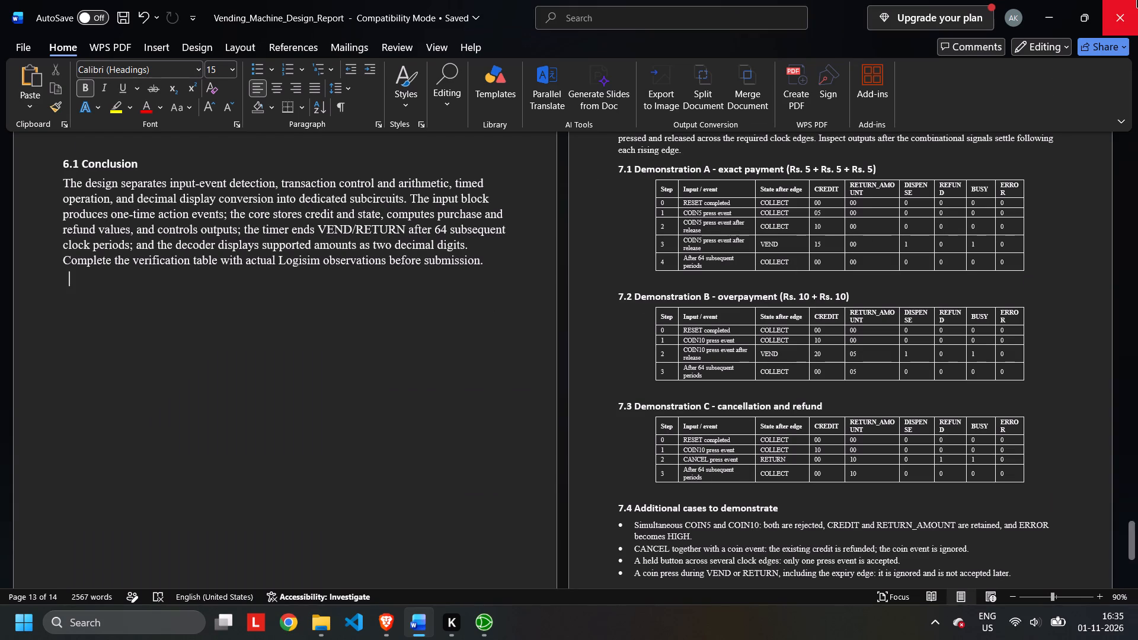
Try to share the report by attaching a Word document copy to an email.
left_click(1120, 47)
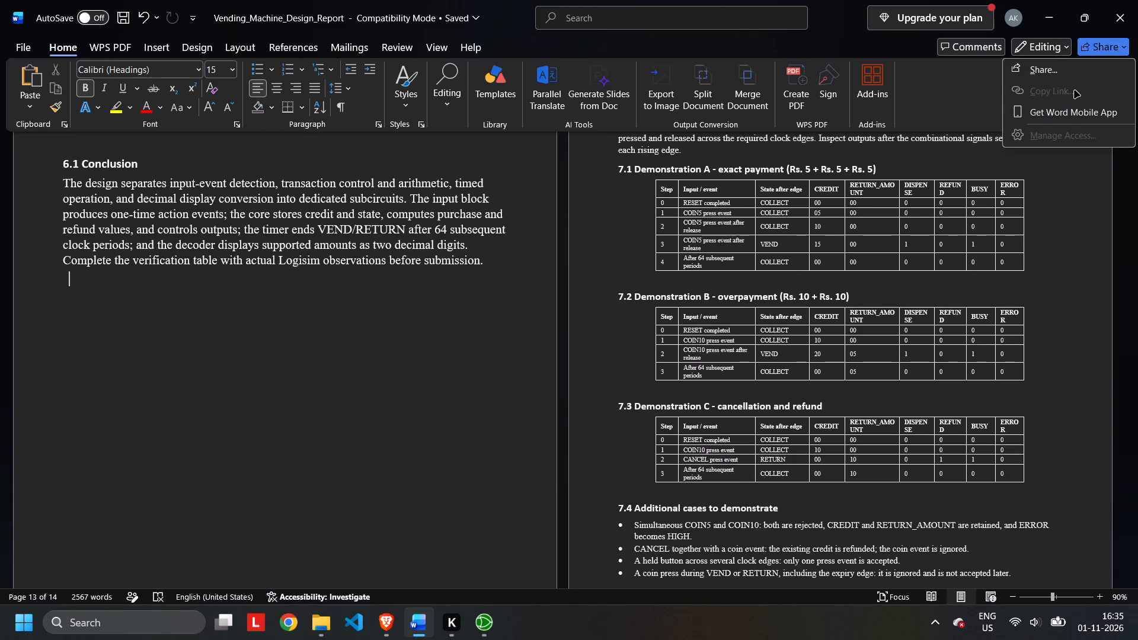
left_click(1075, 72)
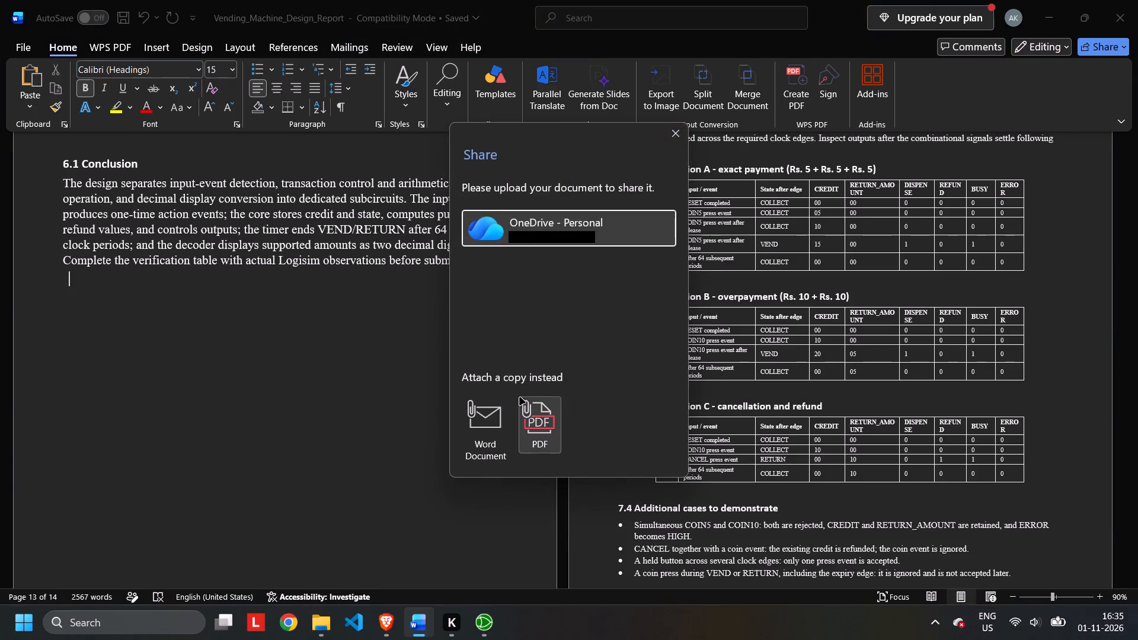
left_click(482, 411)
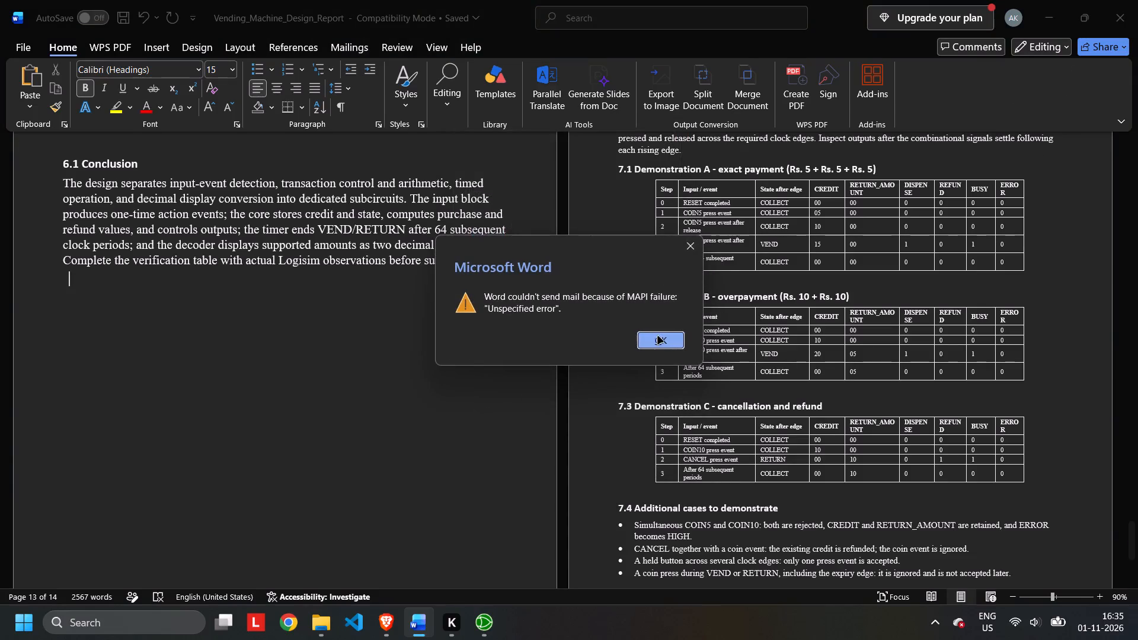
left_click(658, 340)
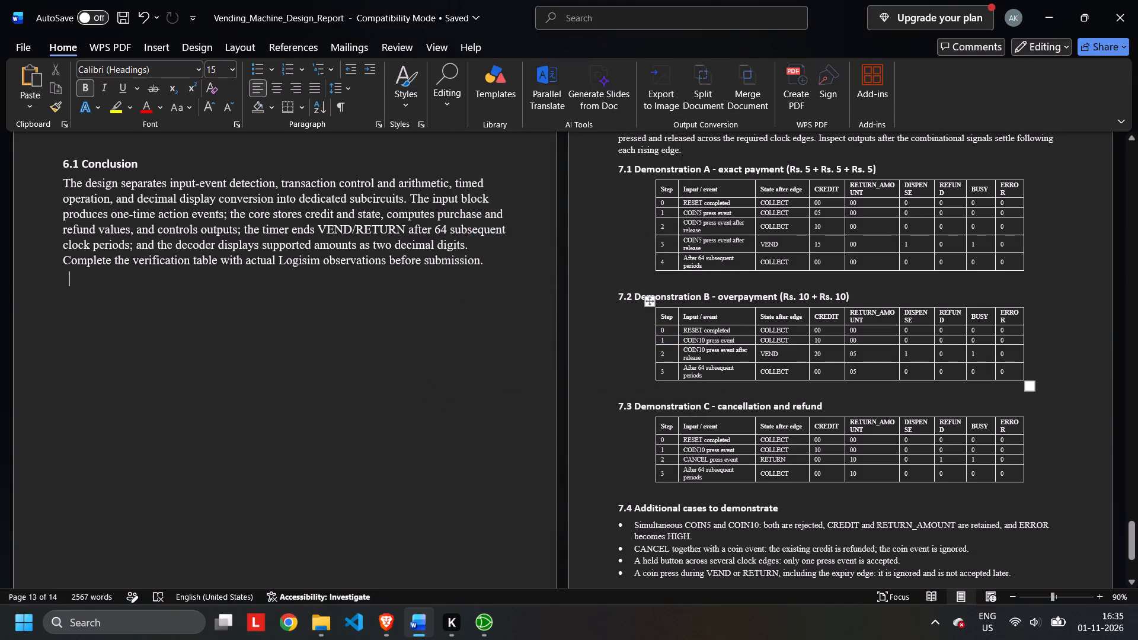
Return to the captioned circuit figures on pages 11 and 12 and minimize the report's window.
scroll(658, 340, "up", 5)
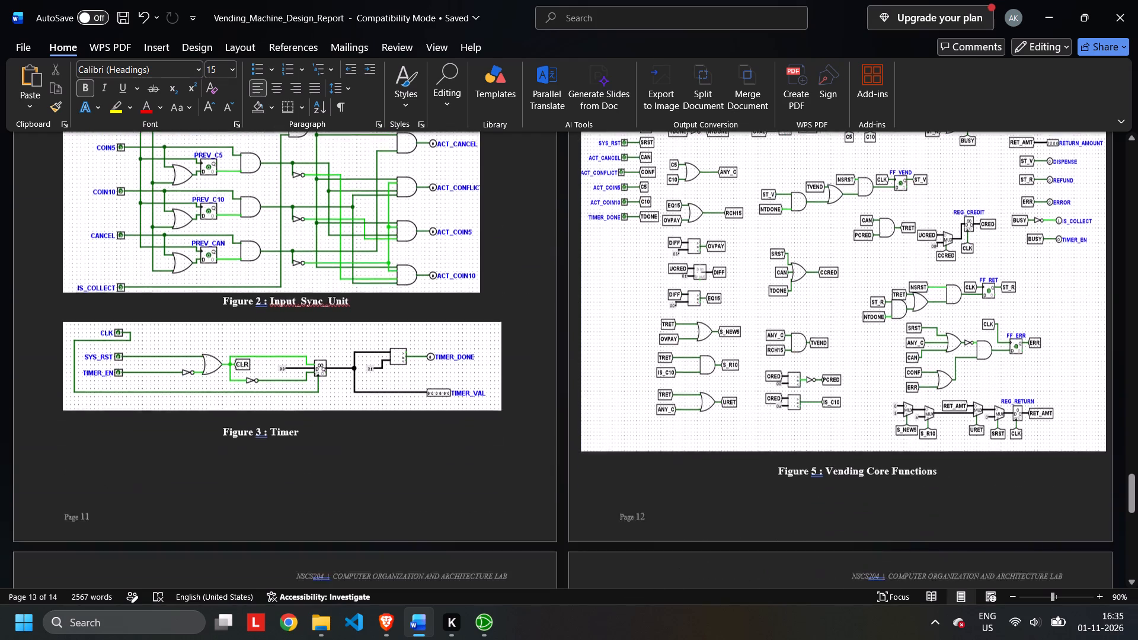
left_click(1056, 7)
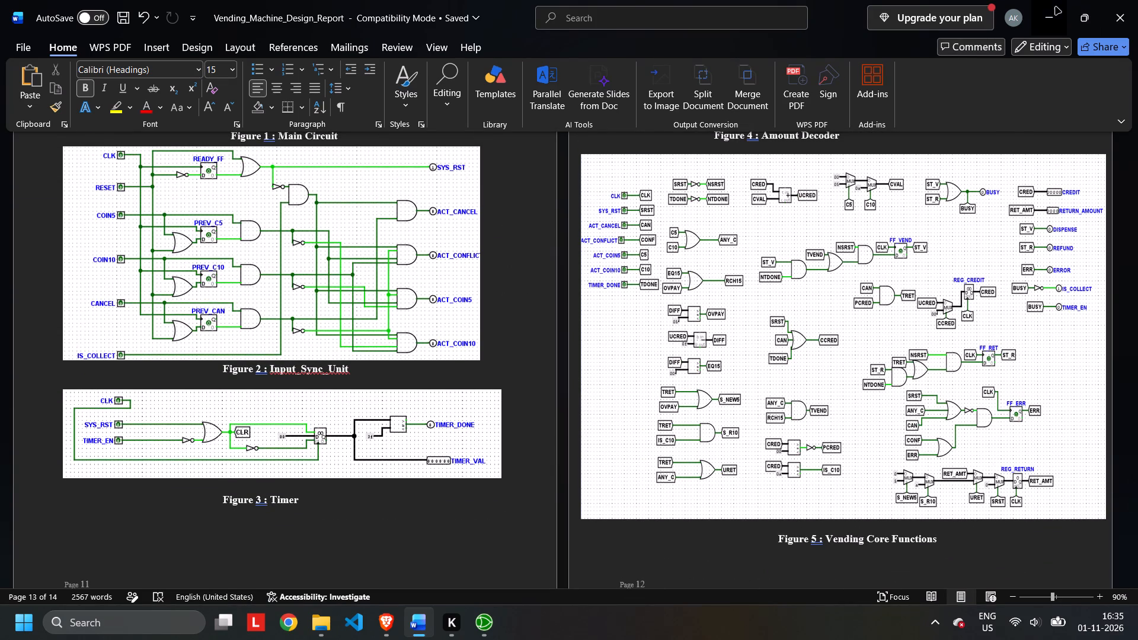
Switch to the Brave browser, search the web for "Vending Machine", and close the results.
left_click(1060, 7)
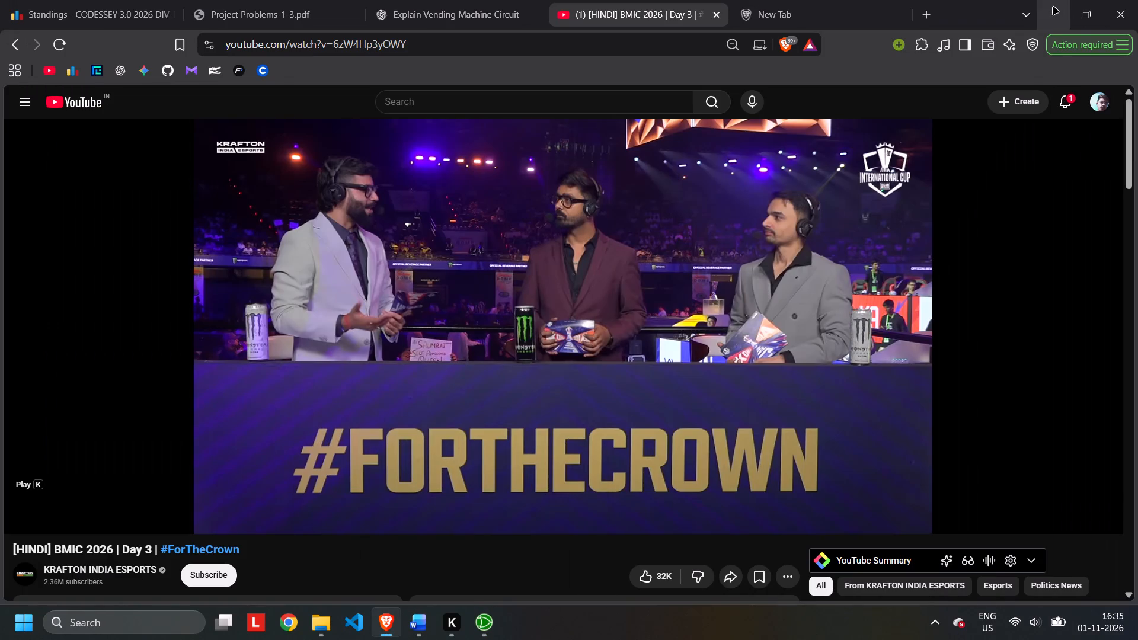
left_click(846, 10)
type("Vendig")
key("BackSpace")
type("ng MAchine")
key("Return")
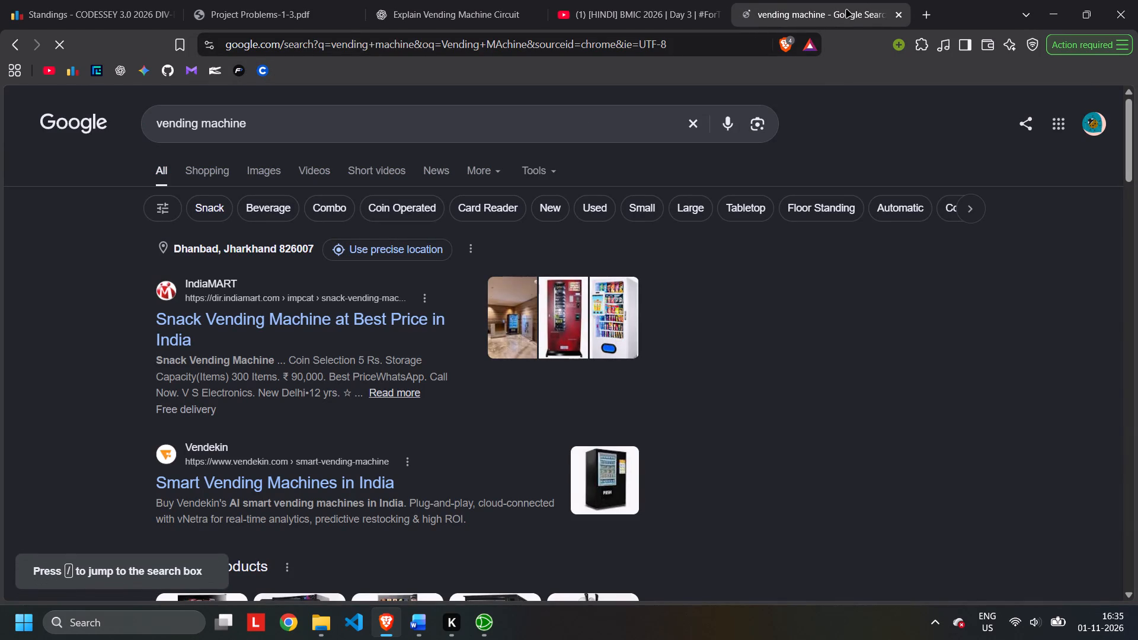
left_click(900, 17)
Open WhatsApp Web (web.whatsapp.com) in a new browser tab.
left_click(749, 17)
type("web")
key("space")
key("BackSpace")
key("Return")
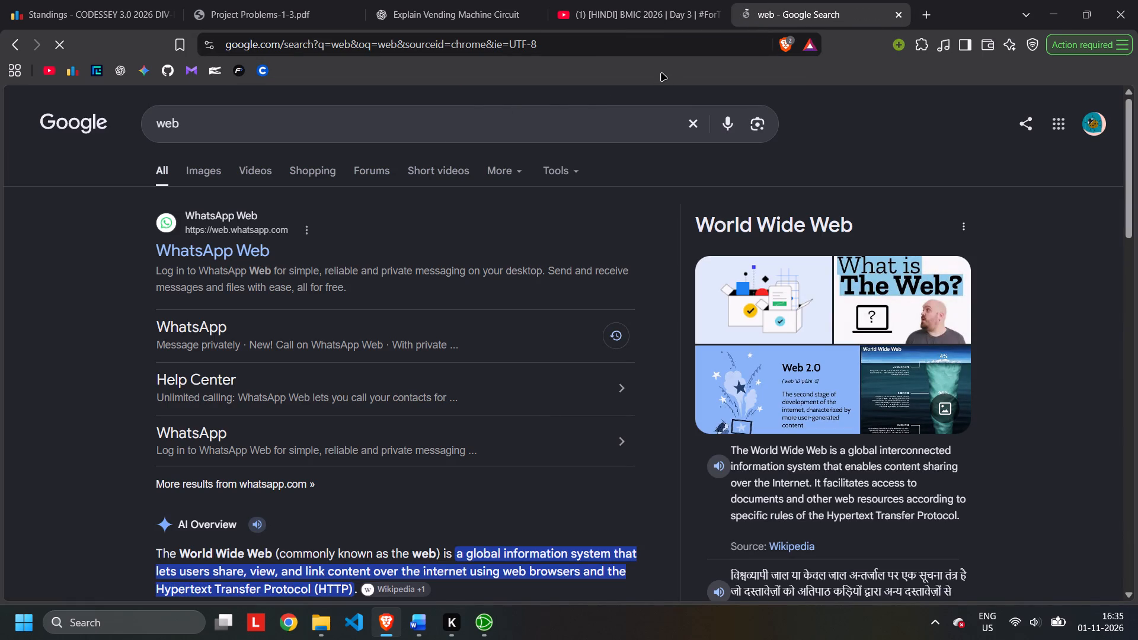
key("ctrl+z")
left_click(714, 37)
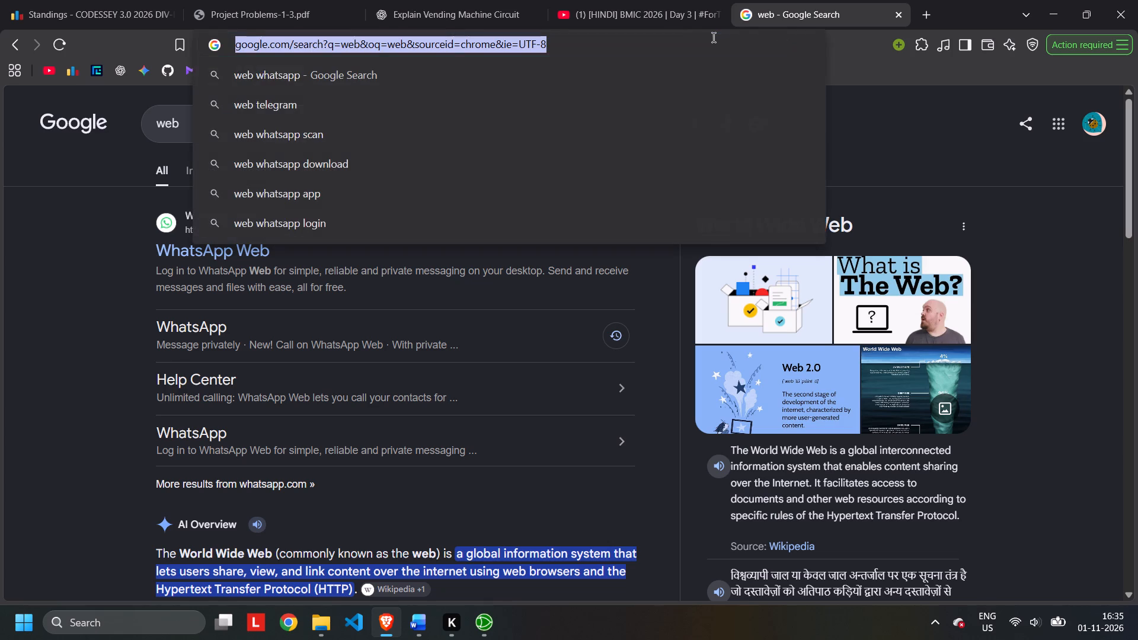
key("BackSpace")
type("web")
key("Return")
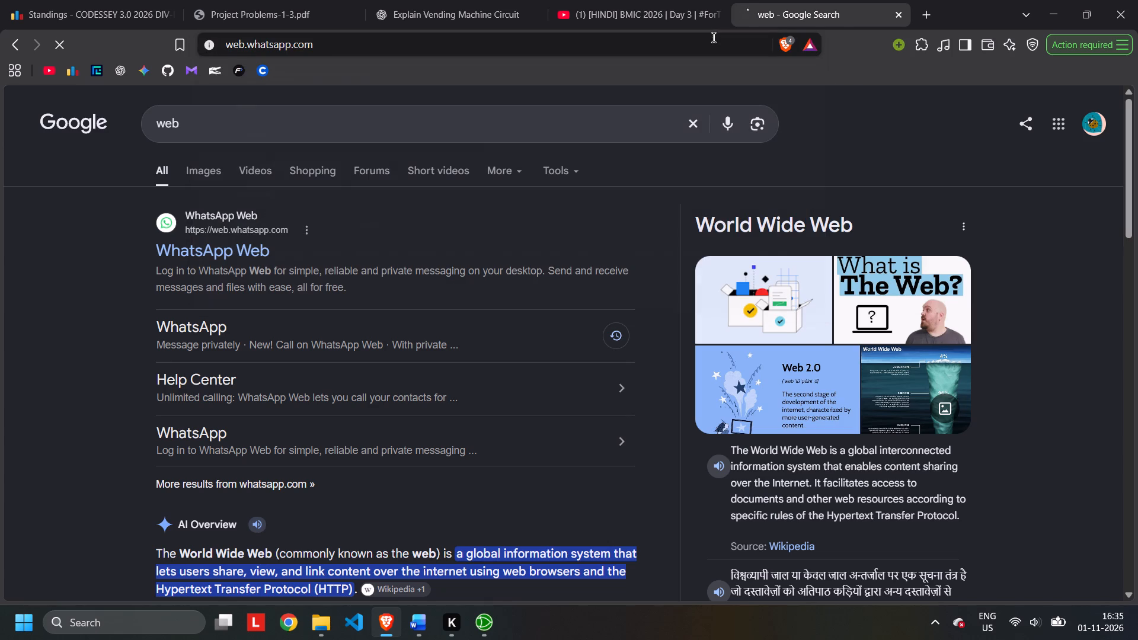
Check the Vending_Core circuit in Logisim-evolution briefly and return to the vending machine design report in Word.
left_click(480, 639)
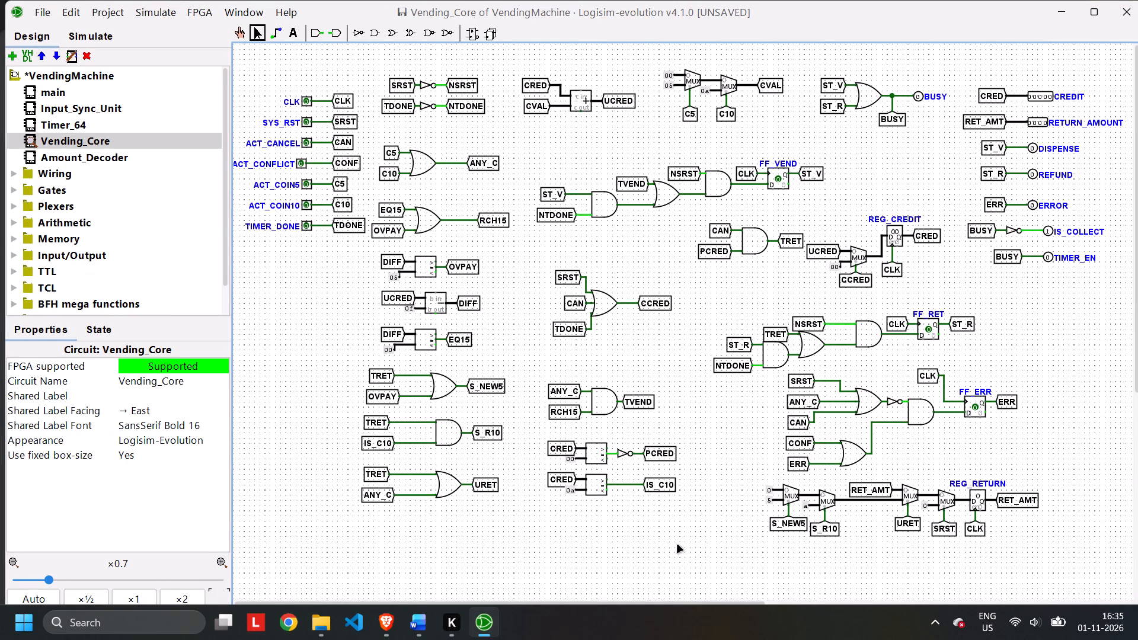
left_click(414, 624)
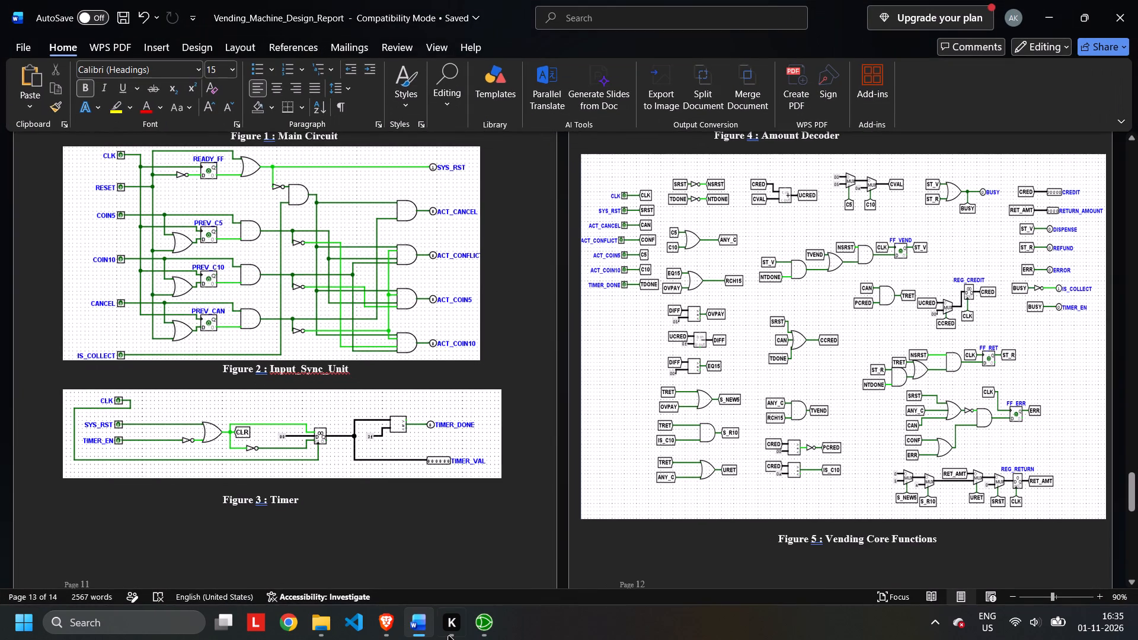